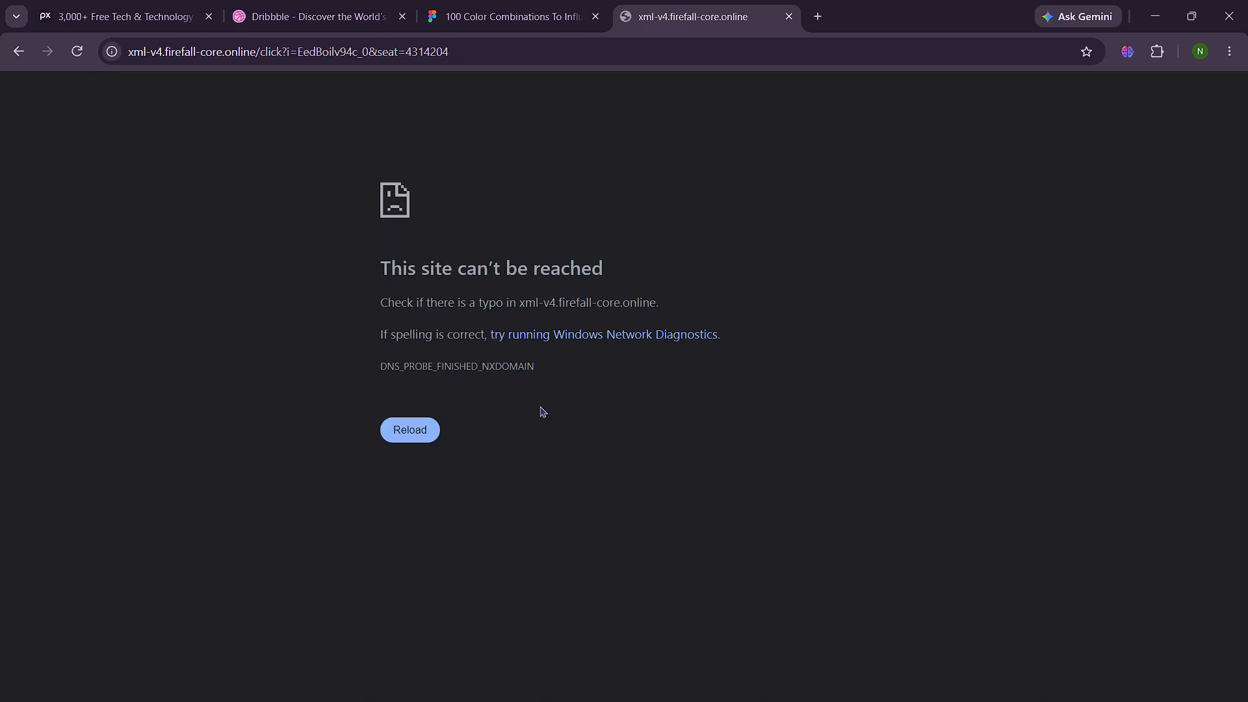
Close the unreachable xml-v4.firefall-core.online page.
{"action": "right_click_drag", "start_coordinate": [525, 194], "coordinate": [613, 317]}
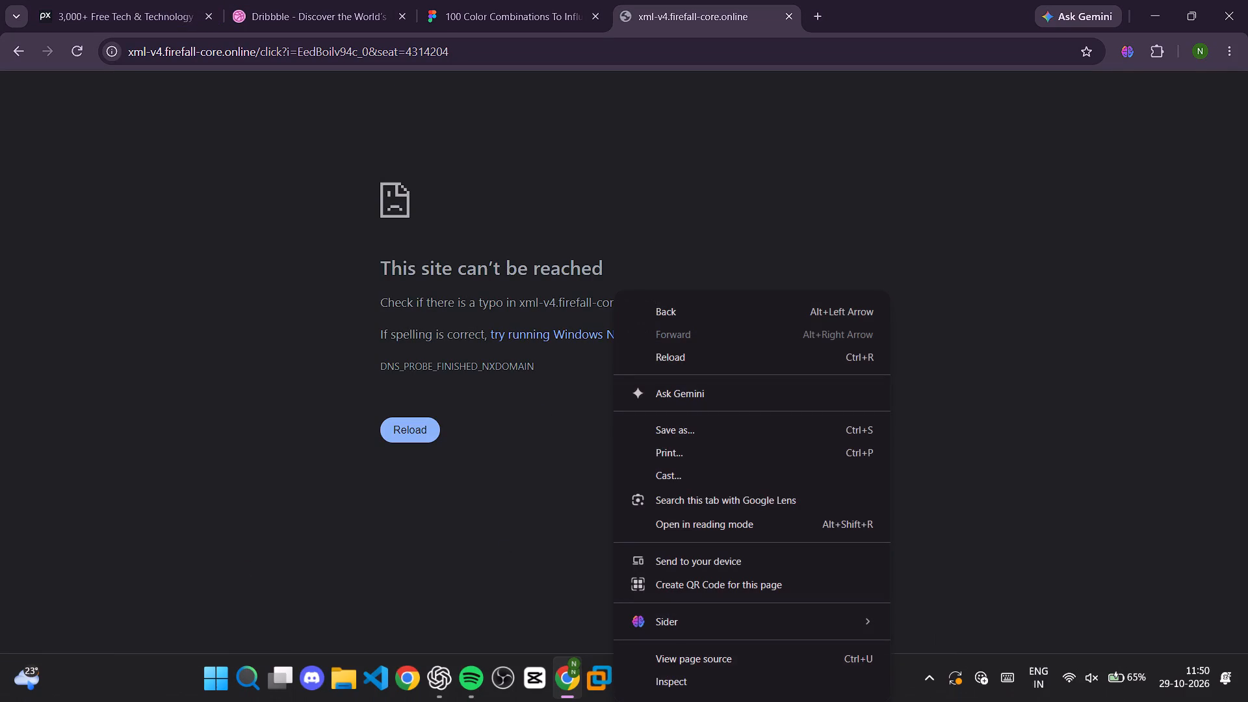
{"action": "left_click", "coordinate": [987, 560]}
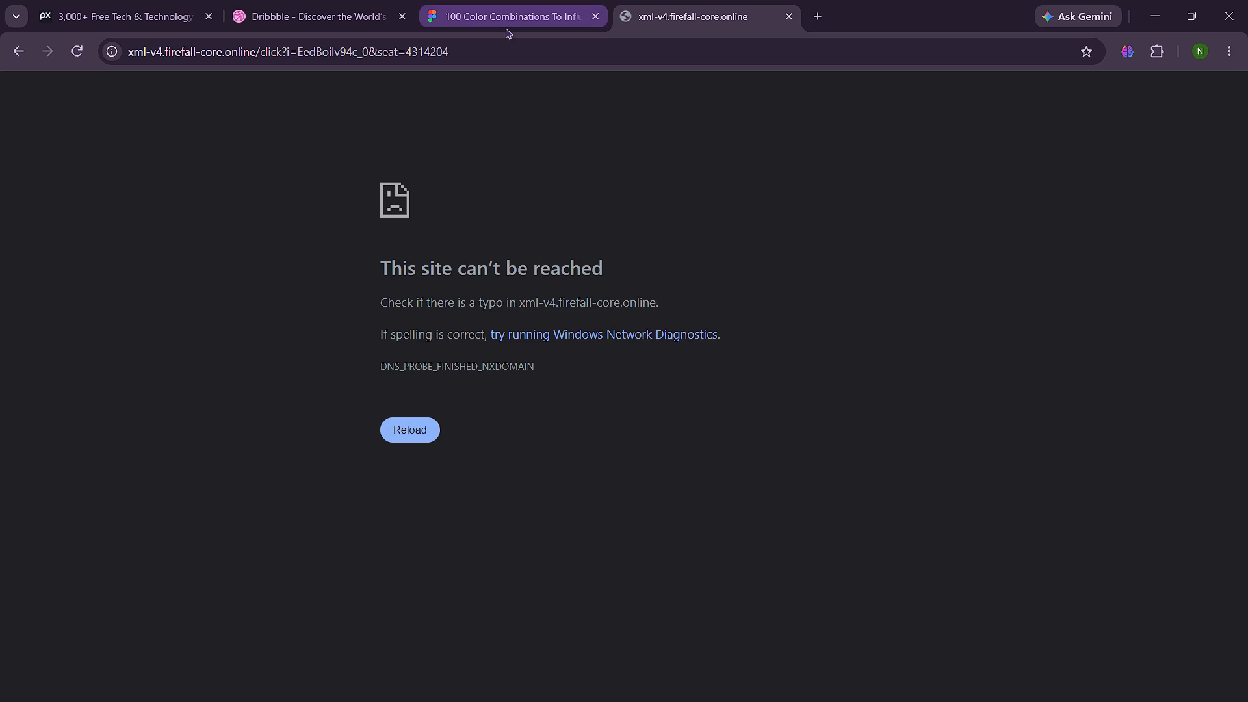
{"action": "left_click", "coordinate": [505, 27]}
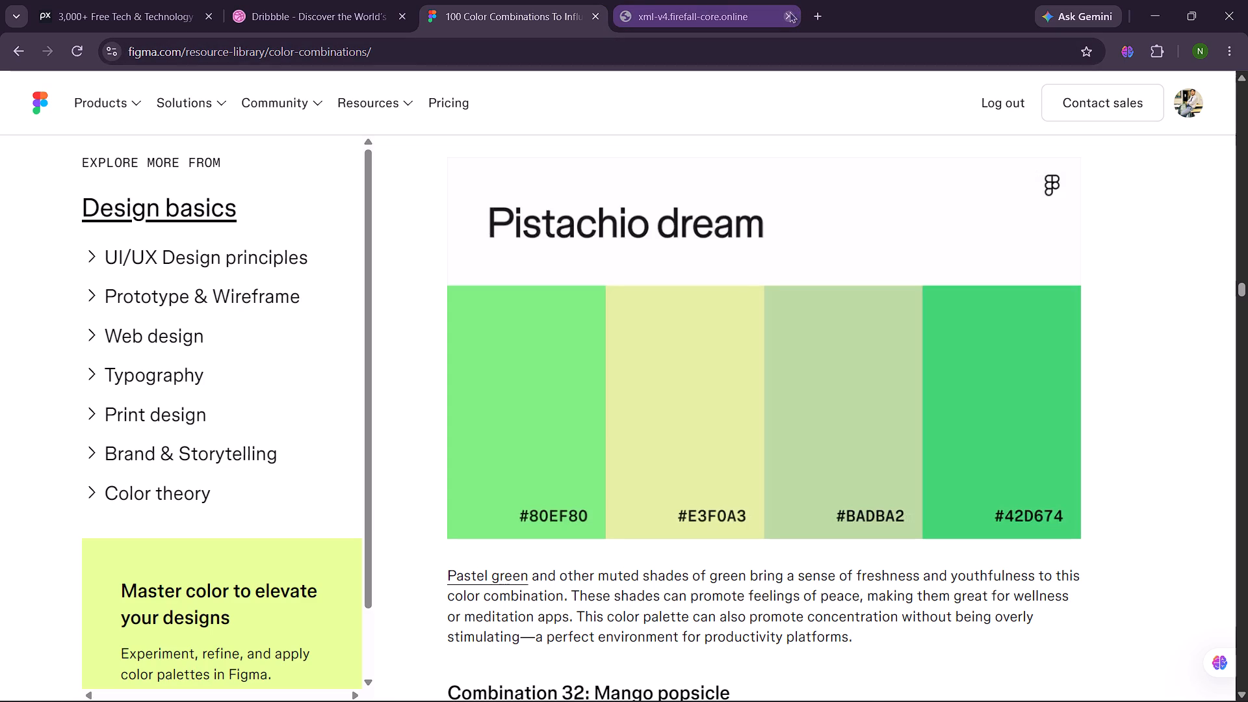
{"action": "left_click", "coordinate": [789, 11]}
Open delivery.com in a new browser tab.
{"action": "left_click", "coordinate": [632, 20]}
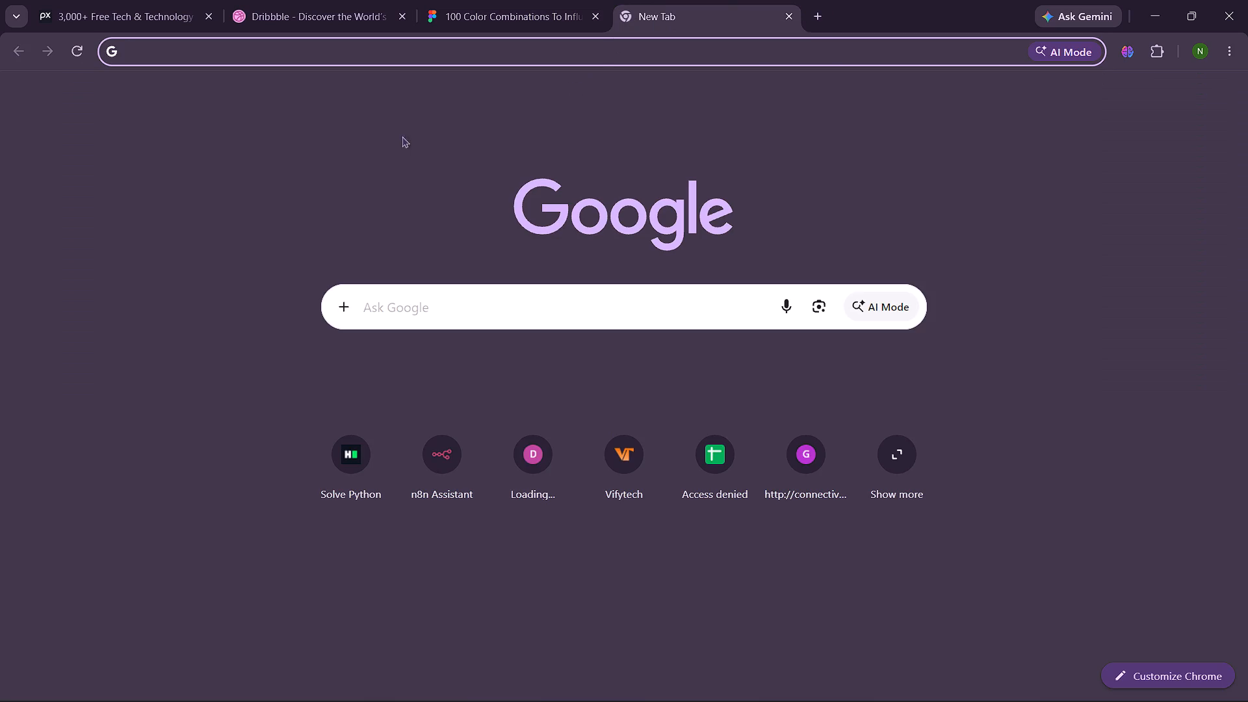
{"action": "left_click", "coordinate": [379, 299]}
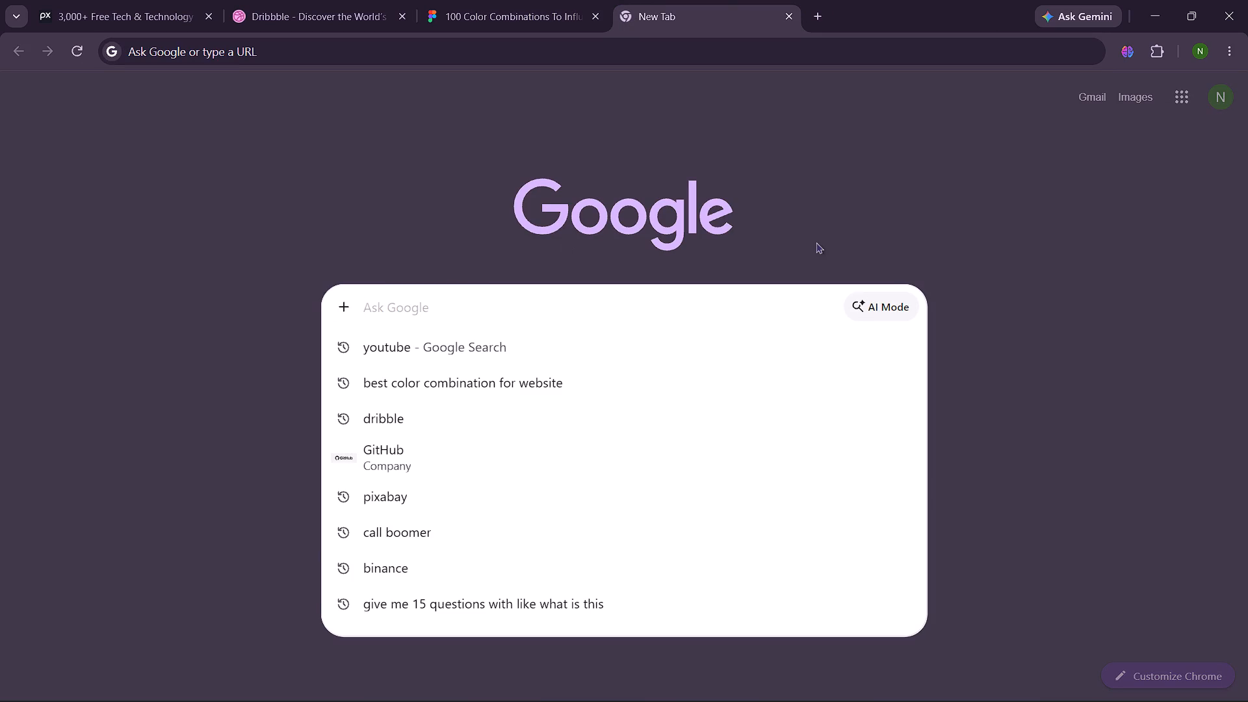
{"action": "type", "text": "fig"}
{"action": "key", "text": "BackSpace"}
{"action": "key", "text": "BackSpace"}
{"action": "key", "text": "BackSpace"}
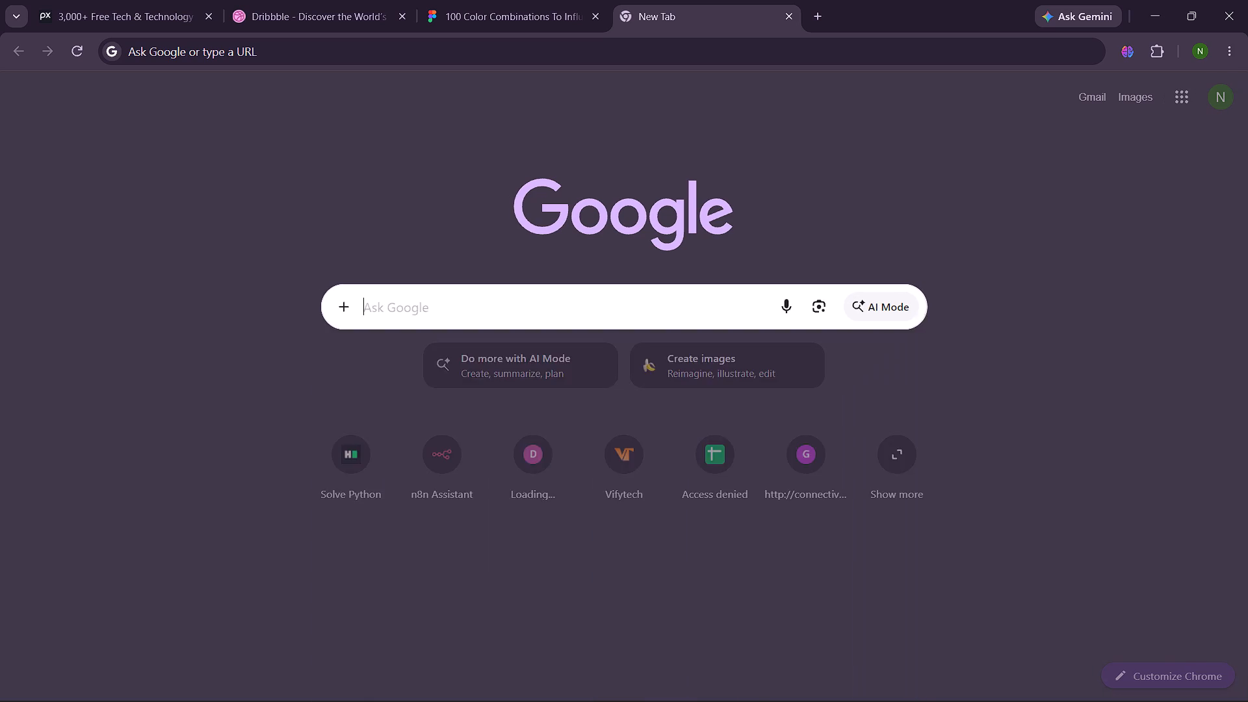
{"action": "type", "text": "delic"}
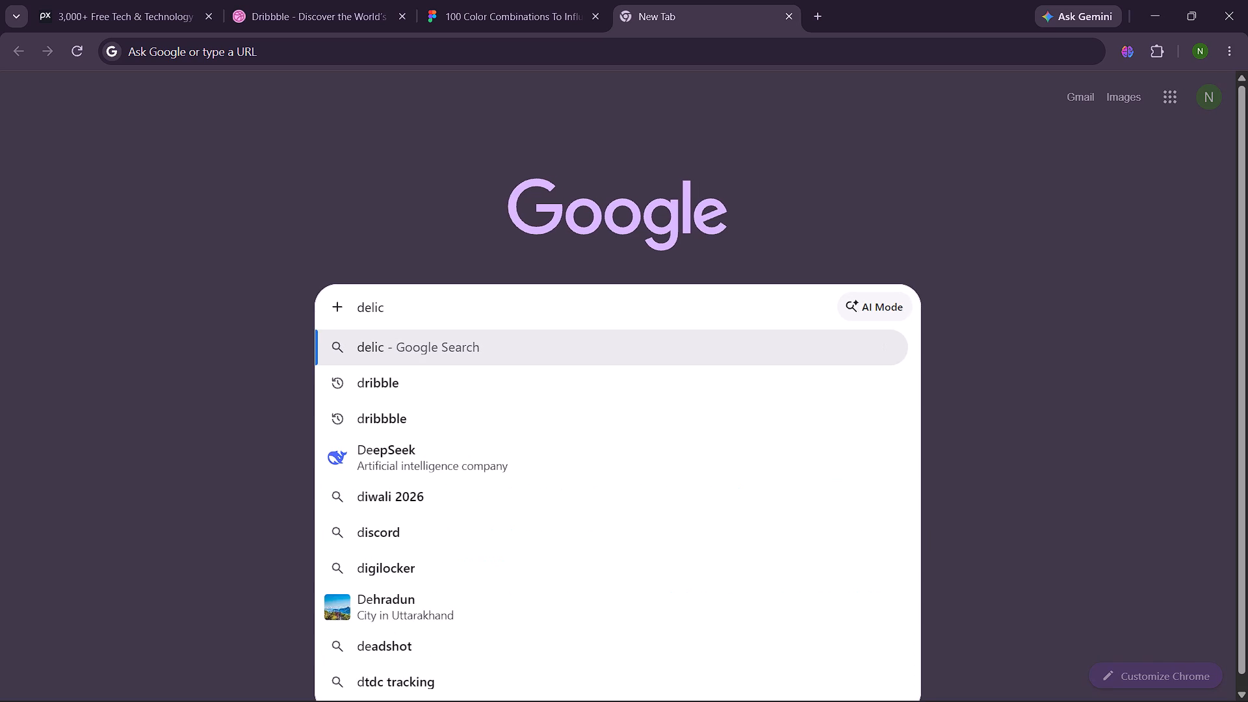
{"action": "key", "text": "BackSpace"}
{"action": "type", "text": "very"}
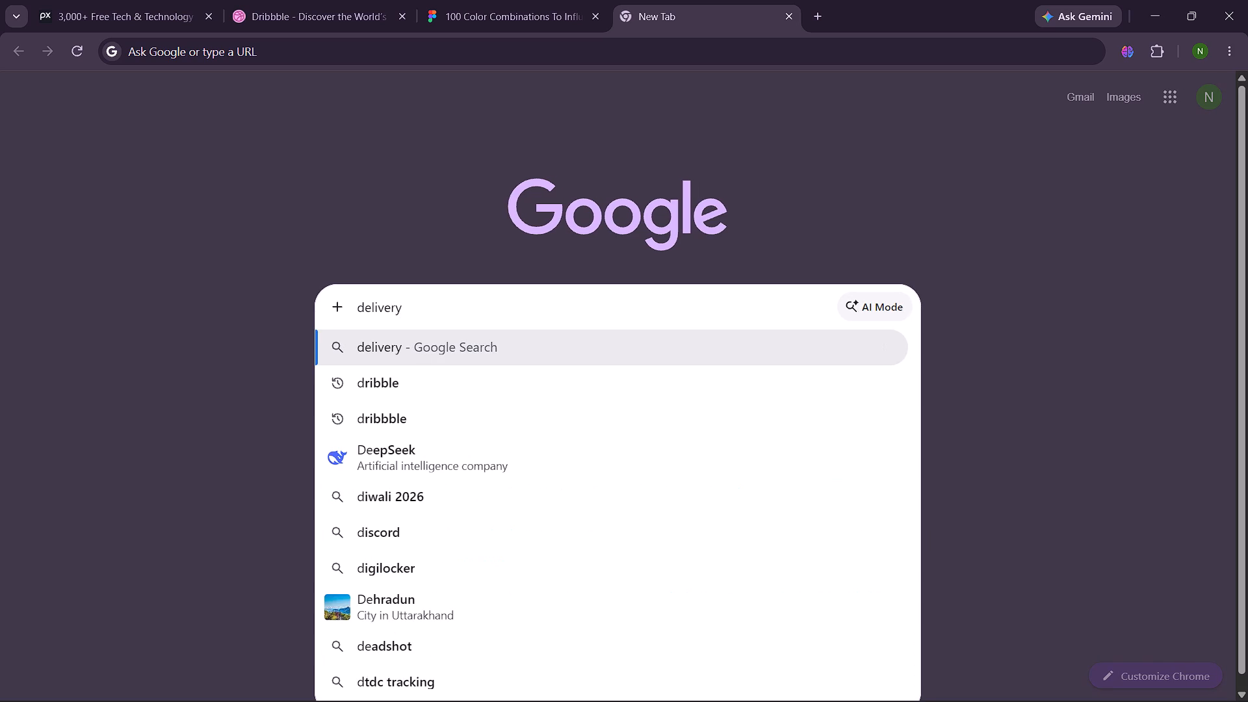
{"action": "type", "text": ".com"}
{"action": "key", "text": "Return"}
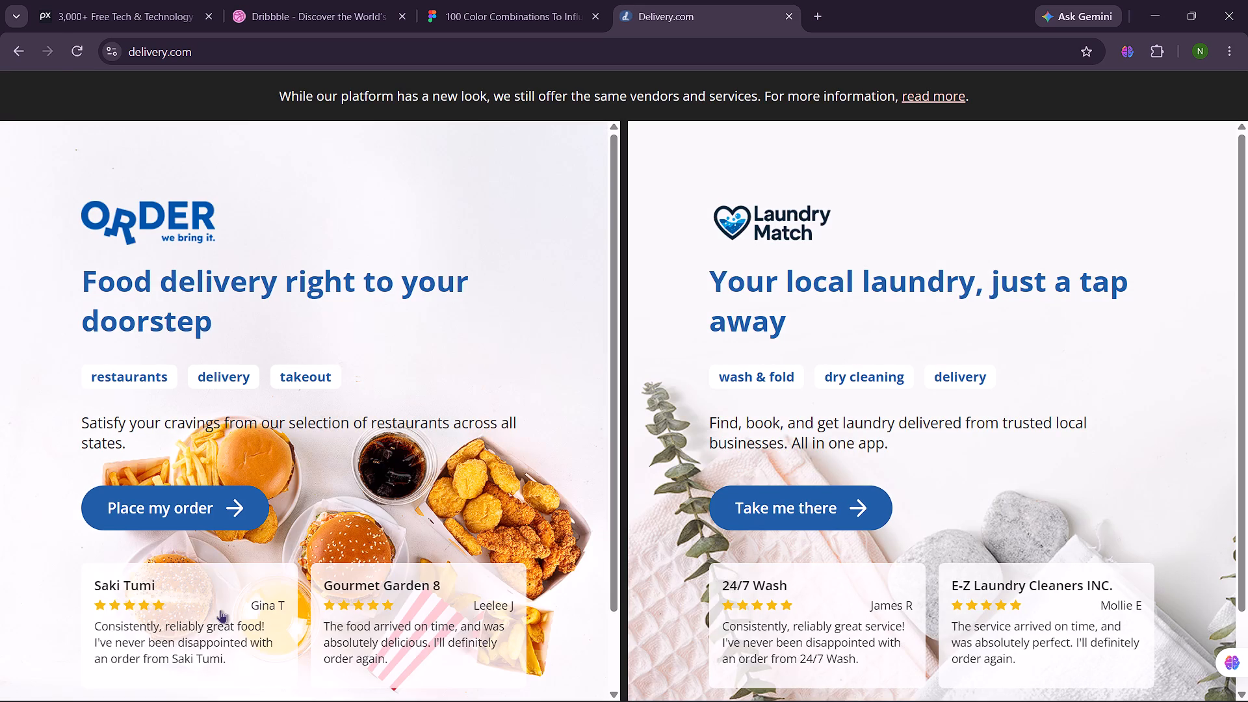
Examine the layout of the delivery.com landing page, covering its food delivery and laundry sections.
{"action": "scroll", "coordinate": [346, 336], "scroll_direction": "down", "scroll_amount": 8}
{"action": "scroll", "coordinate": [335, 357], "scroll_direction": "up", "scroll_amount": 4}
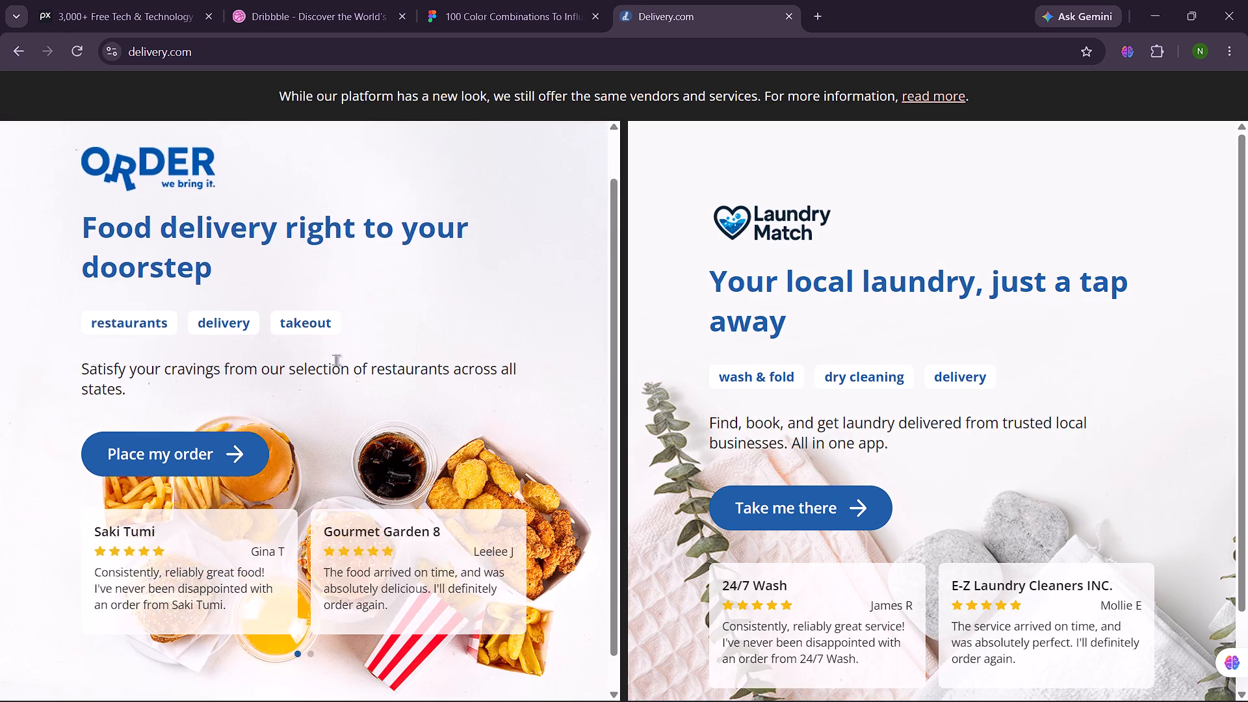
{"action": "scroll", "coordinate": [335, 359], "scroll_direction": "up", "scroll_amount": 2}
{"action": "scroll", "coordinate": [335, 359], "scroll_direction": "down", "scroll_amount": 8}
{"action": "scroll", "coordinate": [1018, 318], "scroll_direction": "up", "scroll_amount": 8}
{"action": "scroll", "coordinate": [1005, 357], "scroll_direction": "down", "scroll_amount": 4}
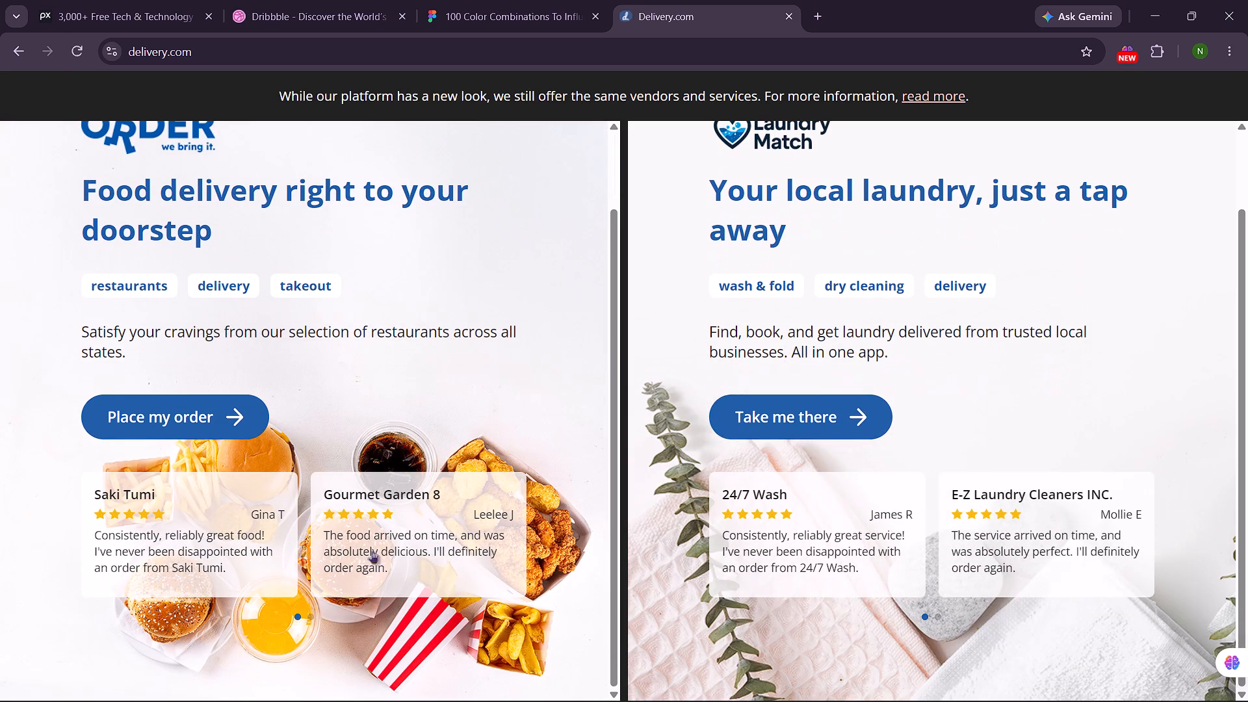
{"action": "scroll", "coordinate": [372, 551], "scroll_direction": "down", "scroll_amount": 4}
{"action": "scroll", "coordinate": [134, 585], "scroll_direction": "up", "scroll_amount": 7}
{"action": "scroll", "coordinate": [354, 528], "scroll_direction": "down", "scroll_amount": 7}
{"action": "scroll", "coordinate": [822, 359], "scroll_direction": "up", "scroll_amount": 7}
{"action": "scroll", "coordinate": [824, 359], "scroll_direction": "down", "scroll_amount": 7}
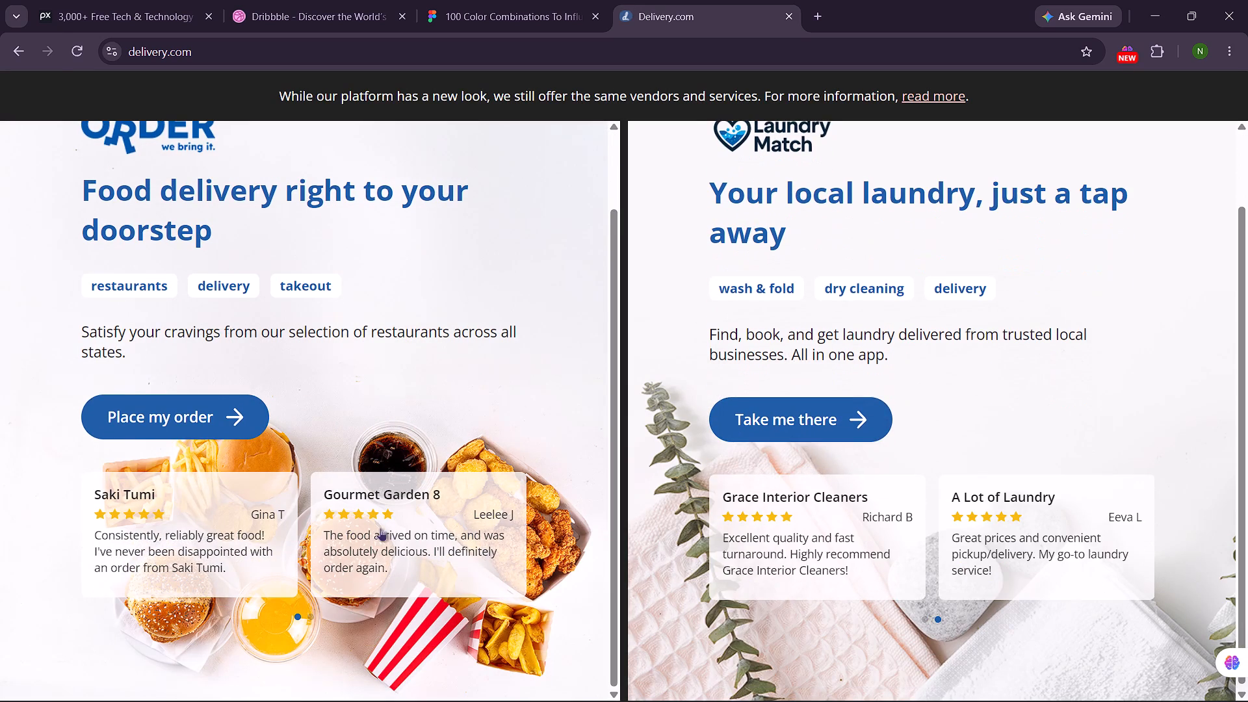
{"action": "scroll", "coordinate": [380, 528], "scroll_direction": "up", "scroll_amount": 8}
{"action": "scroll", "coordinate": [379, 528], "scroll_direction": "down", "scroll_amount": 8}
{"action": "scroll", "coordinate": [923, 338], "scroll_direction": "up", "scroll_amount": 8}
{"action": "scroll", "coordinate": [923, 338], "scroll_direction": "down", "scroll_amount": 7}
{"action": "scroll", "coordinate": [336, 478], "scroll_direction": "up", "scroll_amount": 5}
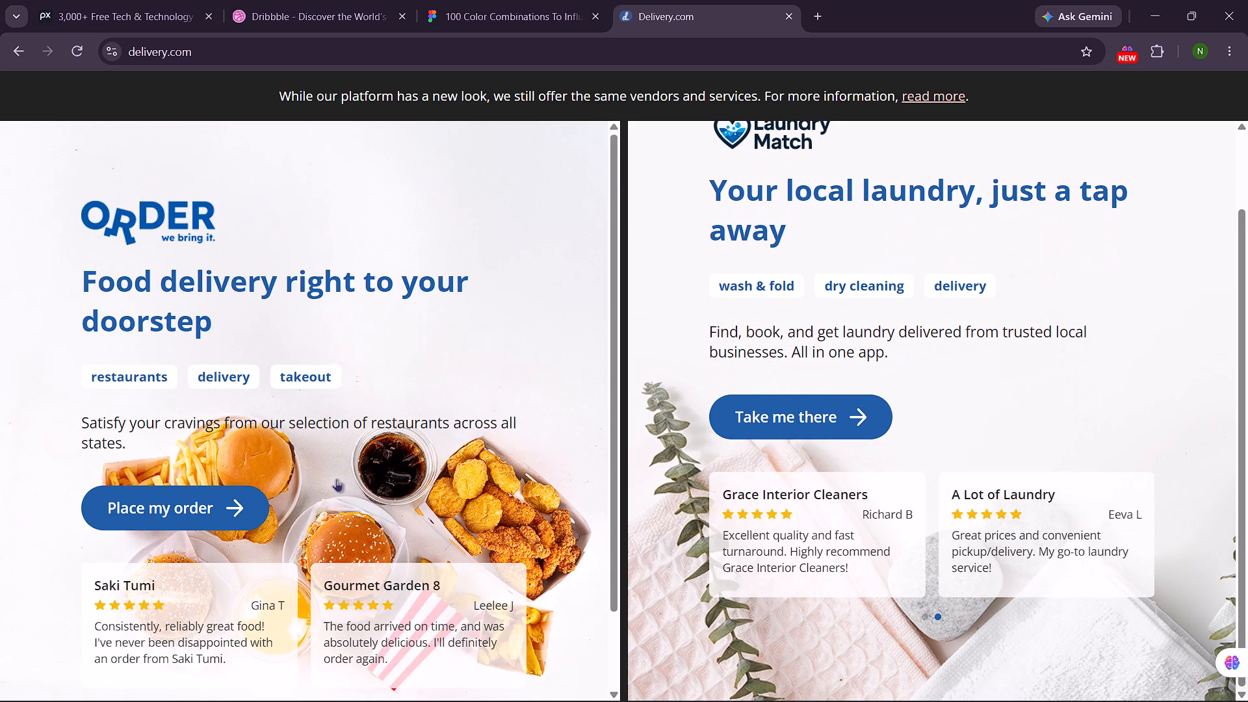
{"action": "scroll", "coordinate": [336, 478], "scroll_direction": "up", "scroll_amount": 2}
{"action": "scroll", "coordinate": [336, 478], "scroll_direction": "down", "scroll_amount": 7}
{"action": "scroll", "coordinate": [843, 275], "scroll_direction": "up", "scroll_amount": 5}
{"action": "scroll", "coordinate": [852, 269], "scroll_direction": "down", "scroll_amount": 6}
{"action": "scroll", "coordinate": [767, 244], "scroll_direction": "up", "scroll_amount": 6}
{"action": "scroll", "coordinate": [506, 310], "scroll_direction": "down", "scroll_amount": 7}
{"action": "scroll", "coordinate": [506, 310], "scroll_direction": "up", "scroll_amount": 7}
{"action": "scroll", "coordinate": [536, 310], "scroll_direction": "down", "scroll_amount": 6}
{"action": "scroll", "coordinate": [387, 339], "scroll_direction": "up", "scroll_amount": 1}
{"action": "scroll", "coordinate": [644, 309], "scroll_direction": "down", "scroll_amount": 11}
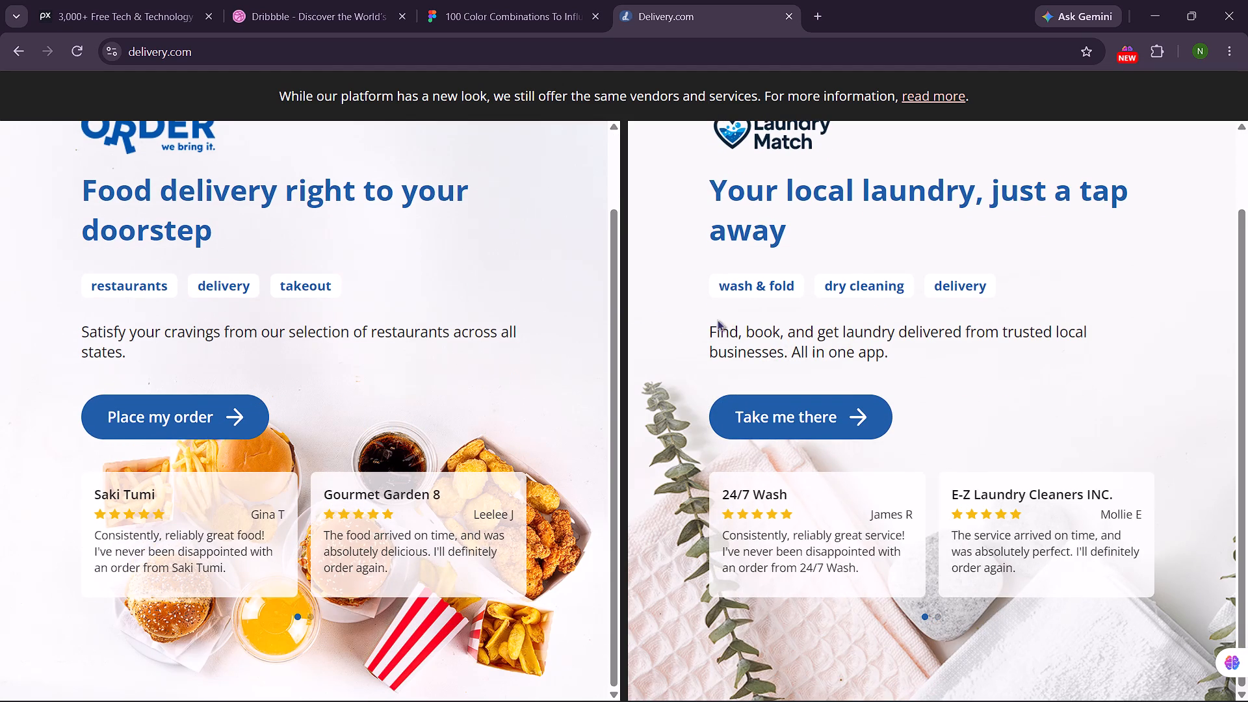
{"action": "scroll", "coordinate": [717, 319], "scroll_direction": "down", "scroll_amount": 4}
{"action": "scroll", "coordinate": [528, 369], "scroll_direction": "down", "scroll_amount": 2}
{"action": "scroll", "coordinate": [516, 377], "scroll_direction": "up", "scroll_amount": 6}
{"action": "scroll", "coordinate": [846, 378], "scroll_direction": "up", "scroll_amount": 6}
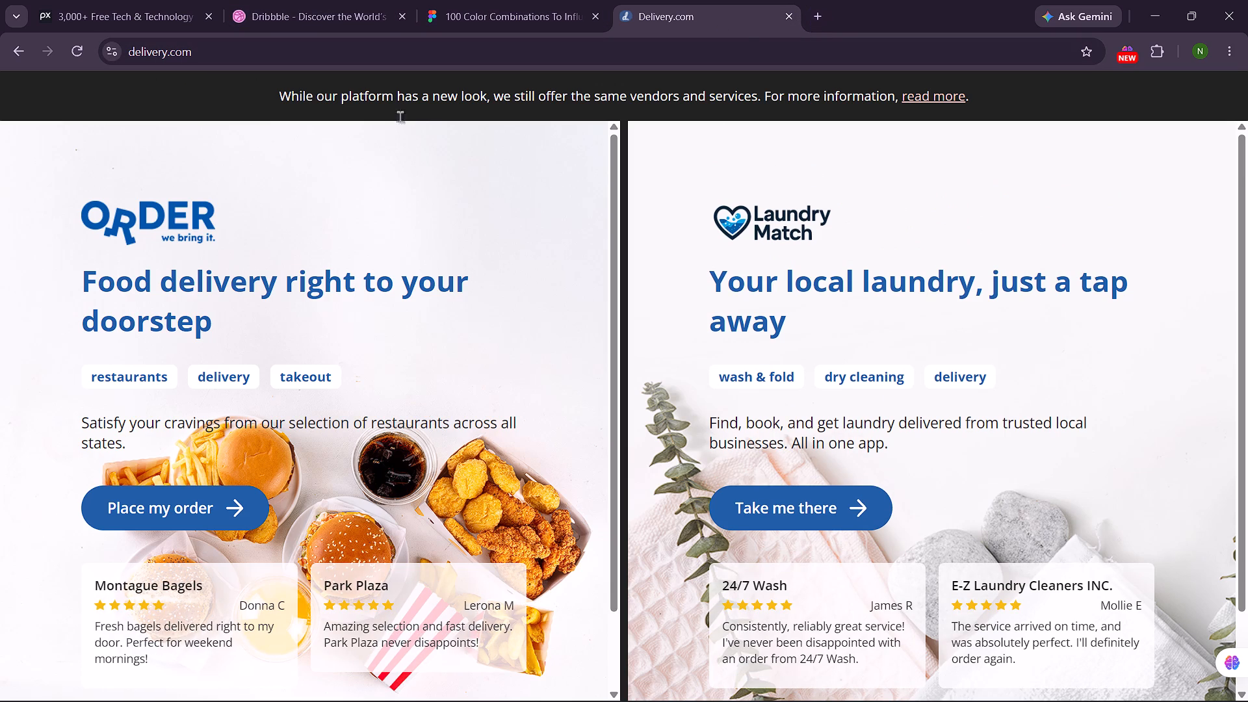
Search for the suggested "https //delivery.com tracking" and open Delhivery's Track Parcel & Shipment Delivery page.
{"action": "left_click", "coordinate": [262, 56]}
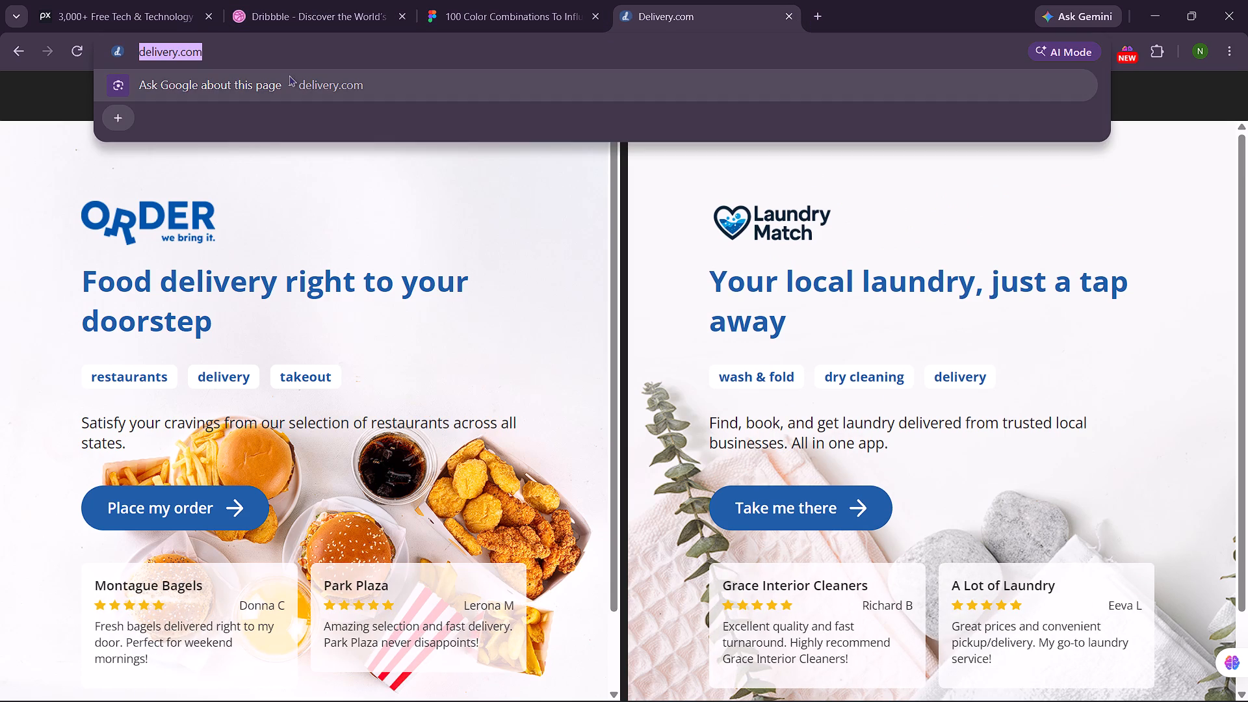
{"action": "key", "text": "Right"}
{"action": "key", "text": "BackSpace"}
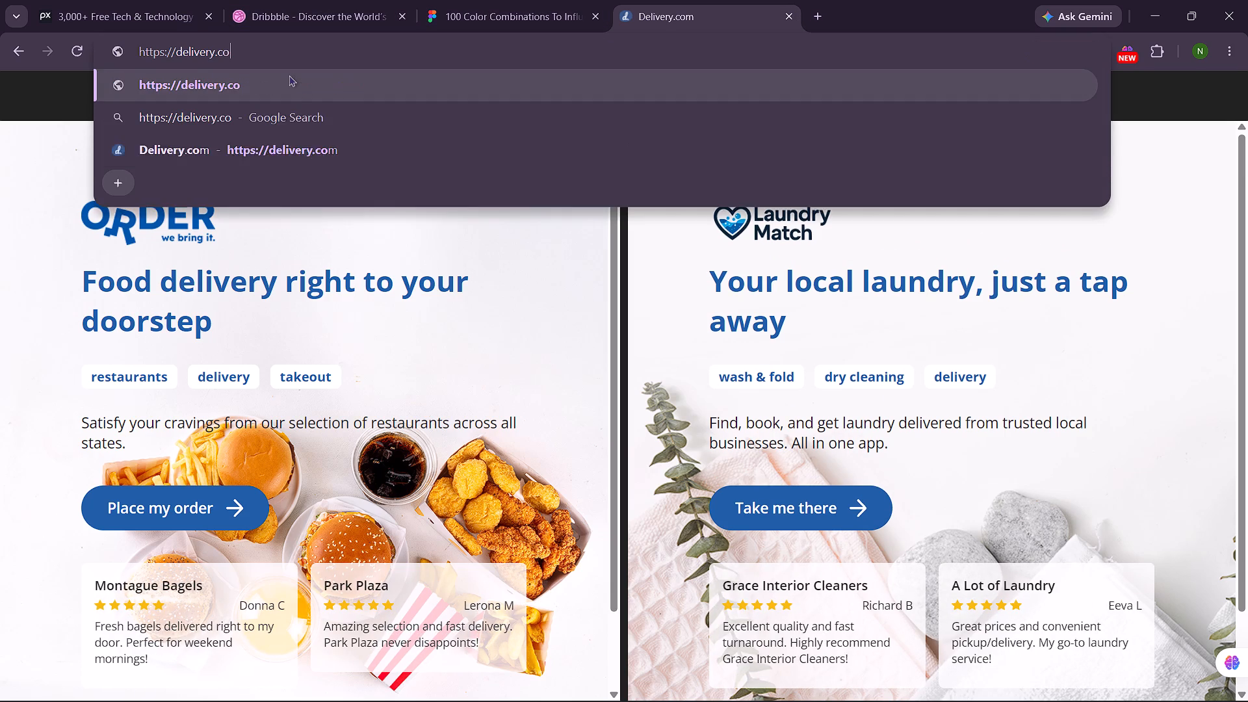
{"action": "key", "text": "BackSpace"}
{"action": "key", "text": "BackSpace"}
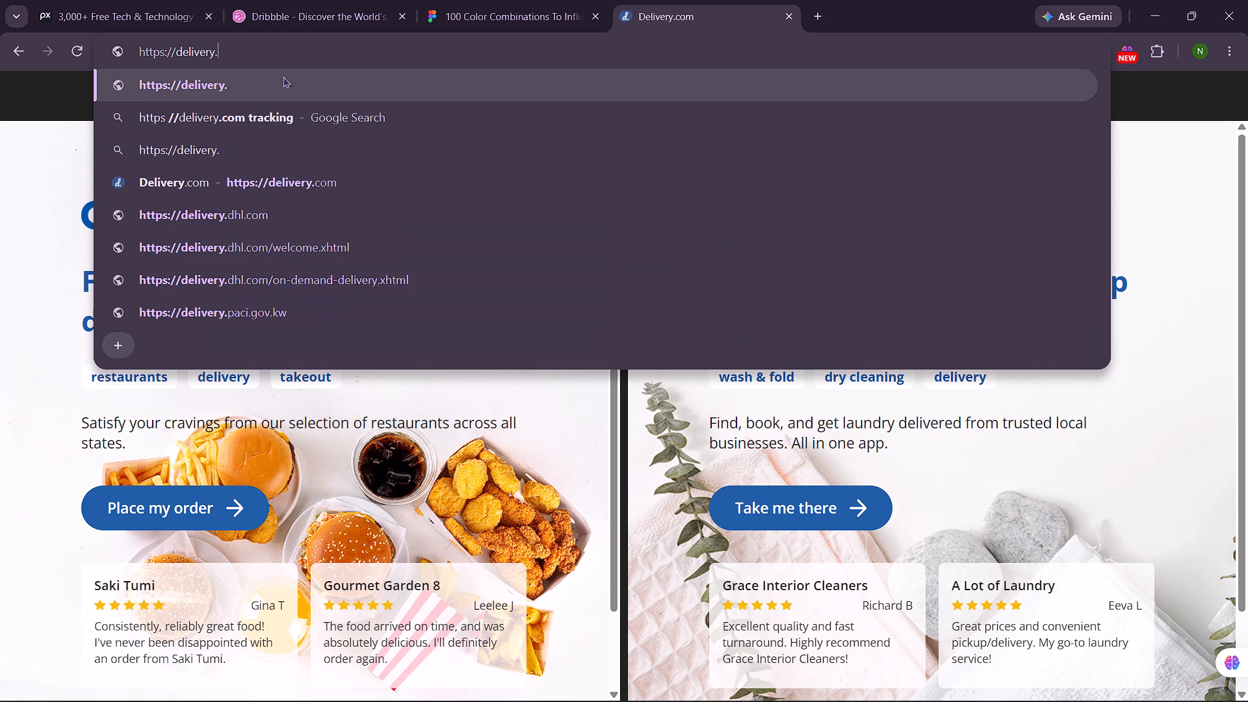
{"action": "left_click", "coordinate": [331, 104]}
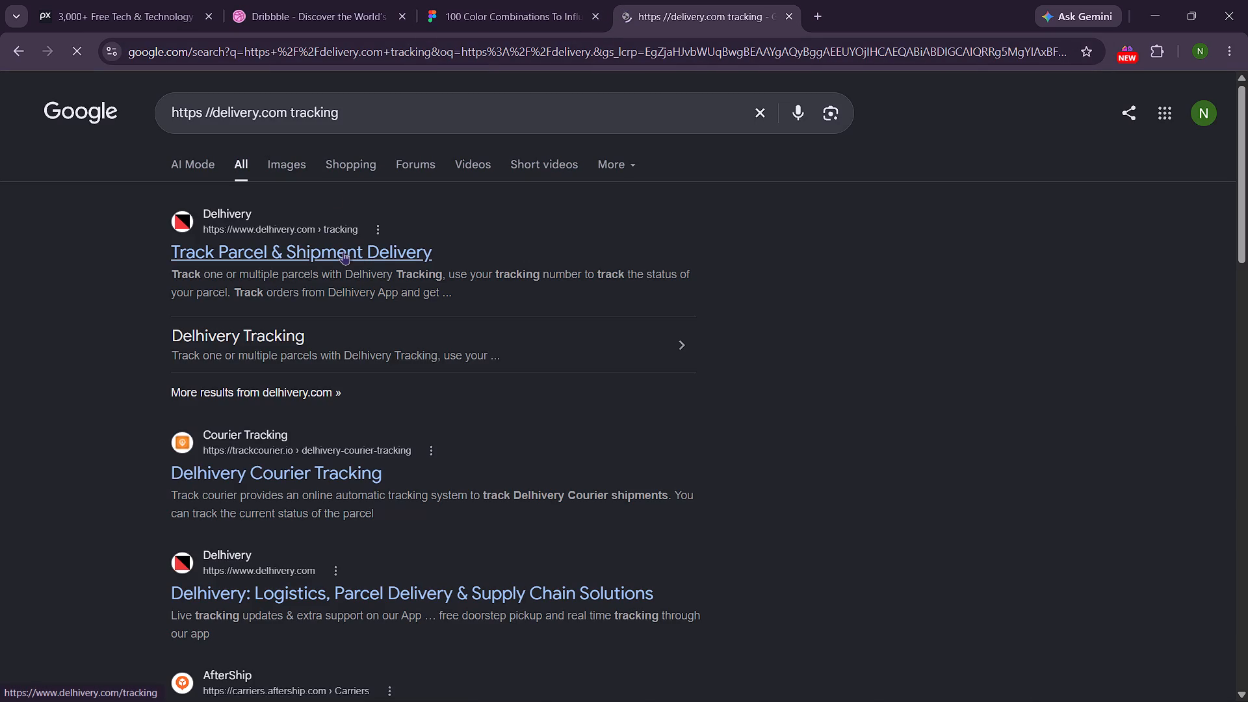
{"action": "left_click", "coordinate": [343, 252]}
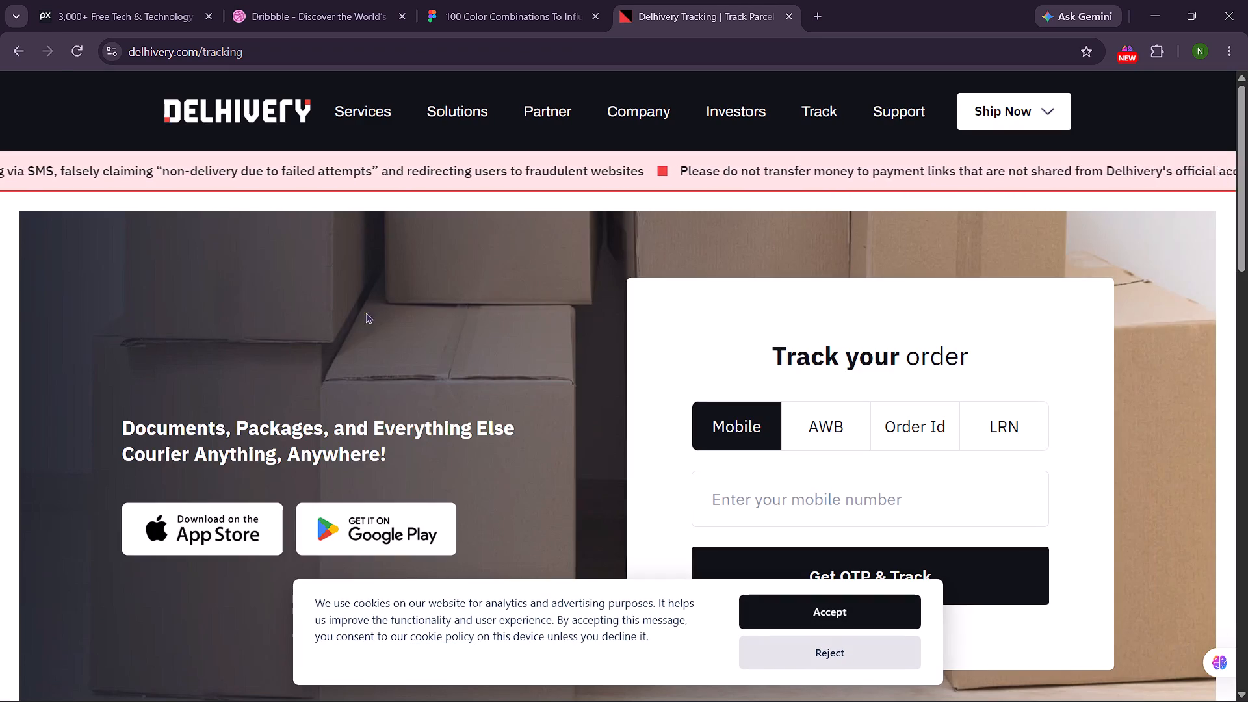
Accept the cookies on the Delhivery tracking page.
{"action": "left_click", "coordinate": [809, 621]}
Look through the Delhivery tracking page from the order tracking form to the FAQs and footer links.
{"action": "scroll", "coordinate": [785, 614], "scroll_direction": "down", "scroll_amount": 5}
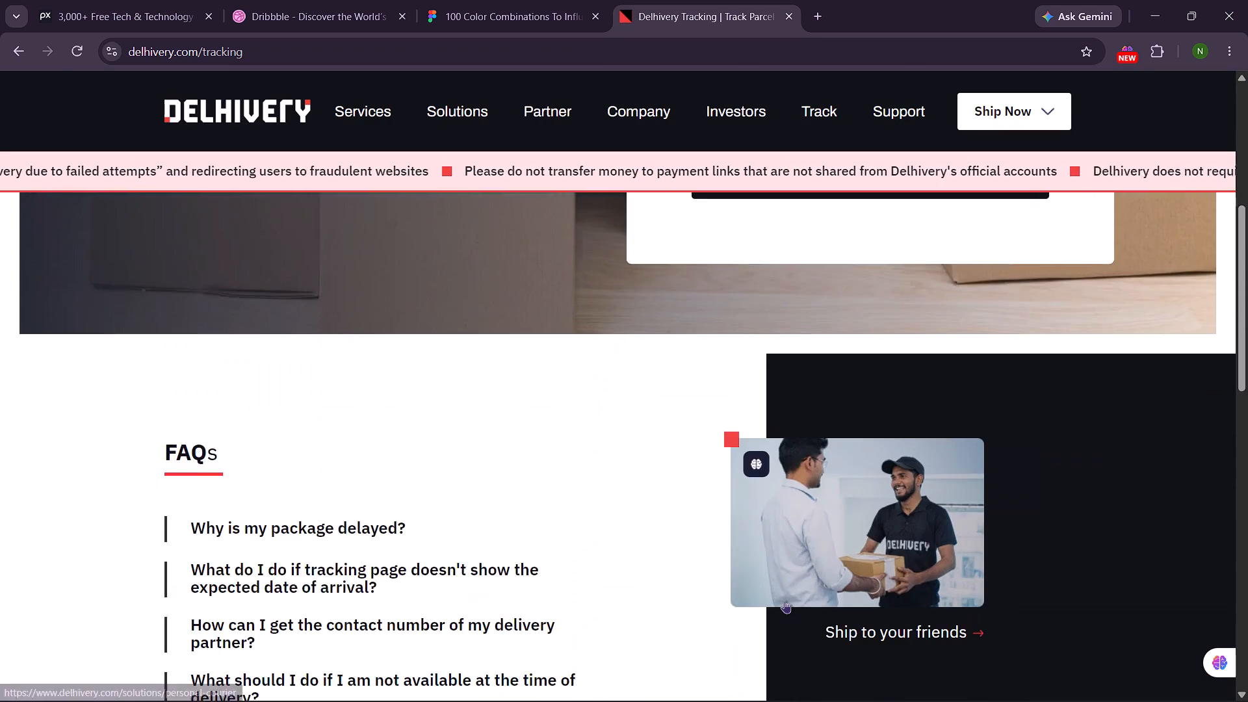
{"action": "scroll", "coordinate": [785, 600], "scroll_direction": "down", "scroll_amount": 3}
{"action": "scroll", "coordinate": [785, 600], "scroll_direction": "up", "scroll_amount": 5}
{"action": "scroll", "coordinate": [785, 600], "scroll_direction": "down", "scroll_amount": 15}
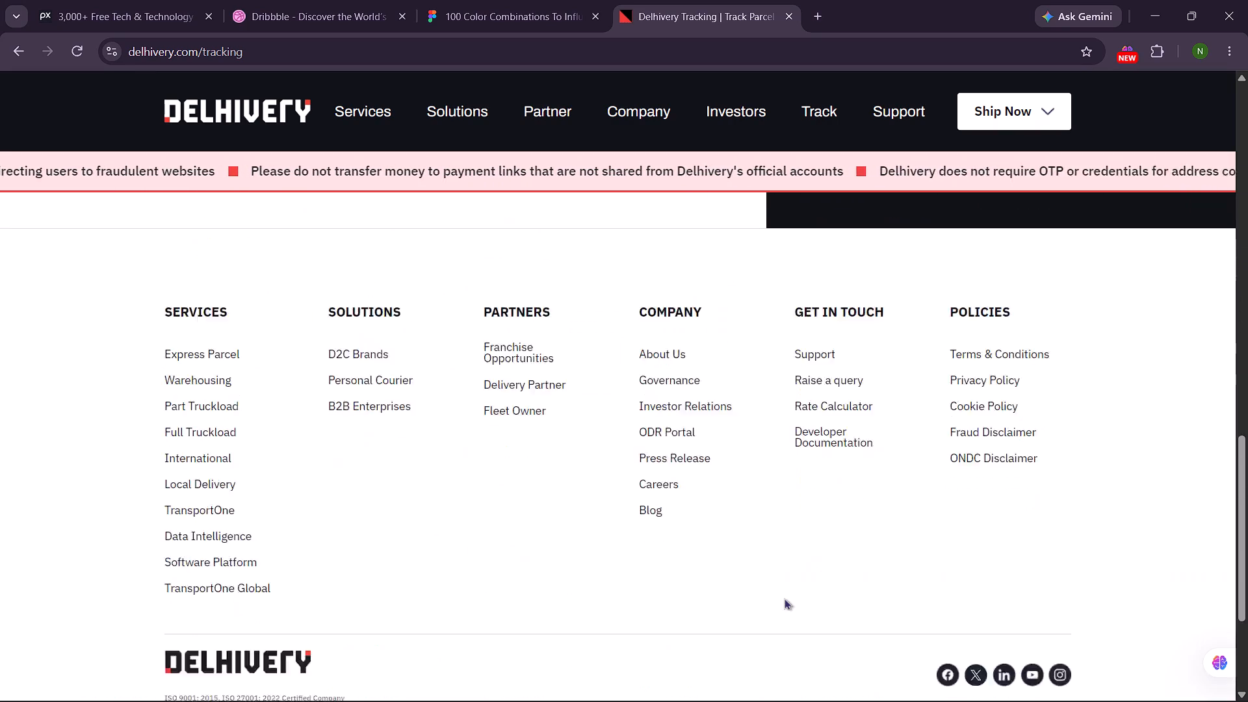
{"action": "scroll", "coordinate": [782, 595], "scroll_direction": "down", "scroll_amount": 6}
{"action": "scroll", "coordinate": [781, 595], "scroll_direction": "up", "scroll_amount": 5}
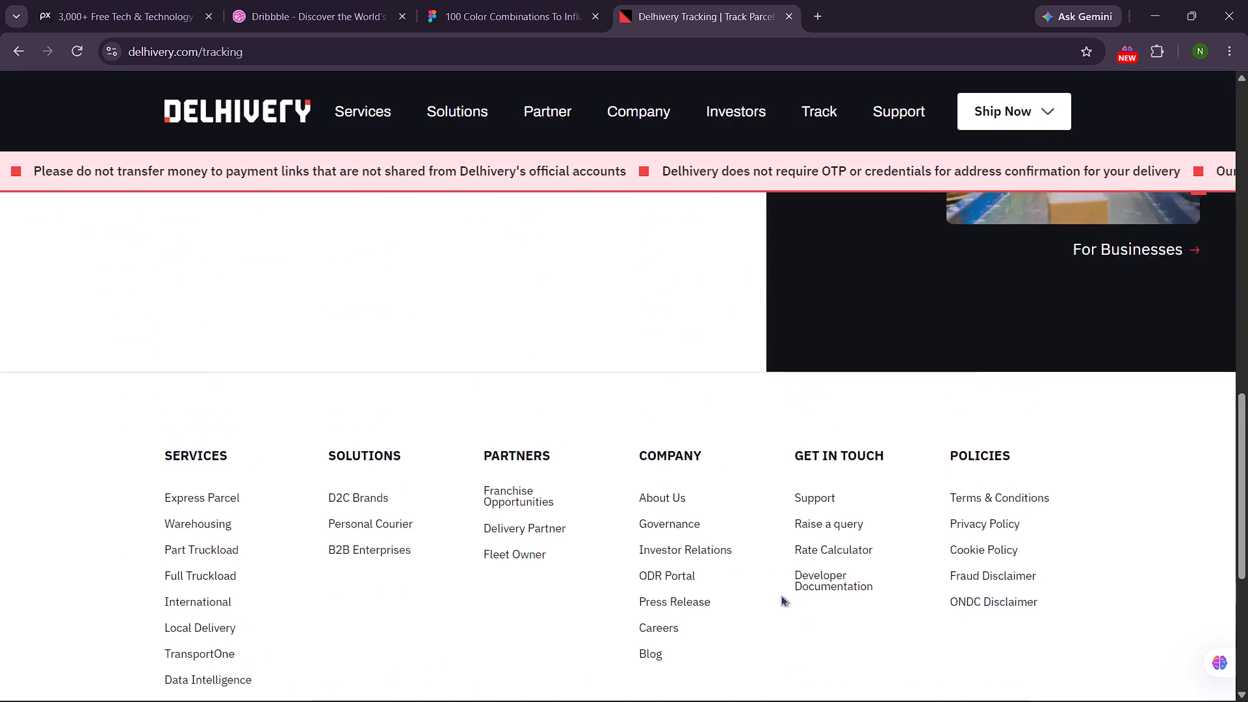
{"action": "scroll", "coordinate": [781, 595], "scroll_direction": "up", "scroll_amount": 1}
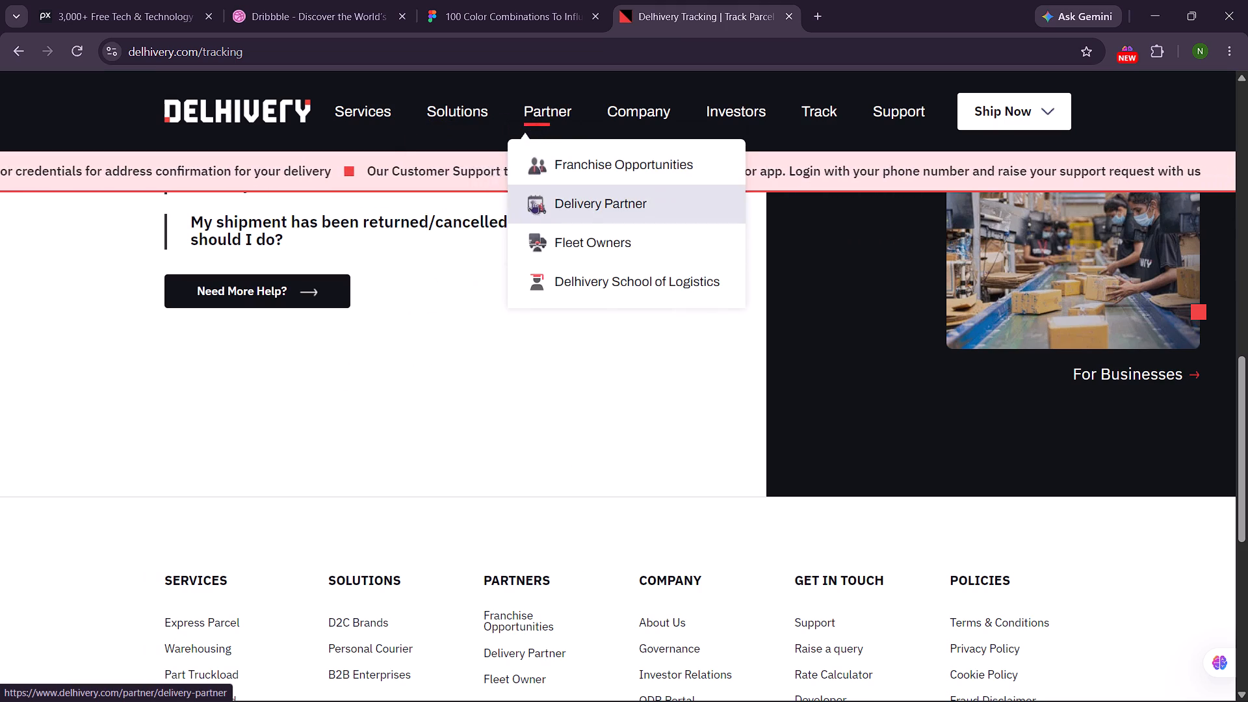
Open Delhivery's Express Parcel service page and examine its feature cards and business sign-up section.
{"action": "left_click", "coordinate": [374, 156]}
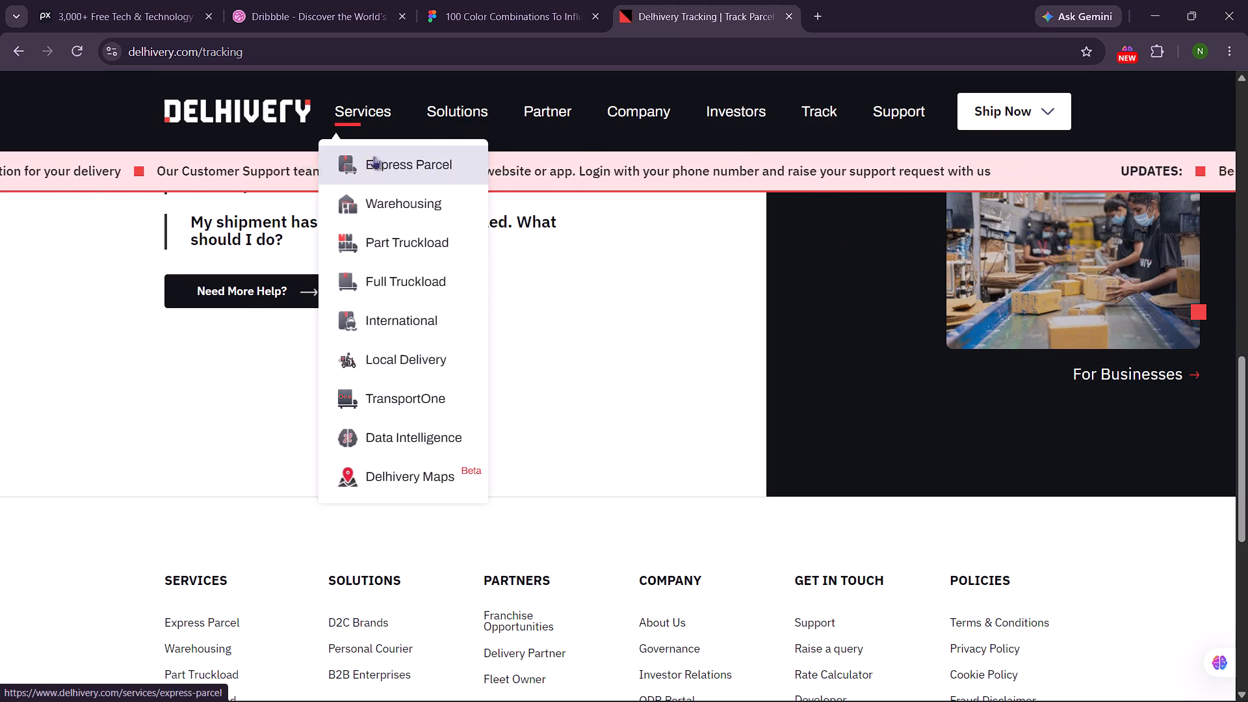
{"action": "scroll", "coordinate": [519, 342], "scroll_direction": "down", "scroll_amount": 10}
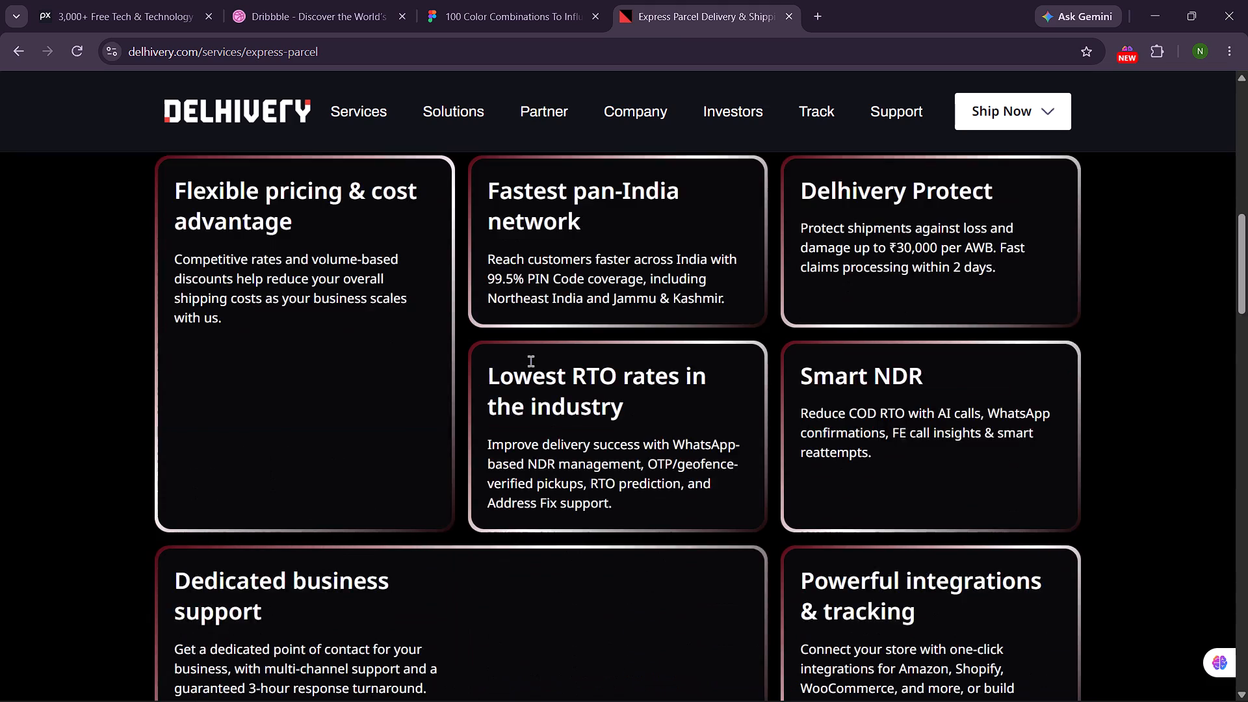
{"action": "scroll", "coordinate": [530, 361], "scroll_direction": "down", "scroll_amount": 6}
{"action": "scroll", "coordinate": [532, 361], "scroll_direction": "up", "scroll_amount": 6}
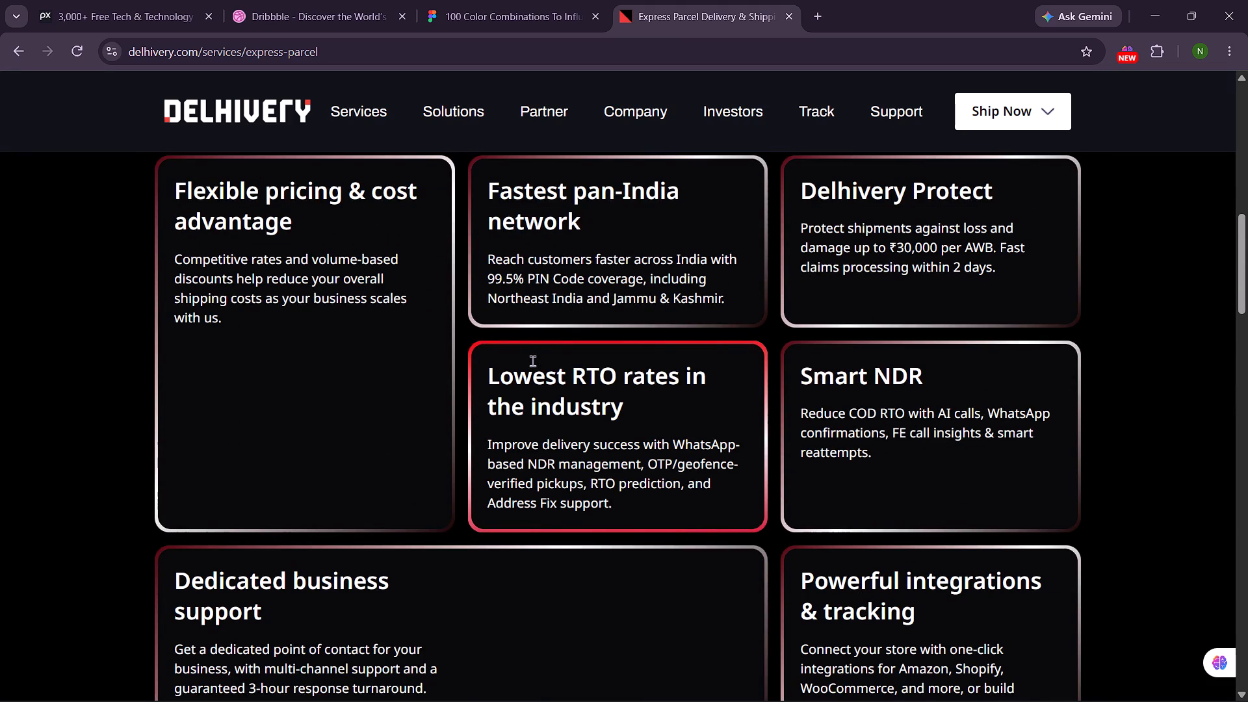
{"action": "scroll", "coordinate": [579, 347], "scroll_direction": "up", "scroll_amount": 4}
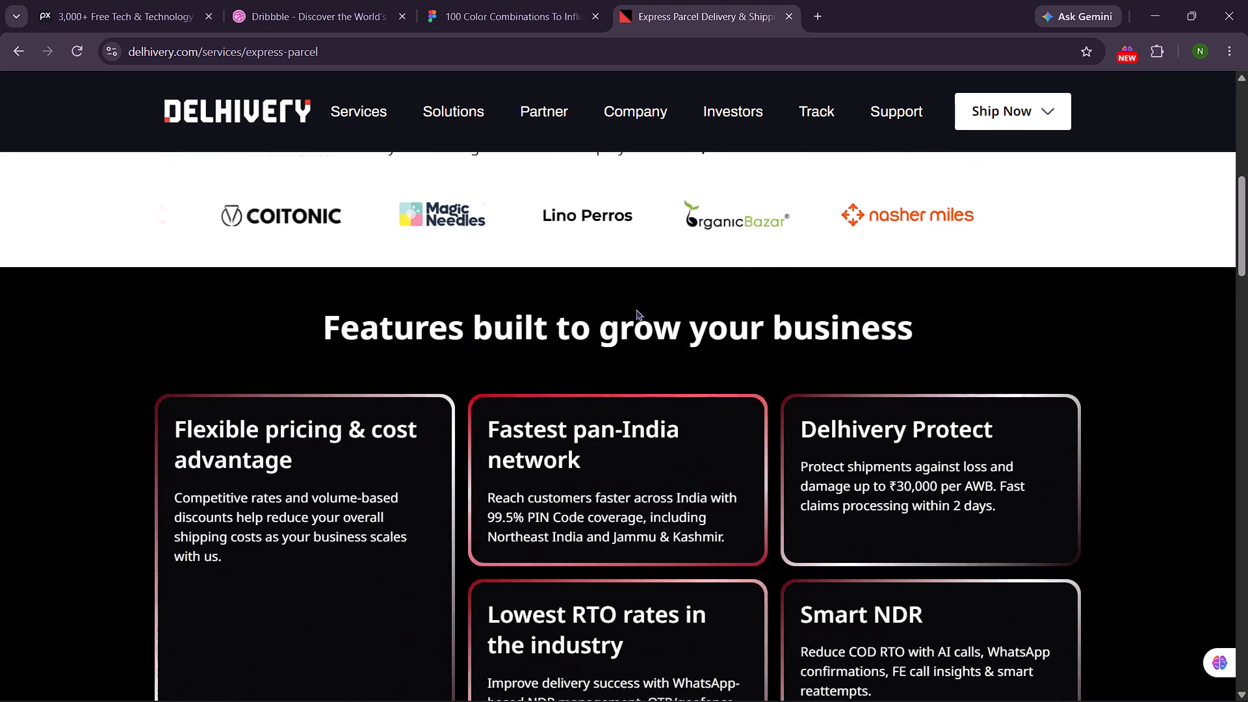
{"action": "scroll", "coordinate": [636, 309], "scroll_direction": "up", "scroll_amount": 8}
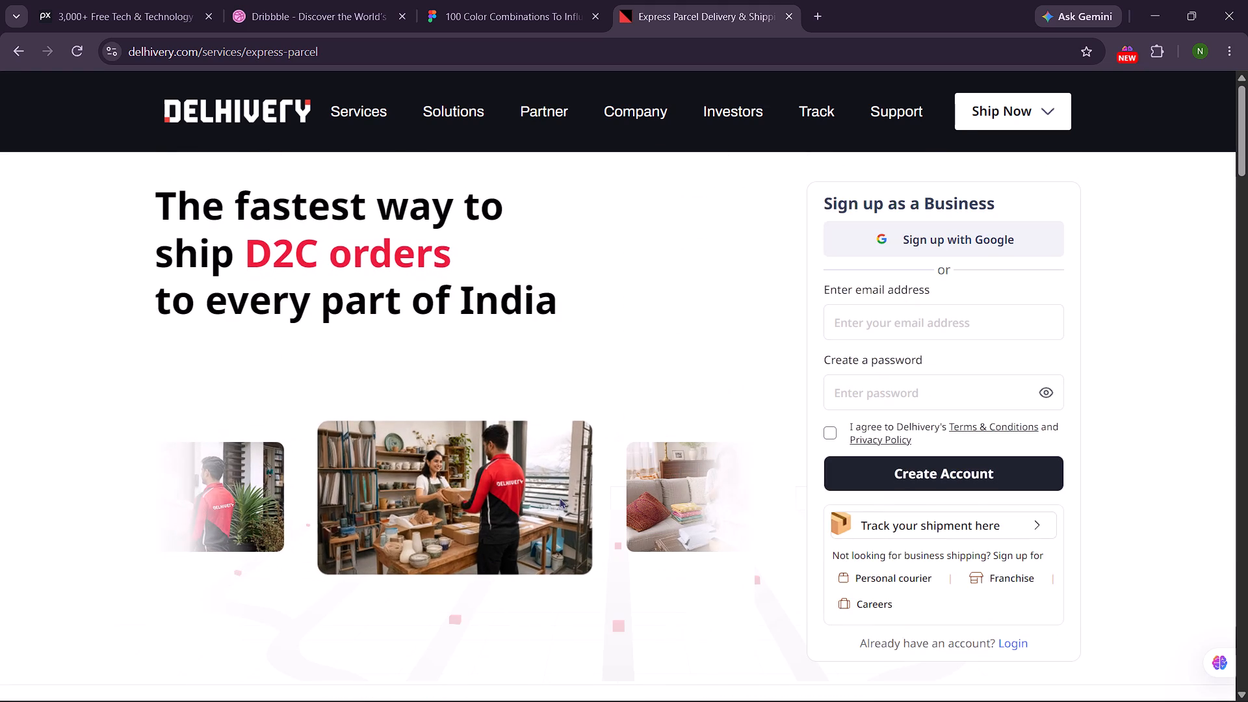
{"action": "scroll", "coordinate": [534, 298], "scroll_direction": "up", "scroll_amount": 1}
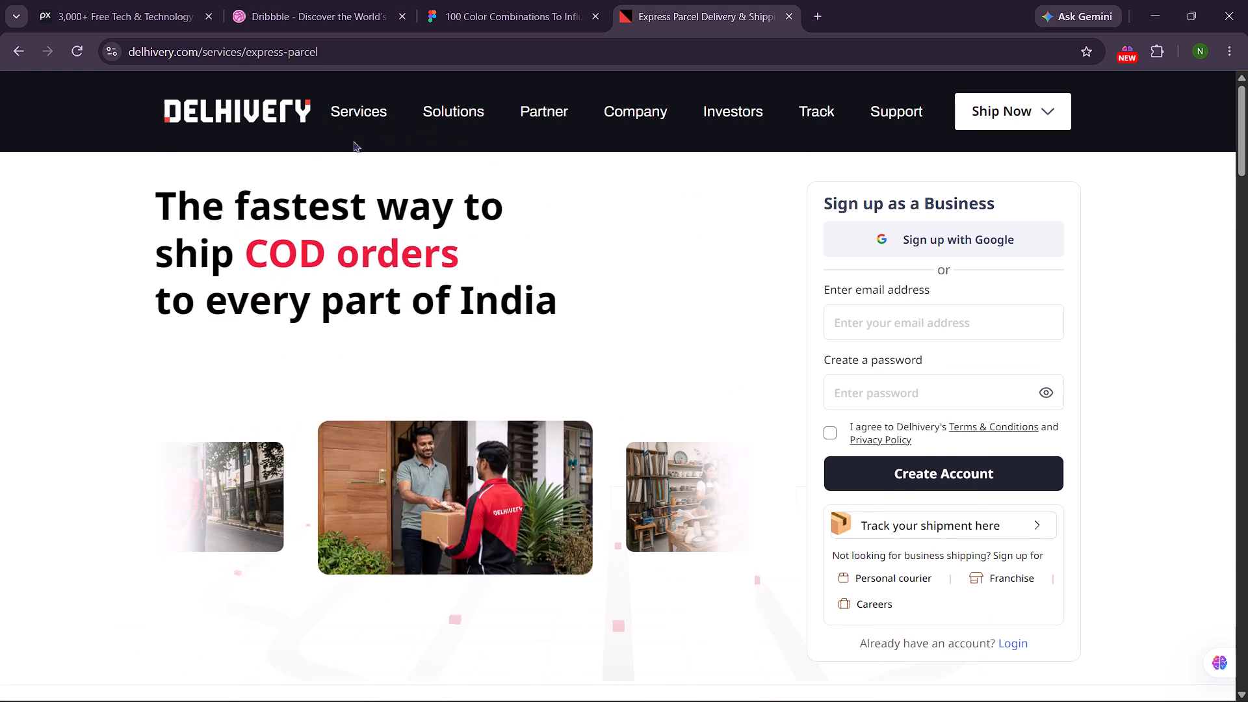
Open Delhivery's Warehousing service page and review its hero, feature cards, category expertise and industry case study sections.
{"action": "left_click", "coordinate": [391, 215]}
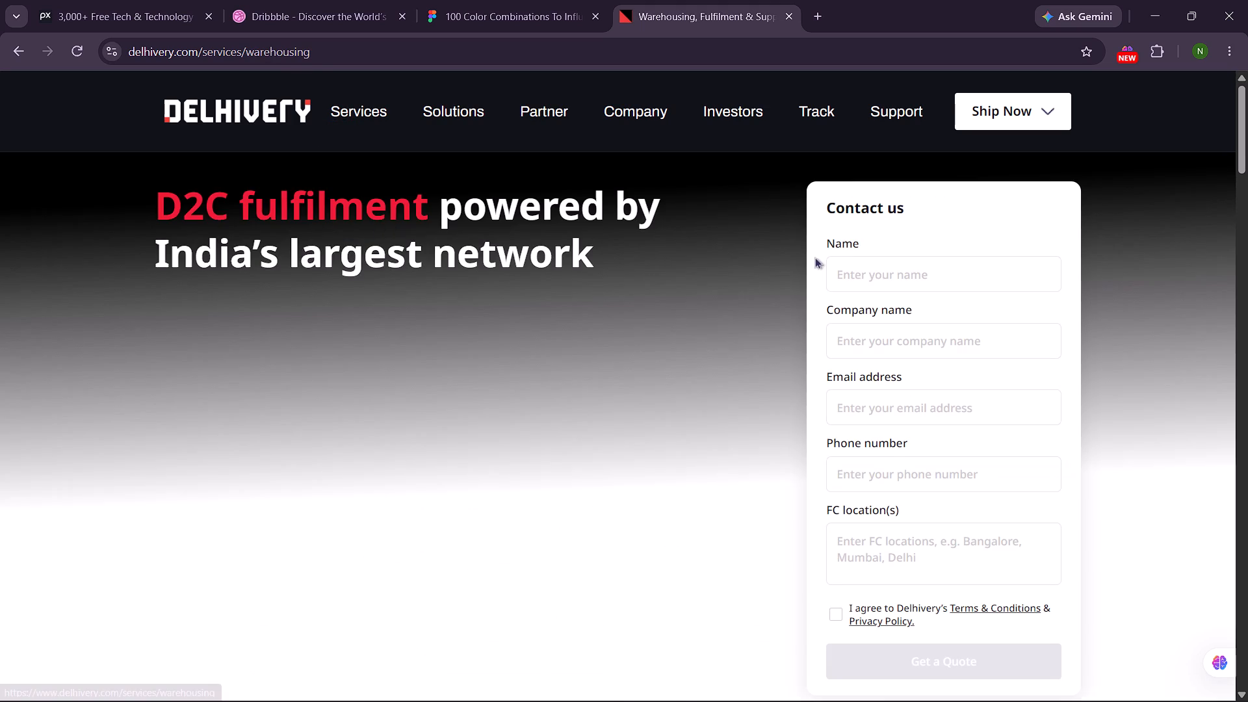
{"action": "scroll", "coordinate": [620, 348], "scroll_direction": "down", "scroll_amount": 6}
{"action": "scroll", "coordinate": [588, 339], "scroll_direction": "up", "scroll_amount": 6}
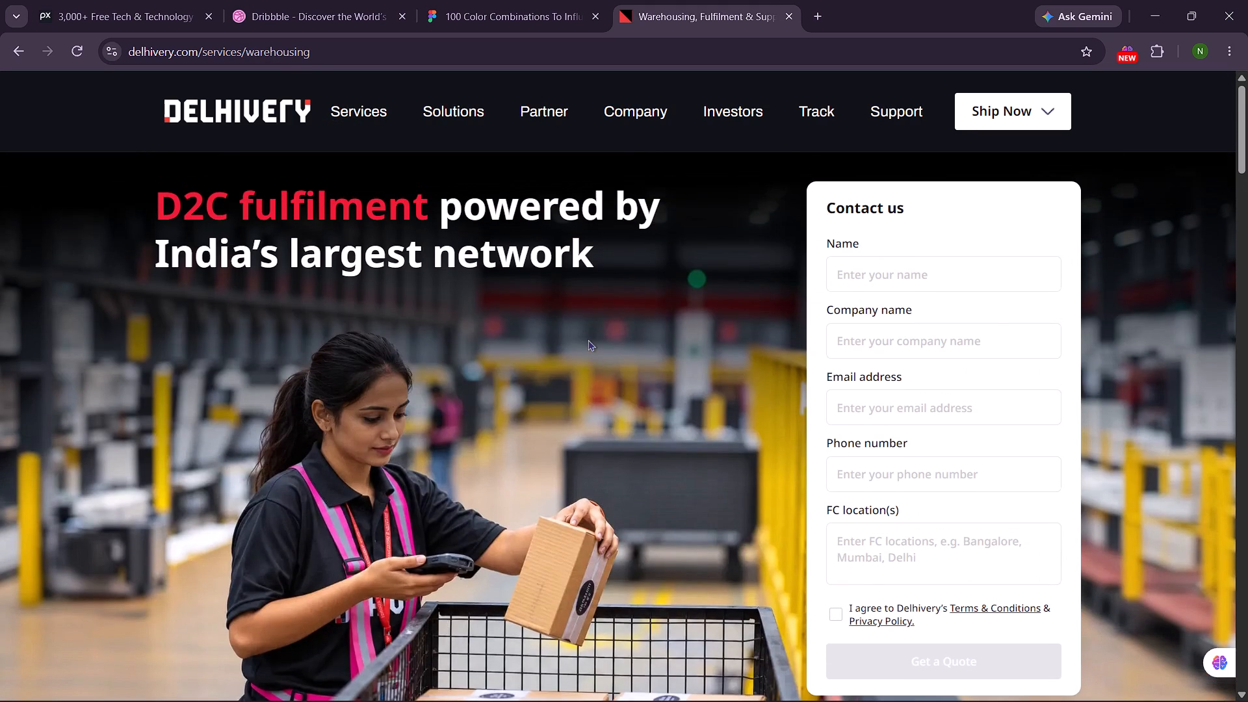
{"action": "scroll", "coordinate": [588, 339], "scroll_direction": "down", "scroll_amount": 3}
{"action": "scroll", "coordinate": [588, 339], "scroll_direction": "up", "scroll_amount": 4}
{"action": "scroll", "coordinate": [588, 337], "scroll_direction": "down", "scroll_amount": 6}
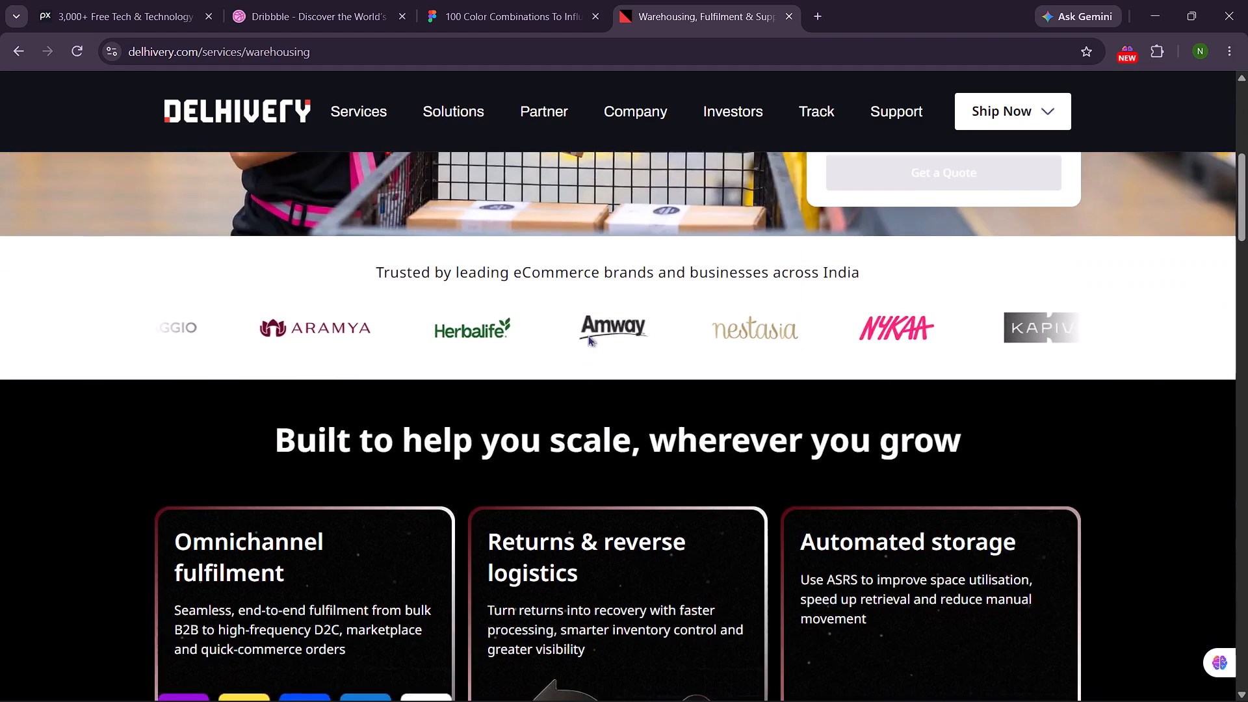
{"action": "scroll", "coordinate": [588, 335], "scroll_direction": "down", "scroll_amount": 11}
{"action": "scroll", "coordinate": [591, 326], "scroll_direction": "up", "scroll_amount": 1}
{"action": "scroll", "coordinate": [591, 326], "scroll_direction": "down", "scroll_amount": 1}
{"action": "scroll", "coordinate": [591, 326], "scroll_direction": "up", "scroll_amount": 3}
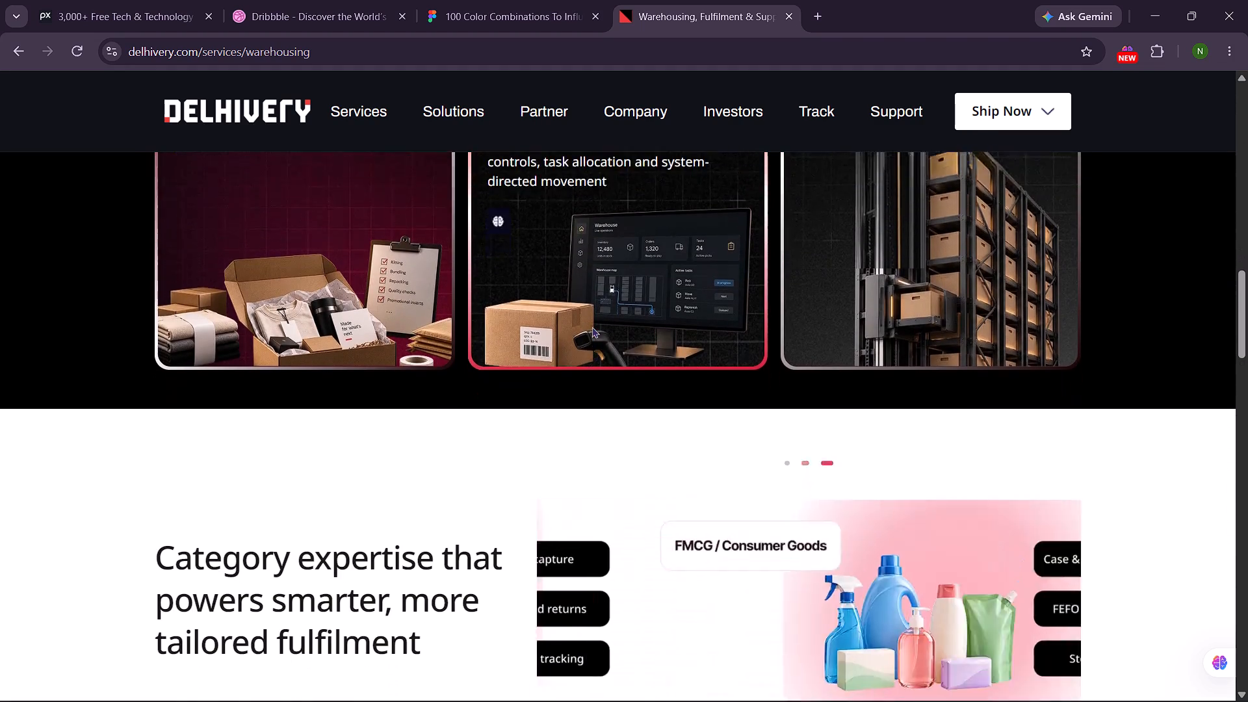
{"action": "scroll", "coordinate": [591, 326], "scroll_direction": "up", "scroll_amount": 5}
{"action": "scroll", "coordinate": [591, 326], "scroll_direction": "down", "scroll_amount": 15}
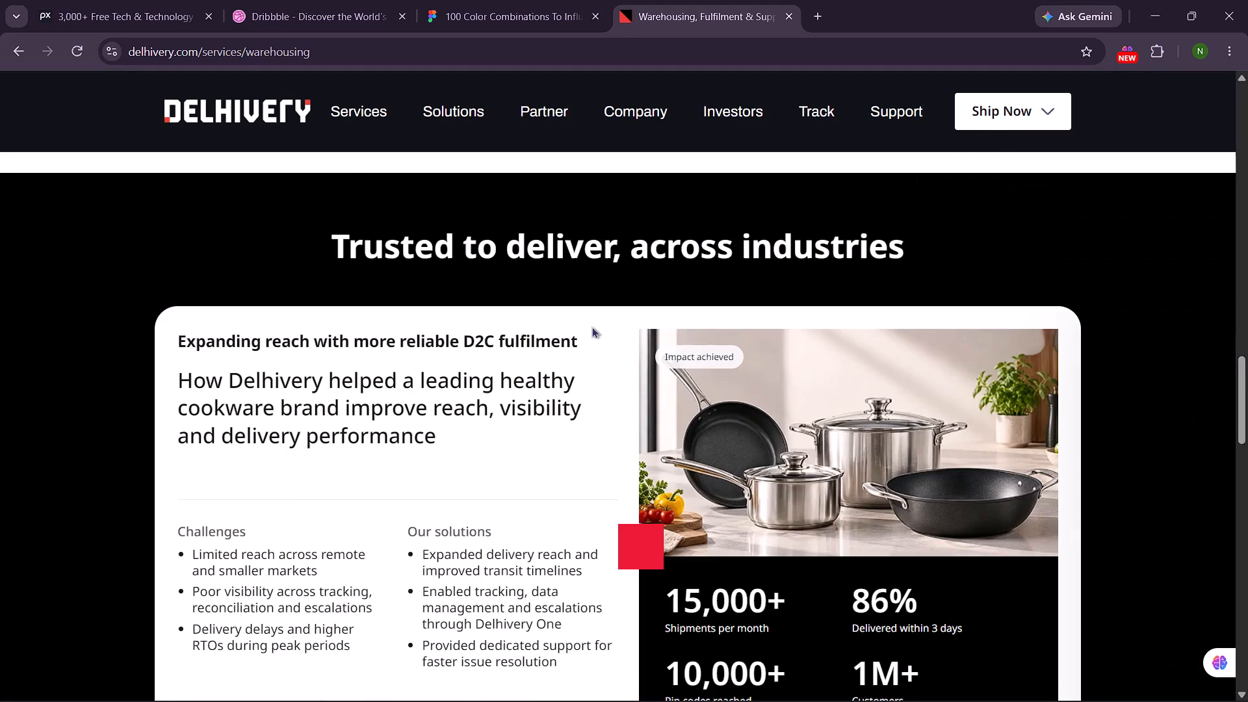
Look through the rest of Delhivery's Warehousing page, from the industry case study down to the FAQs and footer links.
{"action": "scroll", "coordinate": [593, 326], "scroll_direction": "up", "scroll_amount": 1}
{"action": "scroll", "coordinate": [593, 326], "scroll_direction": "down", "scroll_amount": 19}
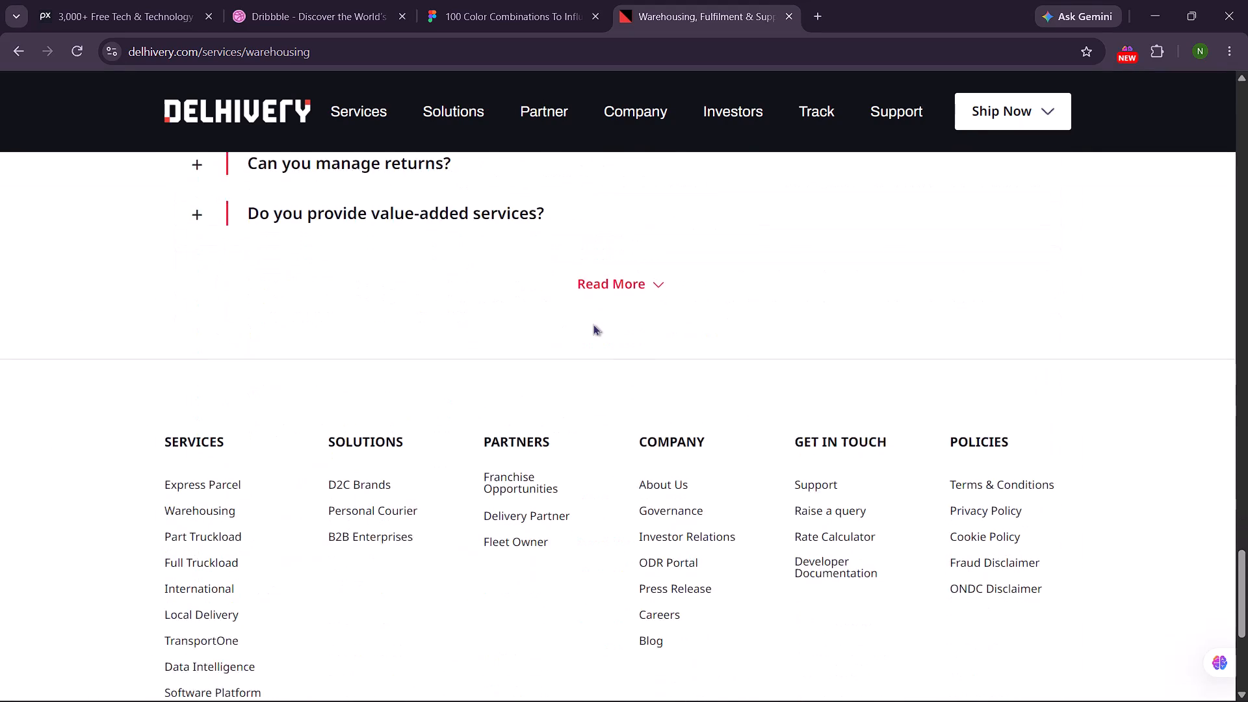
{"action": "scroll", "coordinate": [593, 324], "scroll_direction": "down", "scroll_amount": 2}
{"action": "scroll", "coordinate": [593, 324], "scroll_direction": "up", "scroll_amount": 20}
{"action": "scroll", "coordinate": [593, 322], "scroll_direction": "up", "scroll_amount": 5}
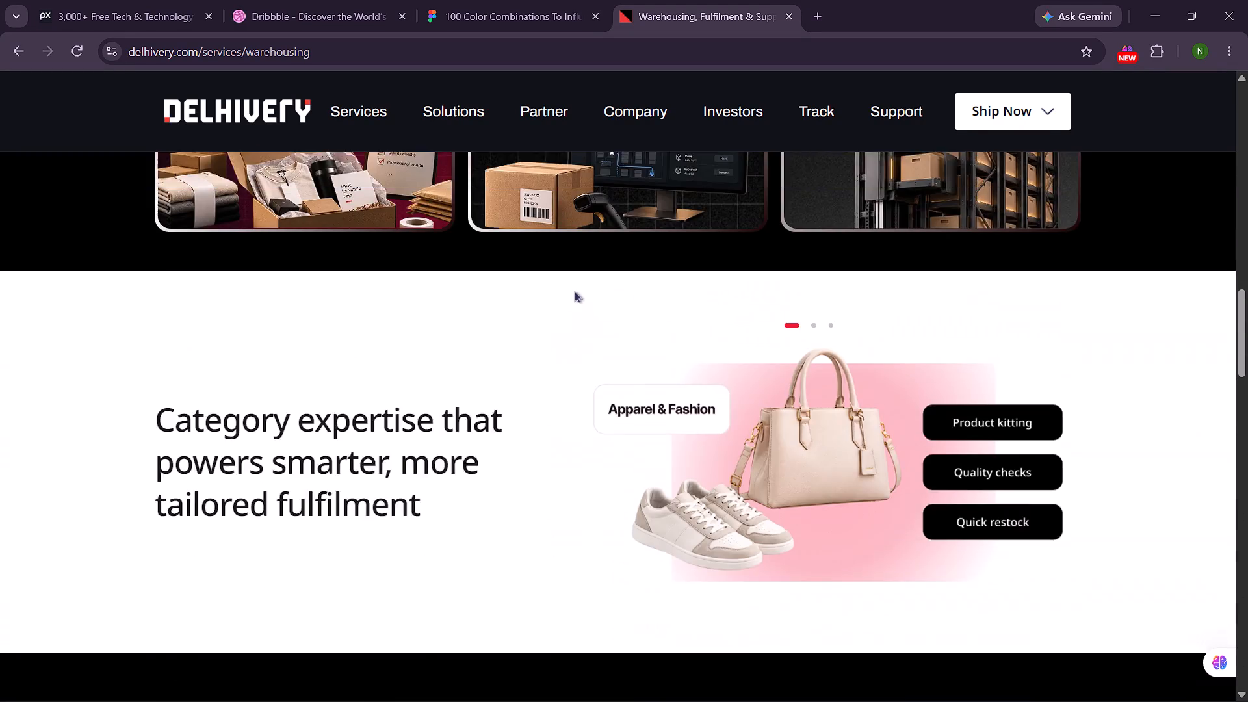
{"action": "scroll", "coordinate": [574, 291], "scroll_direction": "up", "scroll_amount": 20}
{"action": "scroll", "coordinate": [574, 291], "scroll_direction": "up", "scroll_amount": 7}
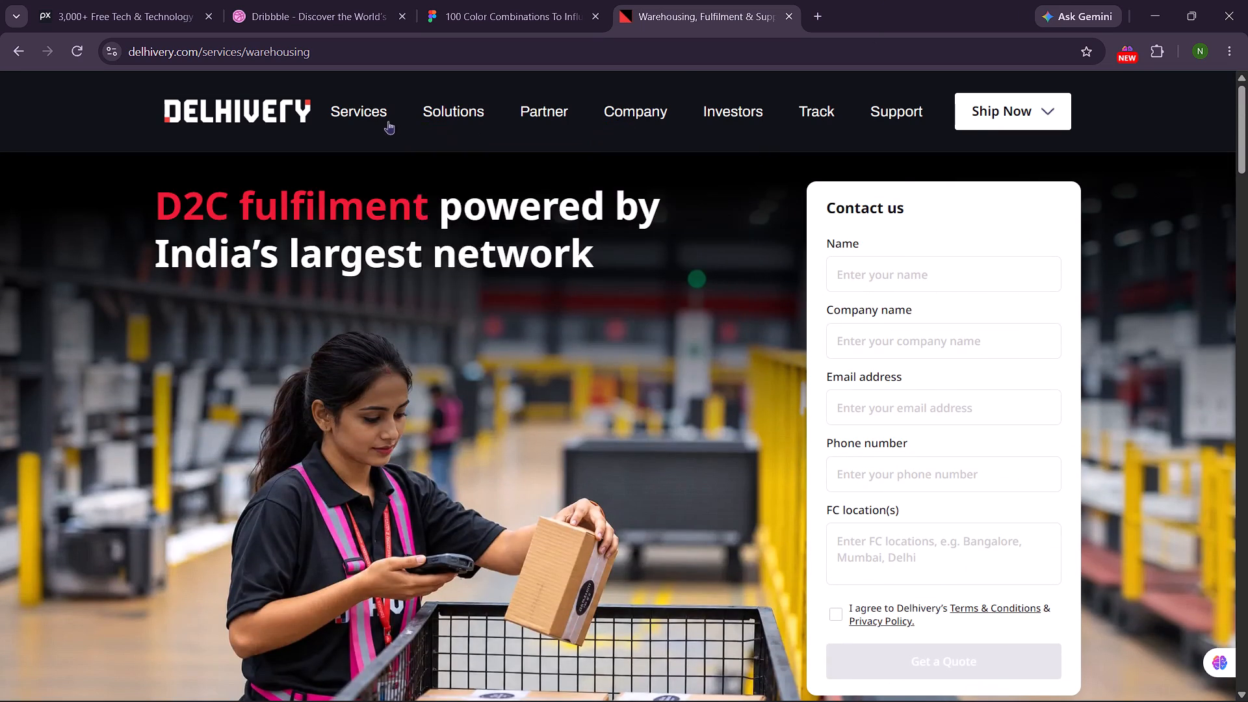
Open Delhivery's Full Truckload service page and examine its feature cards, Freight Index section, business banner, other services and footer.
{"action": "left_click", "coordinate": [412, 278]}
{"action": "scroll", "coordinate": [486, 304], "scroll_direction": "down", "scroll_amount": 4}
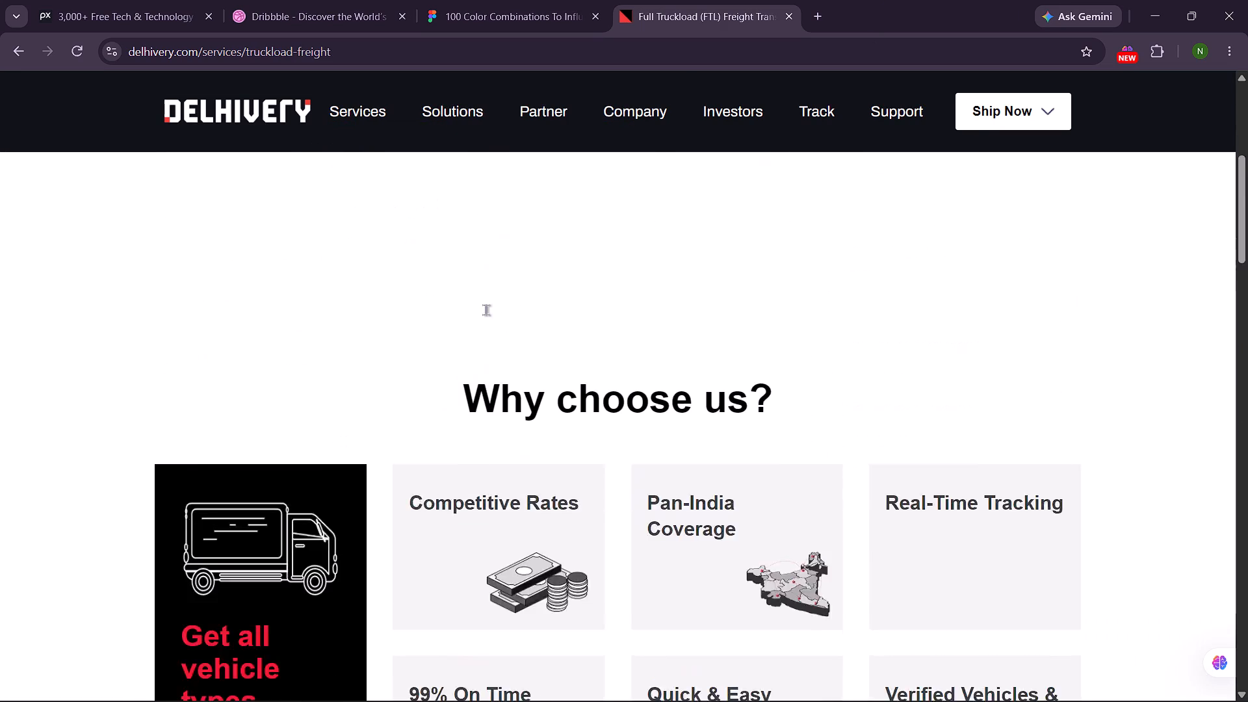
{"action": "scroll", "coordinate": [486, 309], "scroll_direction": "down", "scroll_amount": 6}
{"action": "scroll", "coordinate": [482, 311], "scroll_direction": "up", "scroll_amount": 4}
{"action": "scroll", "coordinate": [479, 312], "scroll_direction": "down", "scroll_amount": 8}
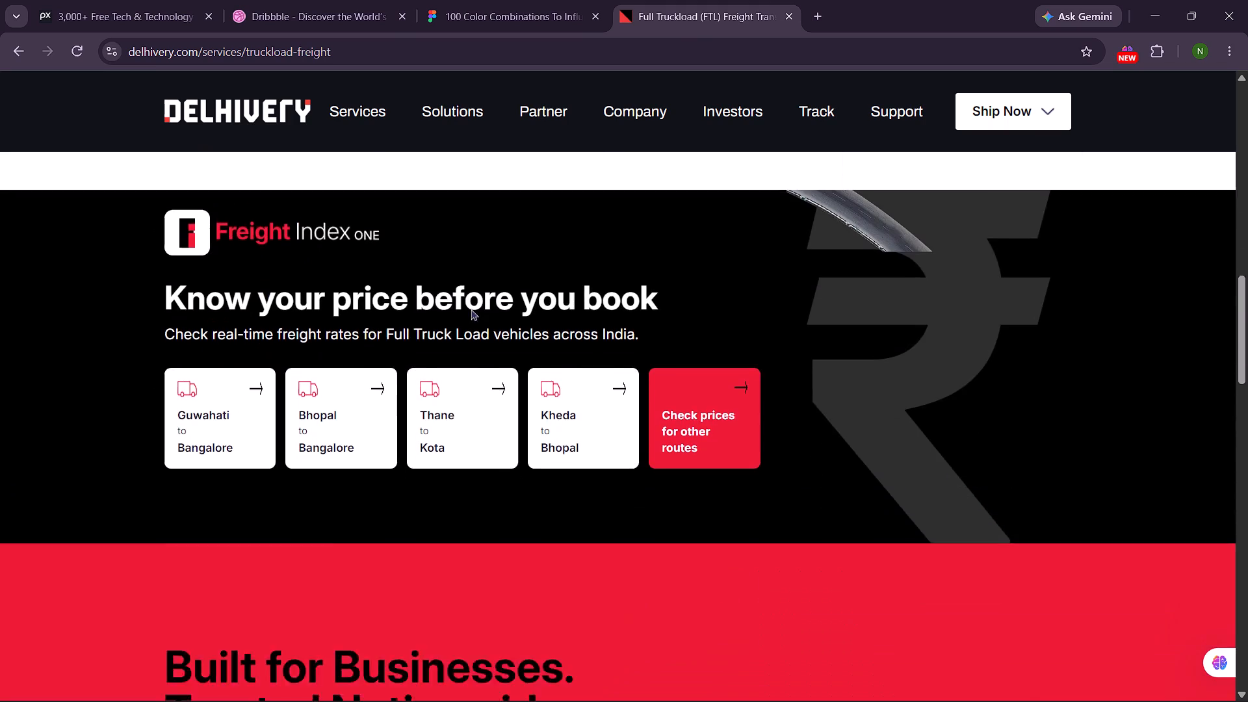
{"action": "scroll", "coordinate": [471, 309], "scroll_direction": "down", "scroll_amount": 3}
{"action": "scroll", "coordinate": [469, 309], "scroll_direction": "up", "scroll_amount": 3}
{"action": "scroll", "coordinate": [456, 311], "scroll_direction": "down", "scroll_amount": 9}
{"action": "scroll", "coordinate": [435, 304], "scroll_direction": "up", "scroll_amount": 4}
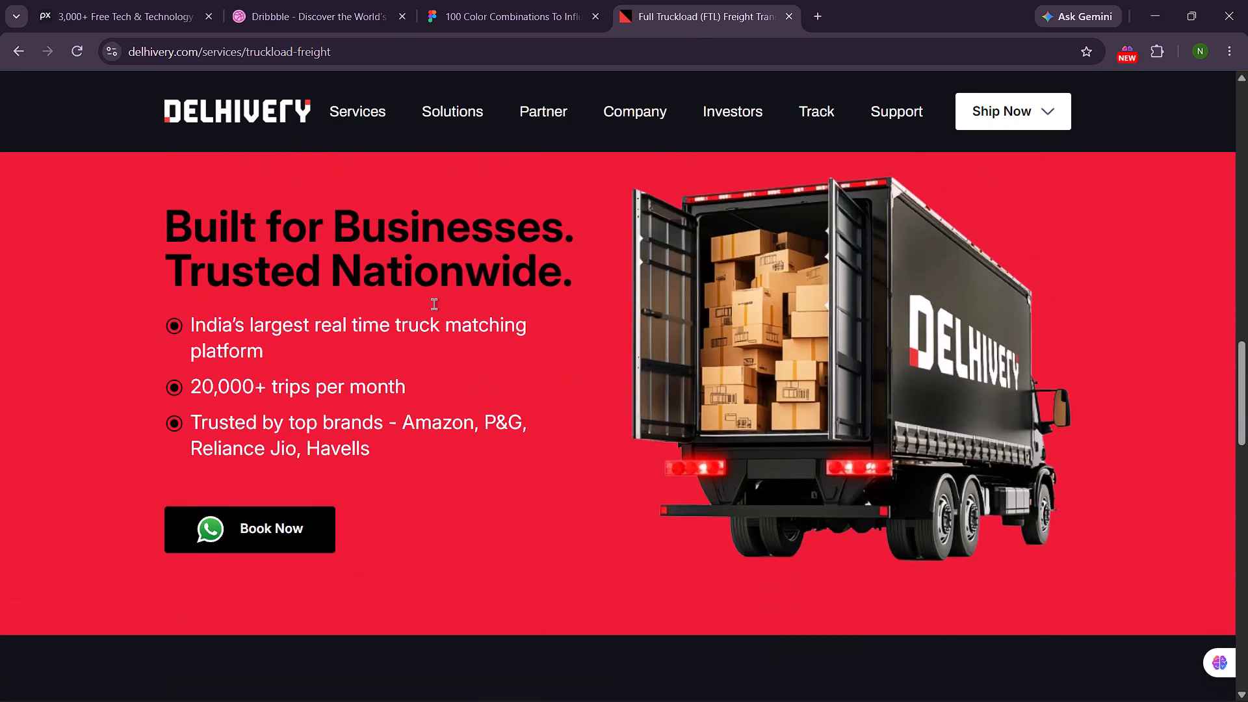
{"action": "scroll", "coordinate": [434, 304], "scroll_direction": "down", "scroll_amount": 14}
{"action": "scroll", "coordinate": [432, 304], "scroll_direction": "up", "scroll_amount": 2}
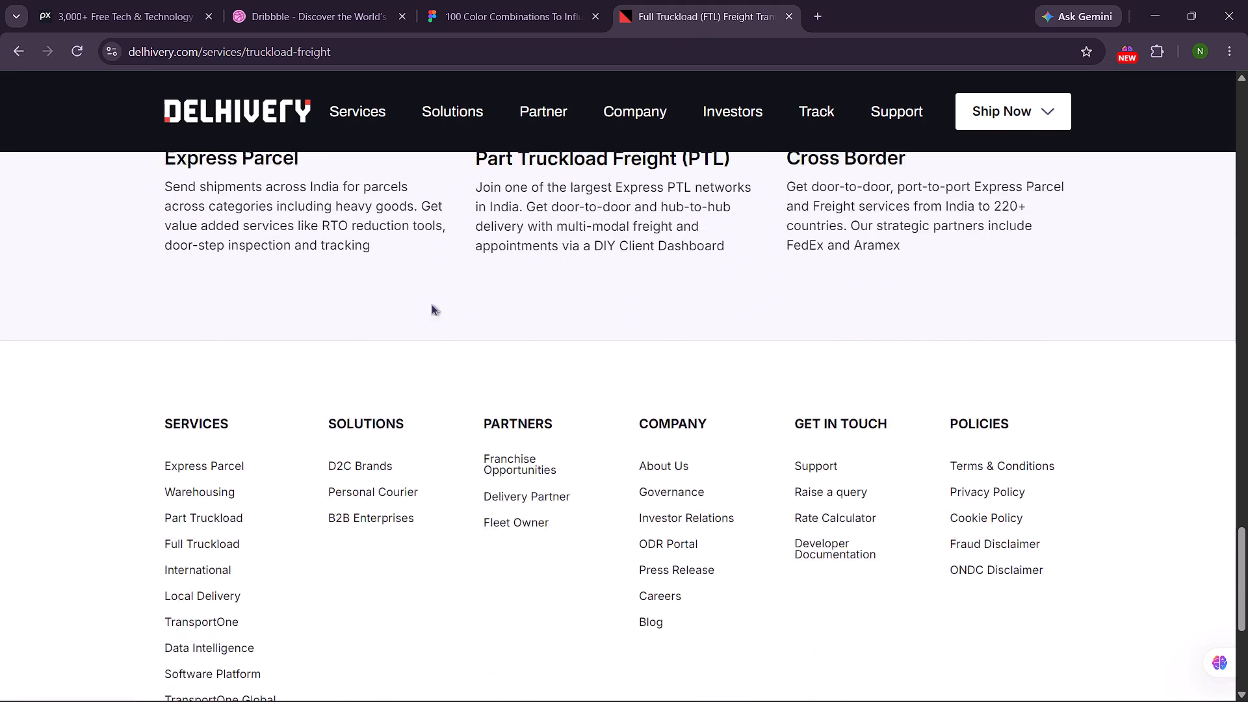
{"action": "scroll", "coordinate": [431, 304], "scroll_direction": "up", "scroll_amount": 2}
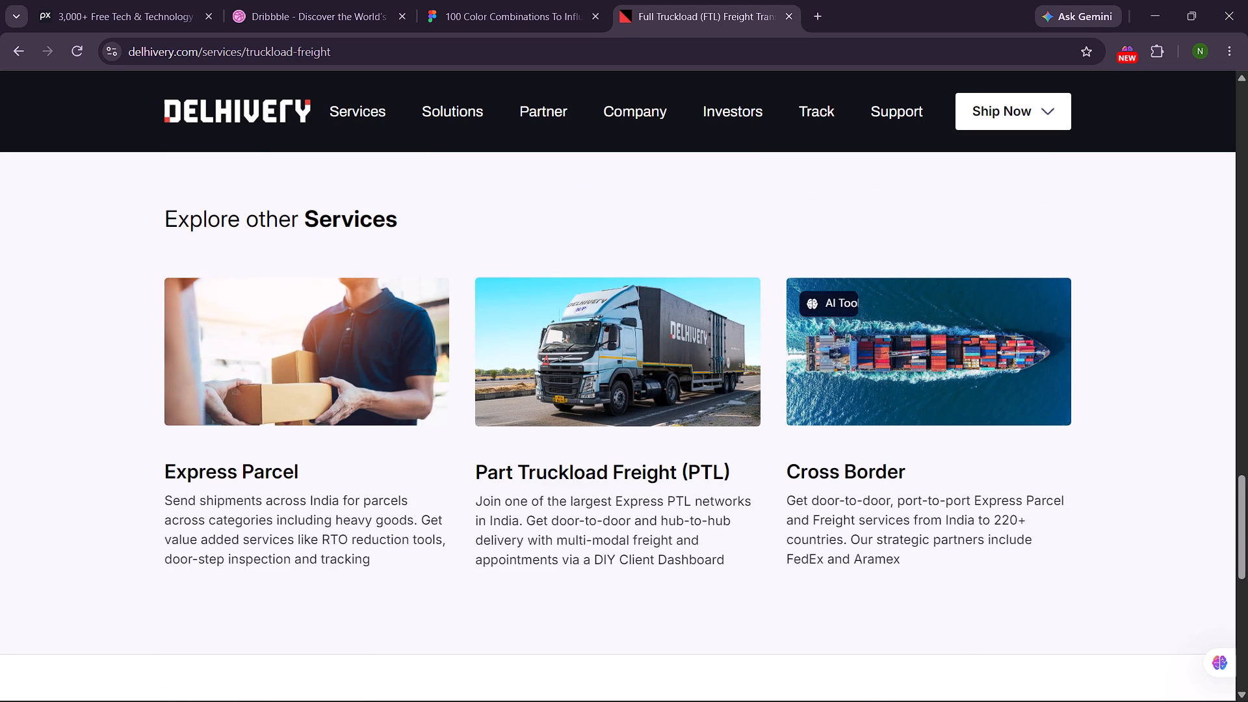
{"action": "scroll", "coordinate": [792, 341], "scroll_direction": "down", "scroll_amount": 14}
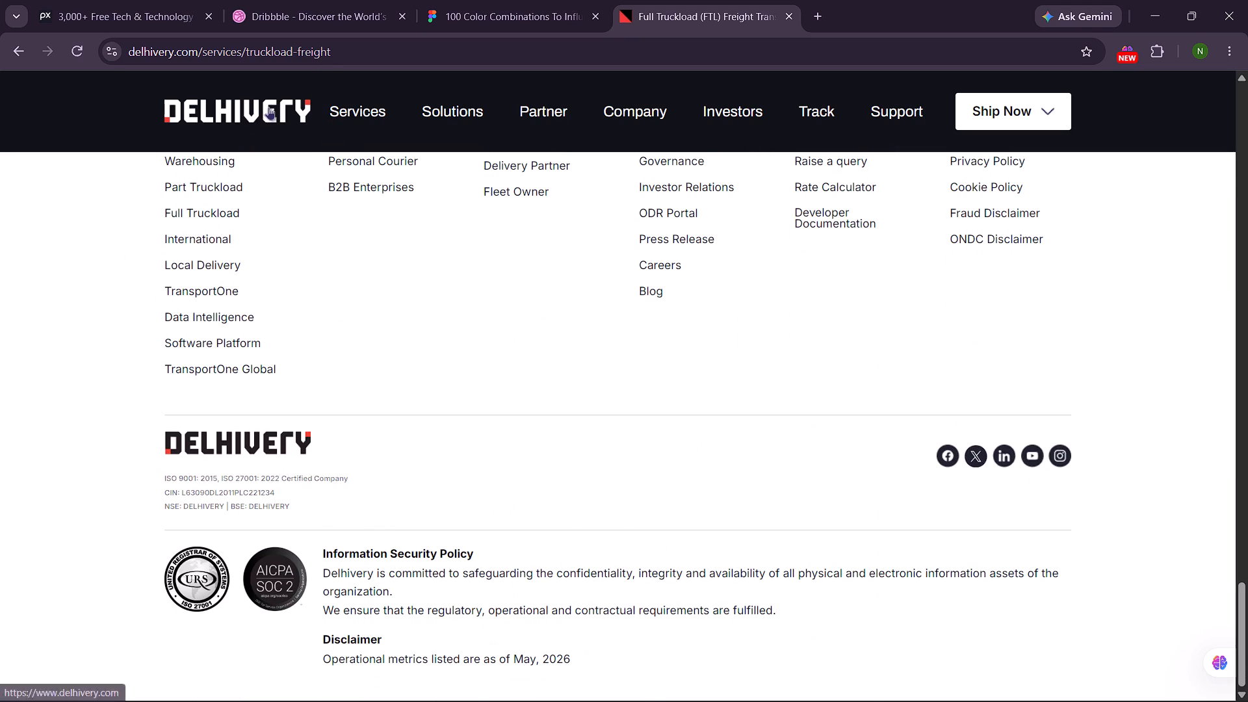
Return to the Figma color combinations article and look through the palettes from Pistachio dream to Glowing horizon.
{"action": "left_click", "coordinate": [519, 0]}
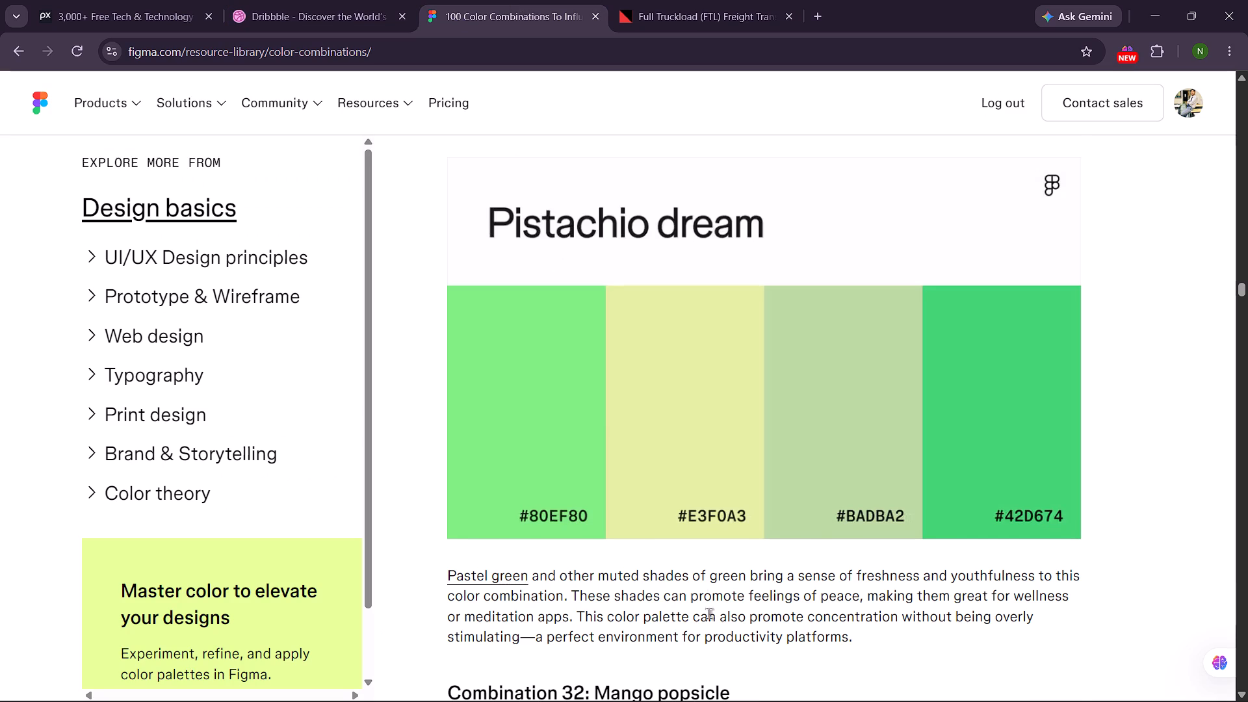
{"action": "scroll", "coordinate": [690, 541], "scroll_direction": "down", "scroll_amount": 17}
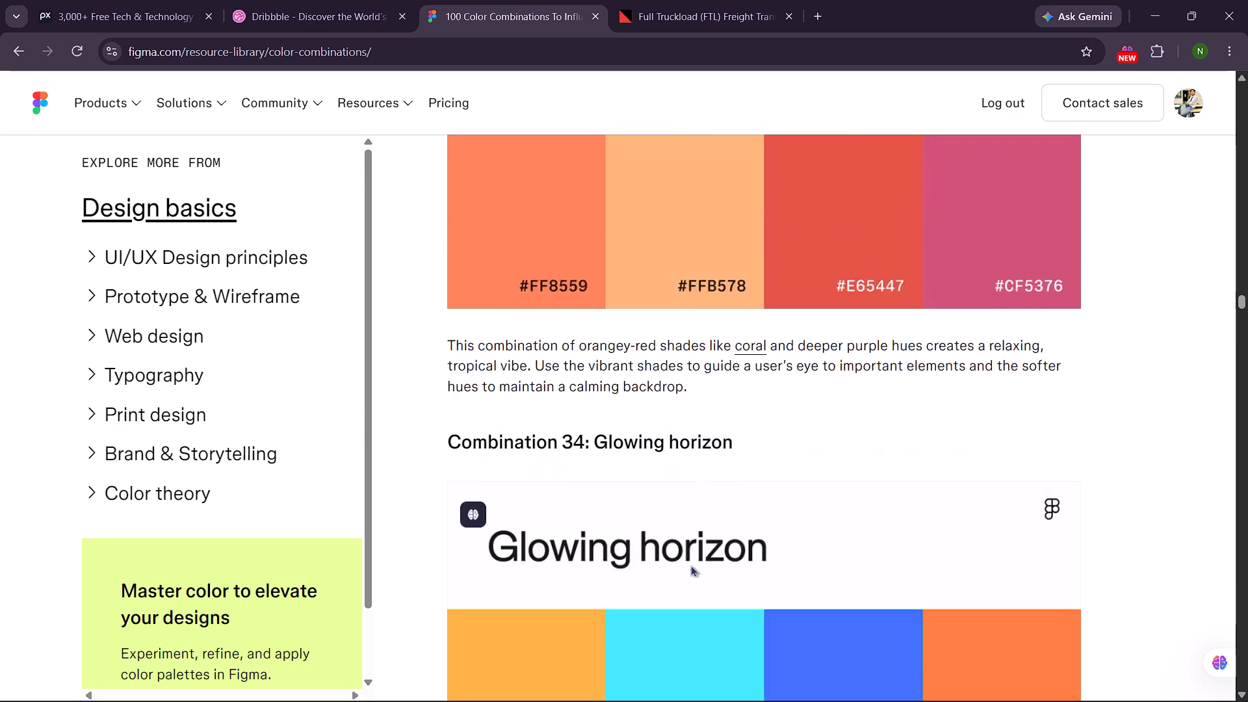
{"action": "scroll", "coordinate": [690, 565], "scroll_direction": "down", "scroll_amount": 3}
Go back to Delhivery's Full Truckload page and re-examine its other services, business banner and Freight Index sections.
{"action": "left_click", "coordinate": [725, 1]}
{"action": "scroll", "coordinate": [656, 244], "scroll_direction": "up", "scroll_amount": 8}
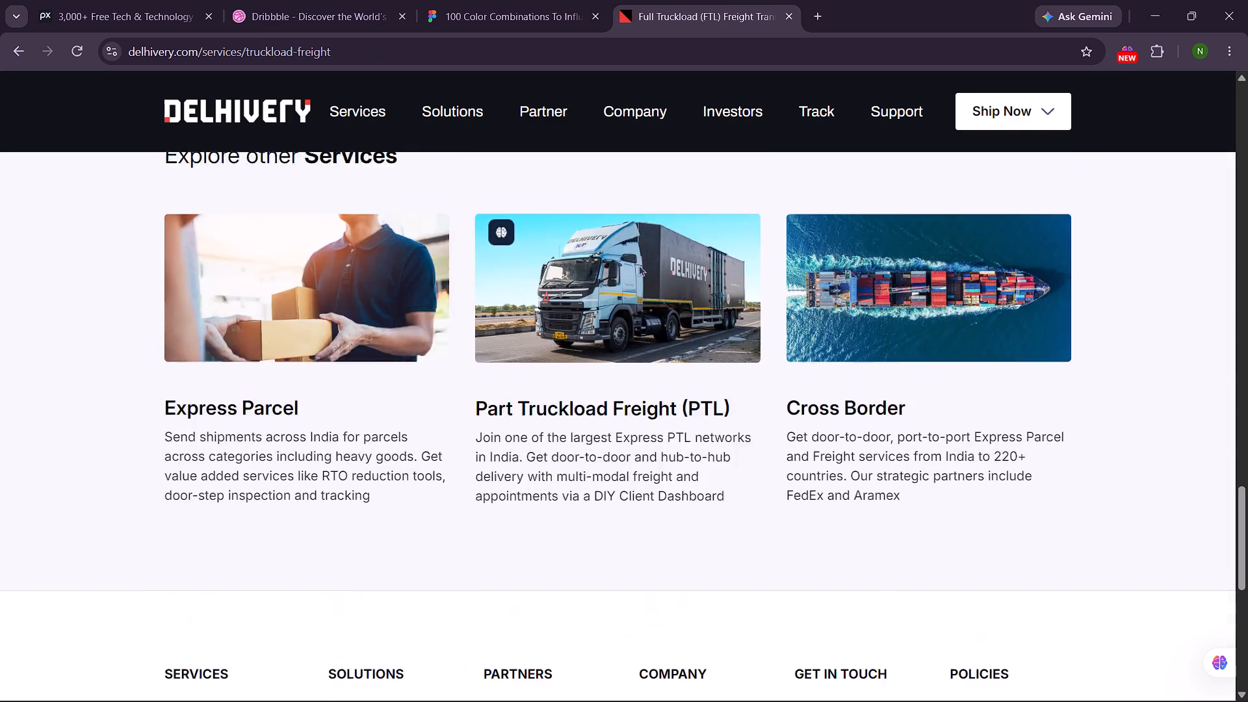
{"action": "scroll", "coordinate": [638, 265], "scroll_direction": "up", "scroll_amount": 15}
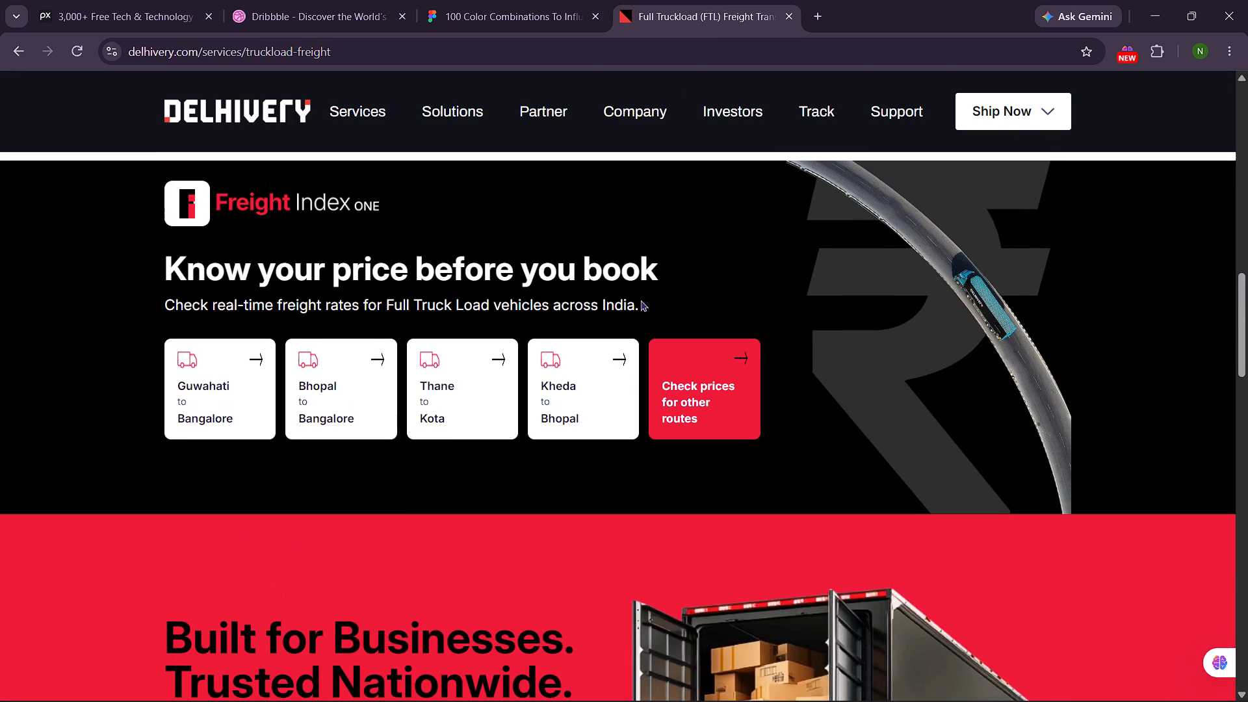
{"action": "scroll", "coordinate": [640, 300], "scroll_direction": "up", "scroll_amount": 1}
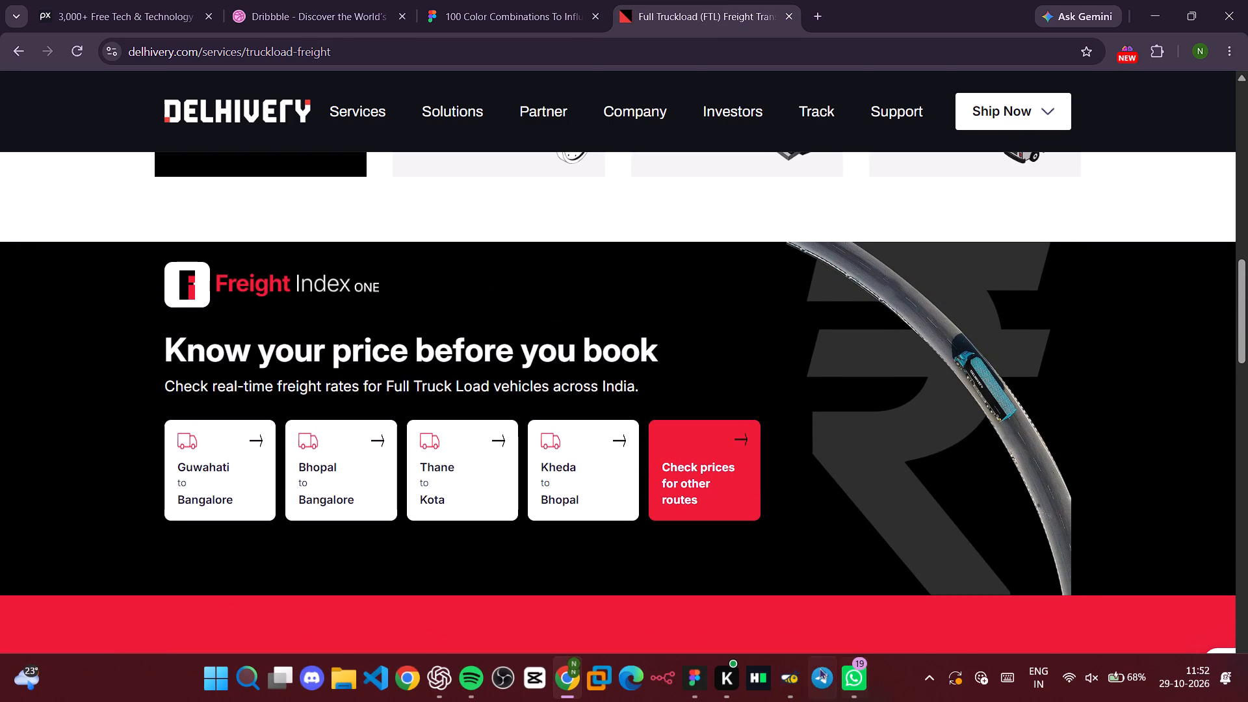
Switch to the Figma app and replace the HOME PAGE frame's white Background/Default selection color with the darkest Background/Brand swatch.
{"action": "left_click", "coordinate": [707, 675]}
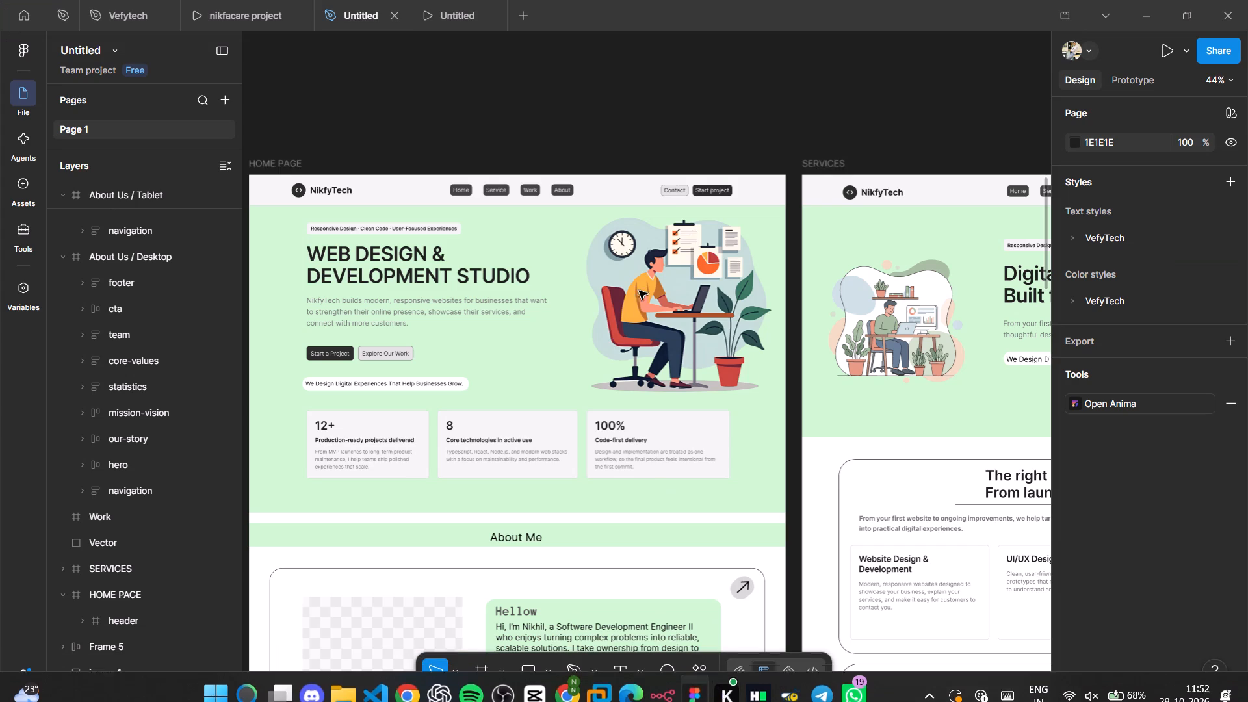
{"action": "left_click", "coordinate": [276, 156]}
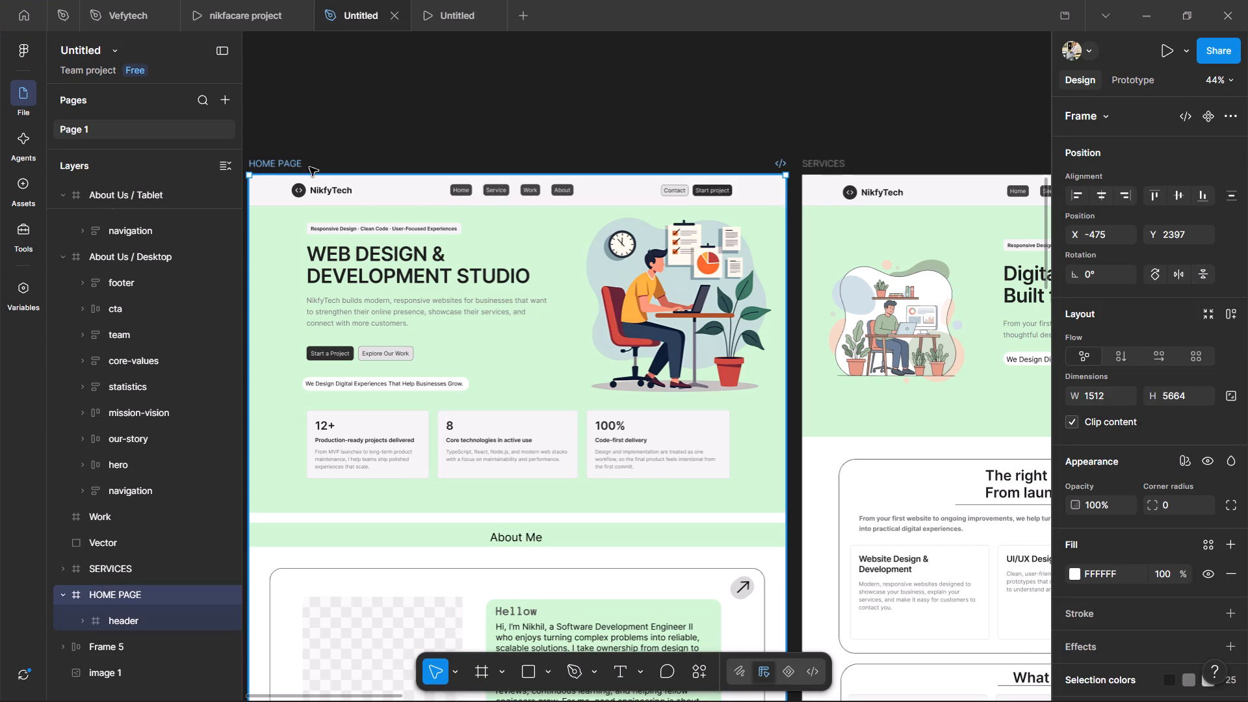
{"action": "scroll", "coordinate": [1167, 335], "scroll_direction": "down", "scroll_amount": 4}
{"action": "left_click", "coordinate": [1118, 543]}
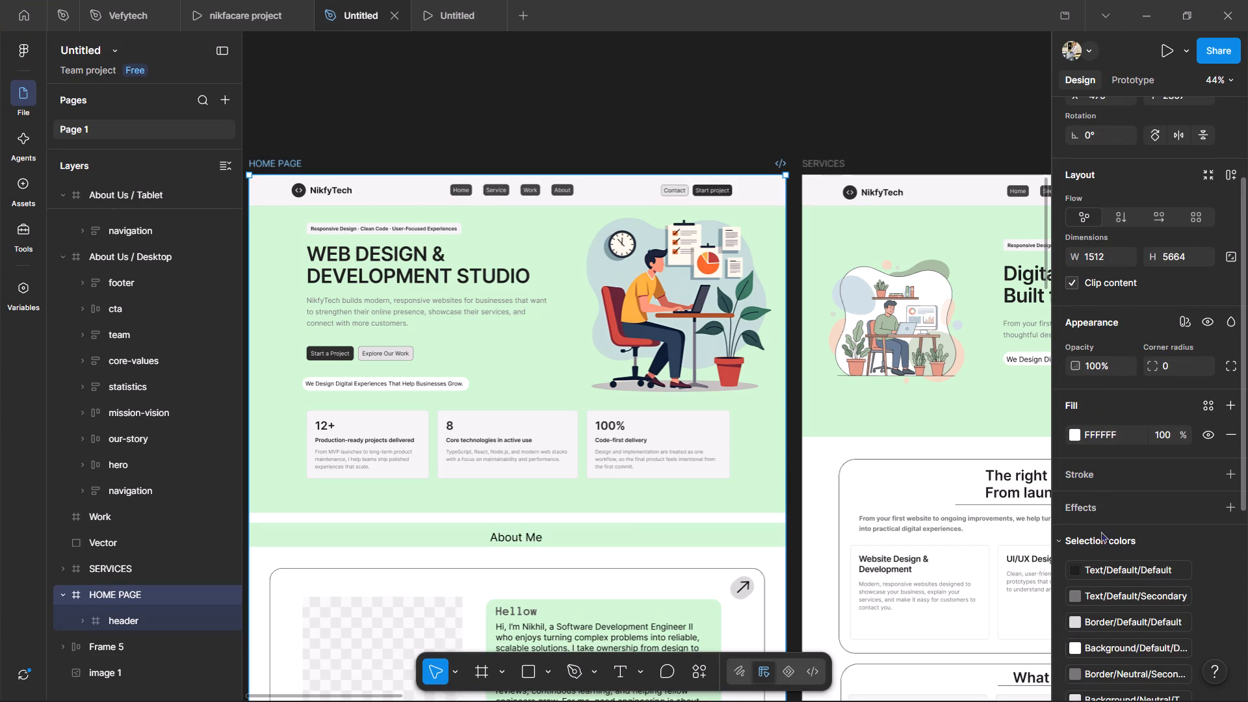
{"action": "scroll", "coordinate": [1100, 532], "scroll_direction": "down", "scroll_amount": 3}
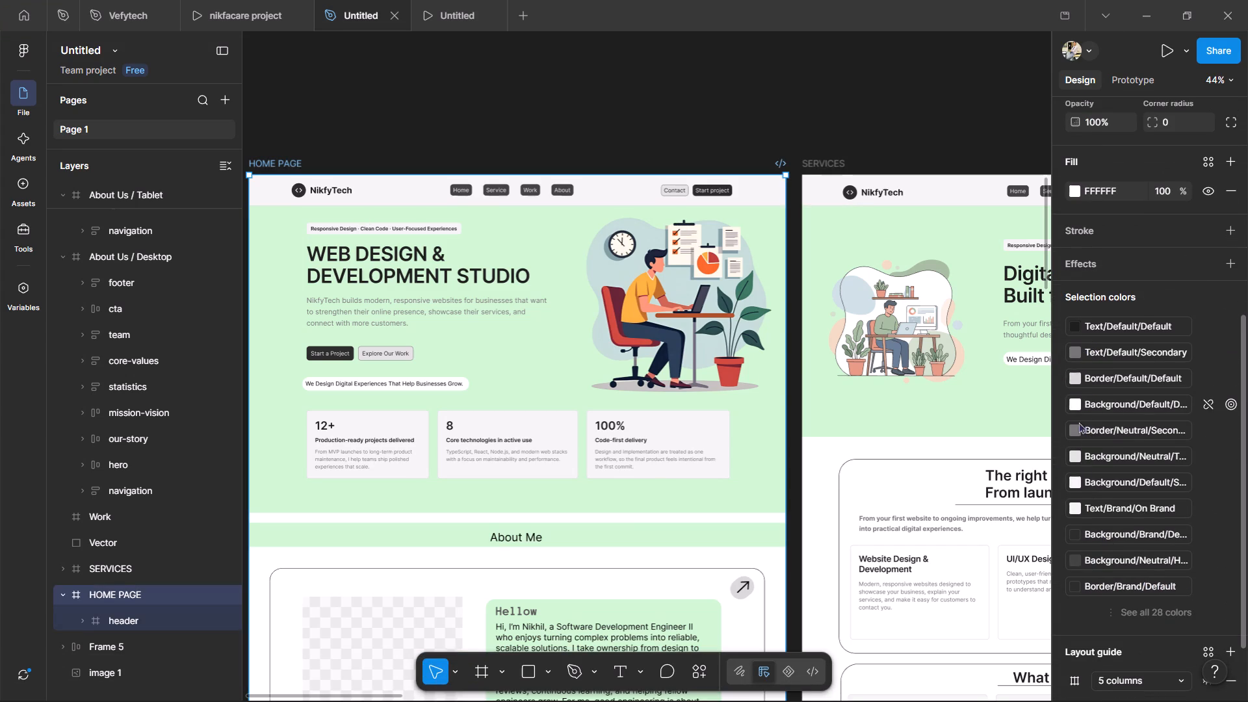
{"action": "left_click", "coordinate": [1073, 410]}
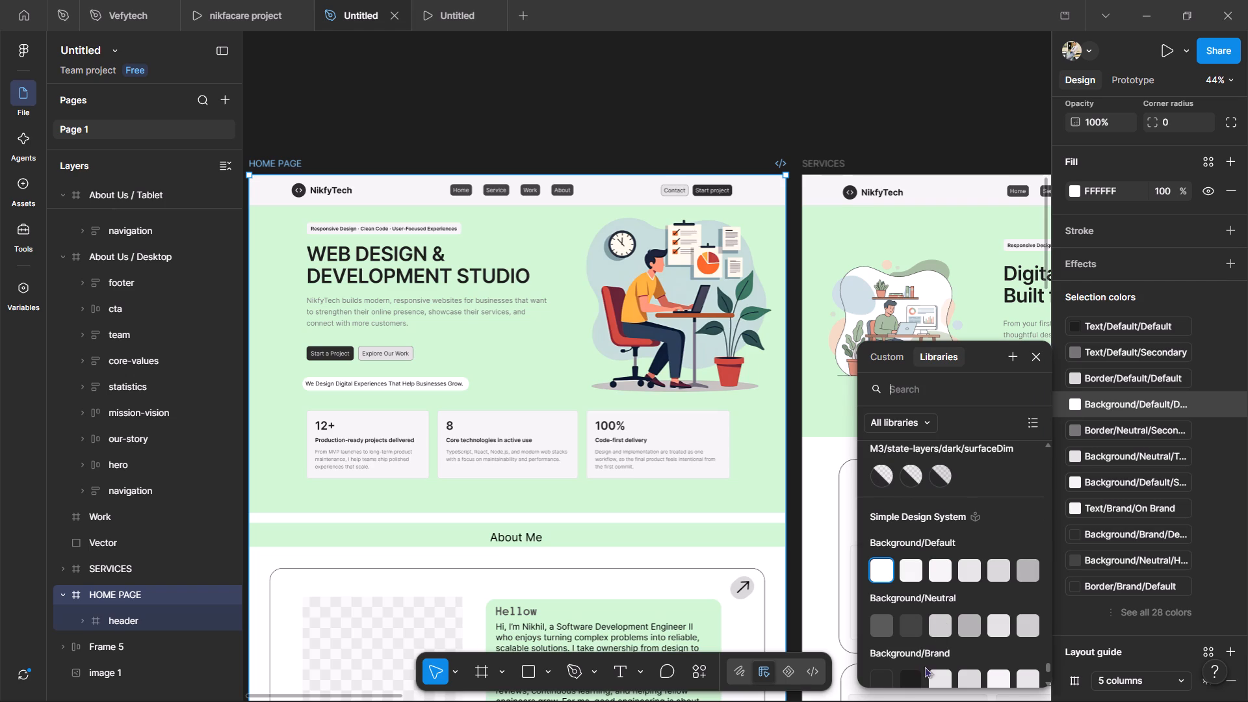
{"action": "left_click", "coordinate": [915, 672]}
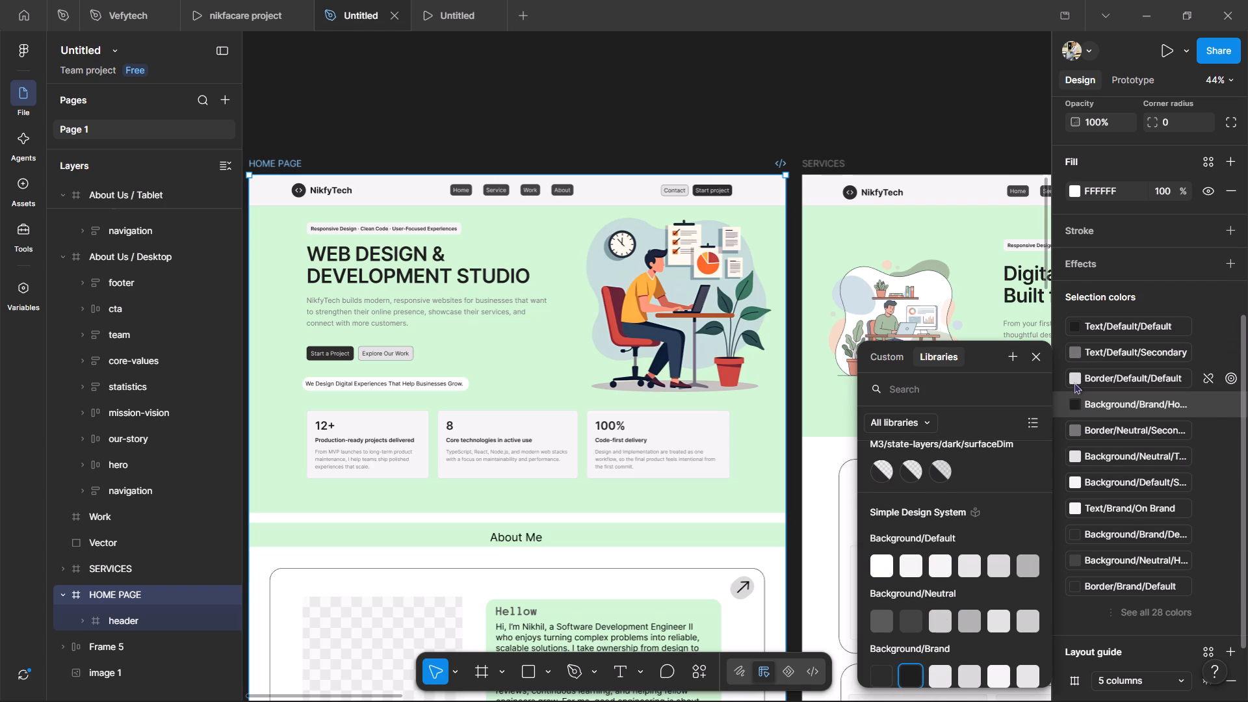
Replace the HOME PAGE frame's Background/Neutral selection color, used on the Contact and Explore Our Work buttons, with the darkest Background/Brand swatch.
{"action": "left_click", "coordinate": [1071, 453]}
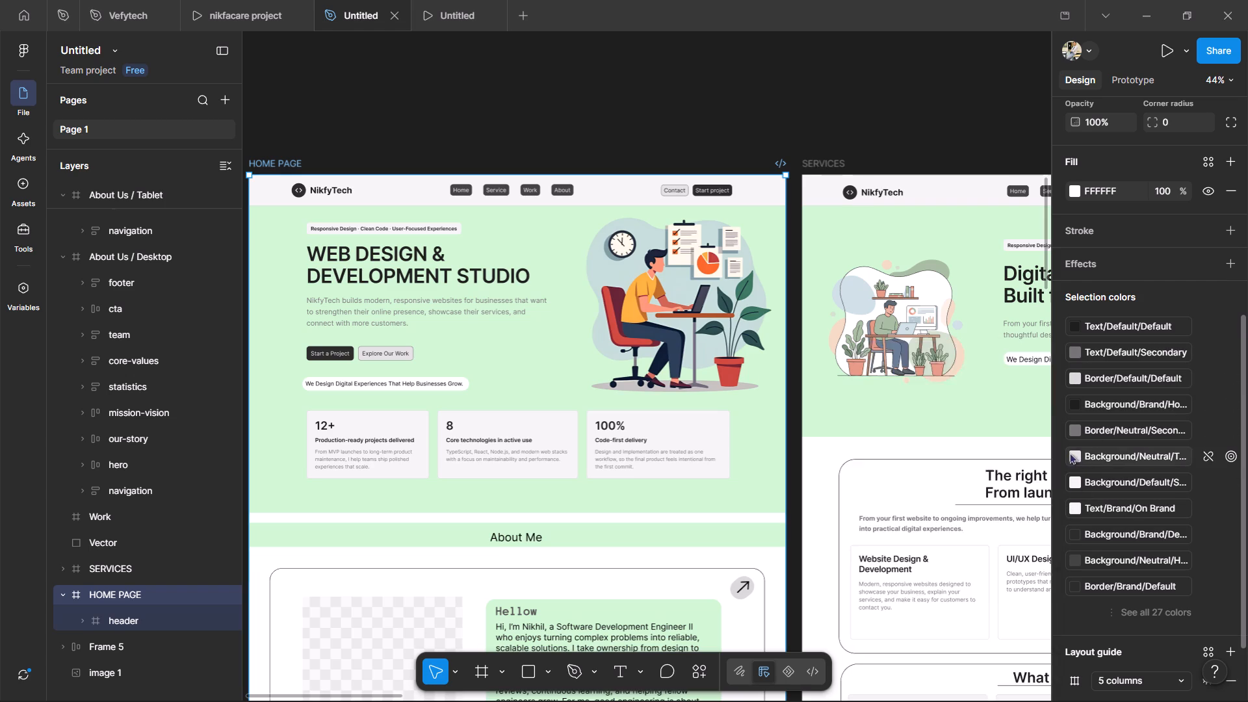
{"action": "left_click", "coordinate": [911, 627]}
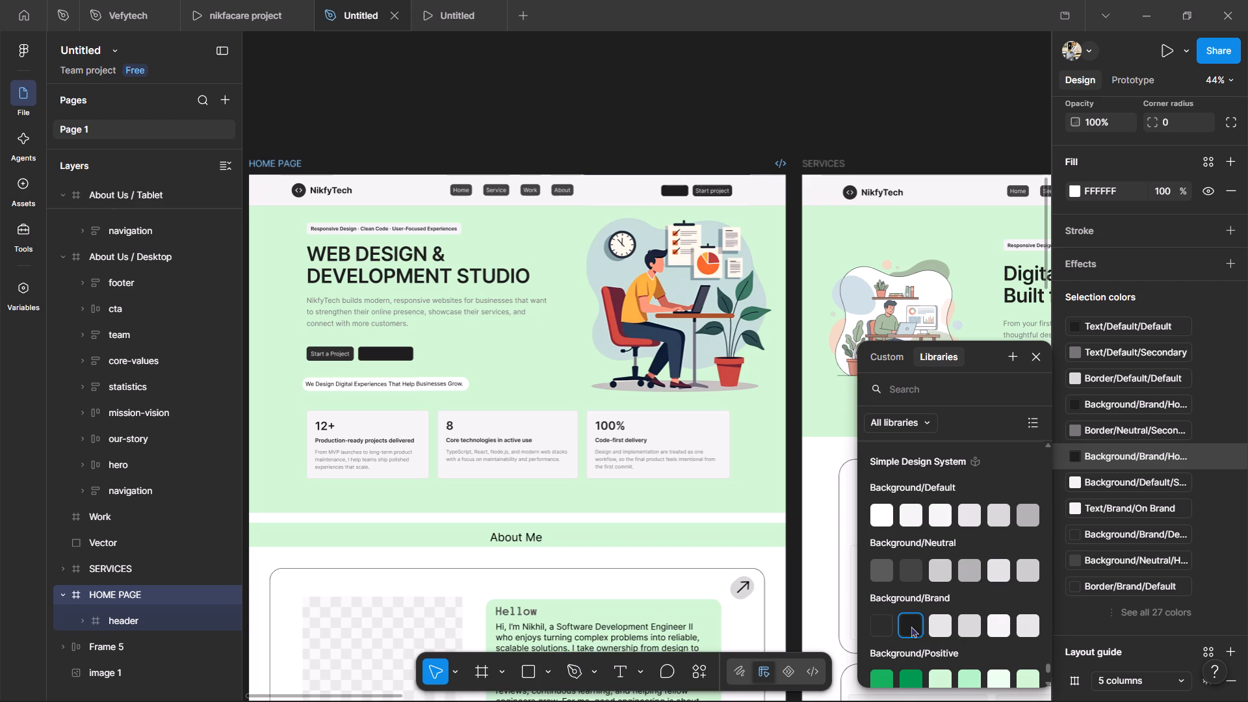
Recolor the HOME PAGE statistic cards by replacing their light Background/Default selection color with the dark red Background/Danger swatch.
{"action": "left_click", "coordinate": [1079, 485]}
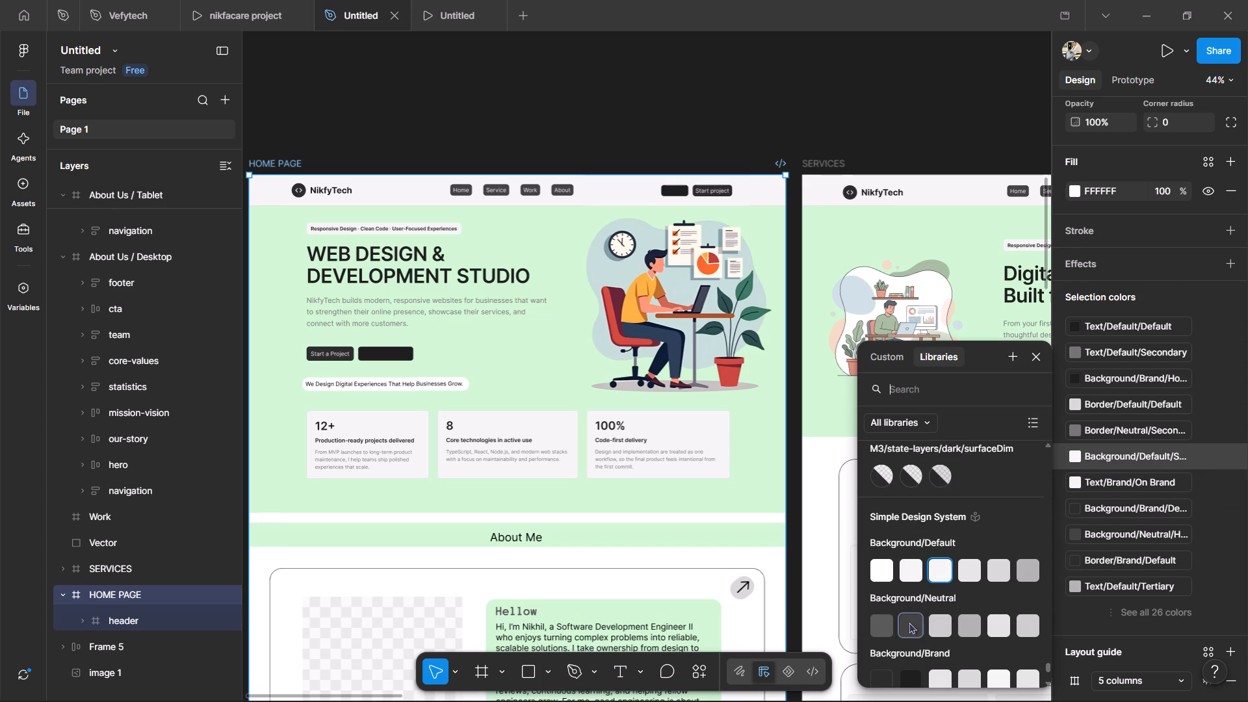
{"action": "left_click", "coordinate": [909, 623]}
{"action": "left_click", "coordinate": [916, 674]}
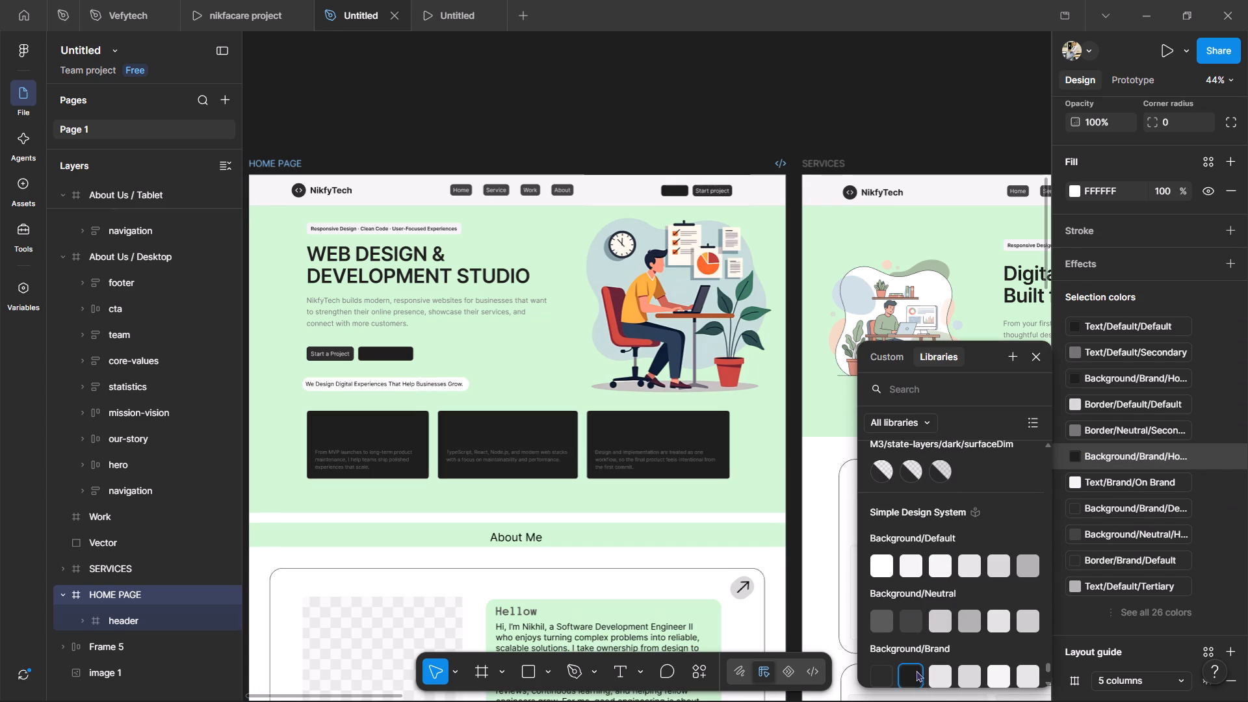
{"action": "scroll", "coordinate": [911, 562], "scroll_direction": "down", "scroll_amount": 6}
{"action": "left_click", "coordinate": [917, 495]}
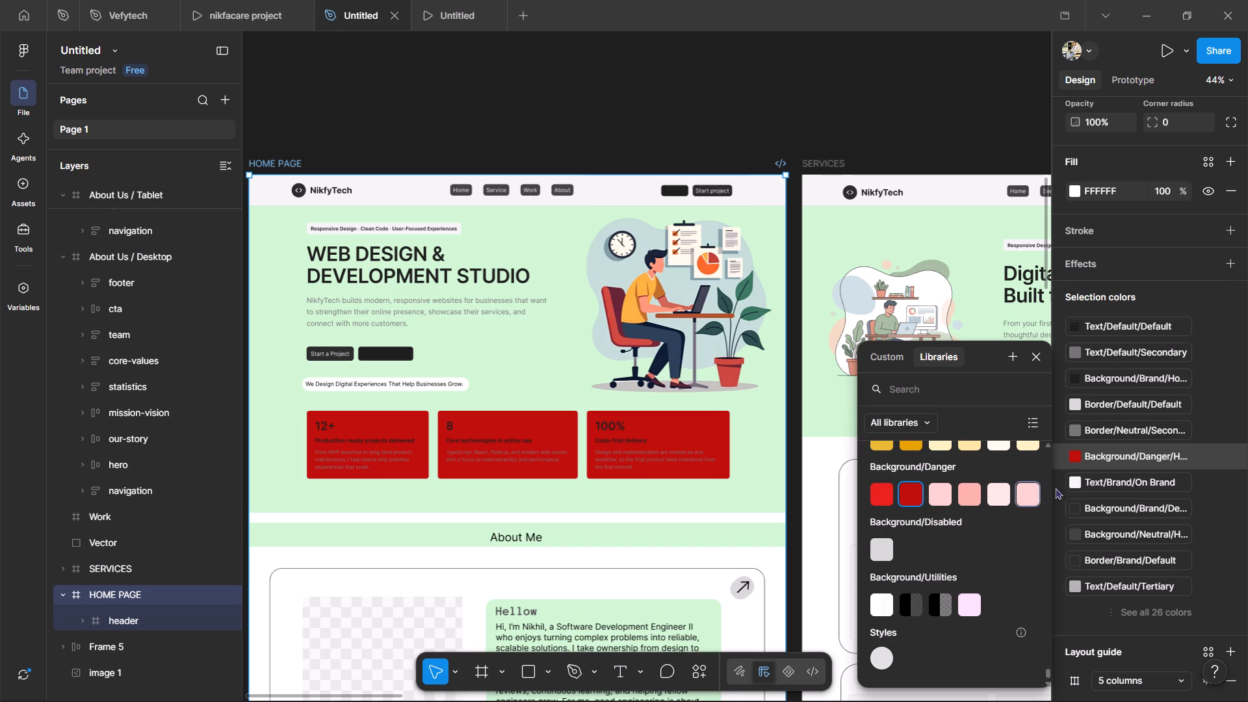
Replace the HOME PAGE frame's Text/Default/Tertiary selection color with Text/Neutral/Default.
{"action": "left_click", "coordinate": [1069, 509]}
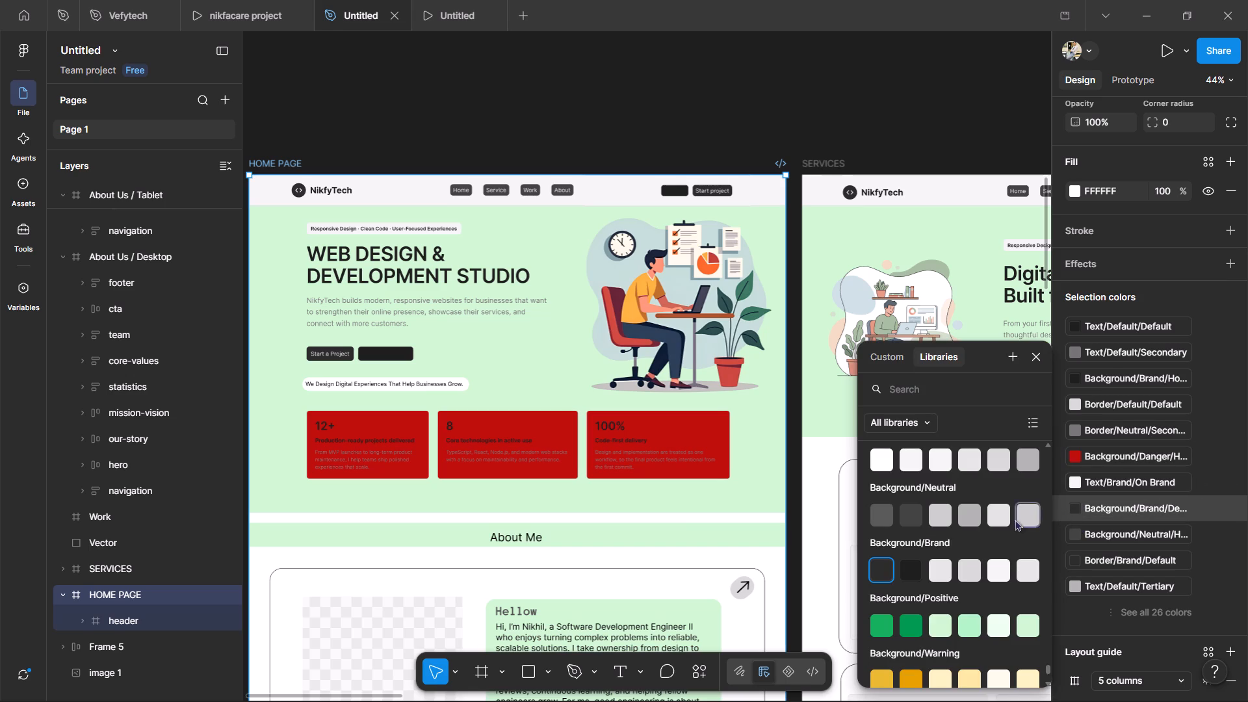
{"action": "left_click", "coordinate": [1080, 581]}
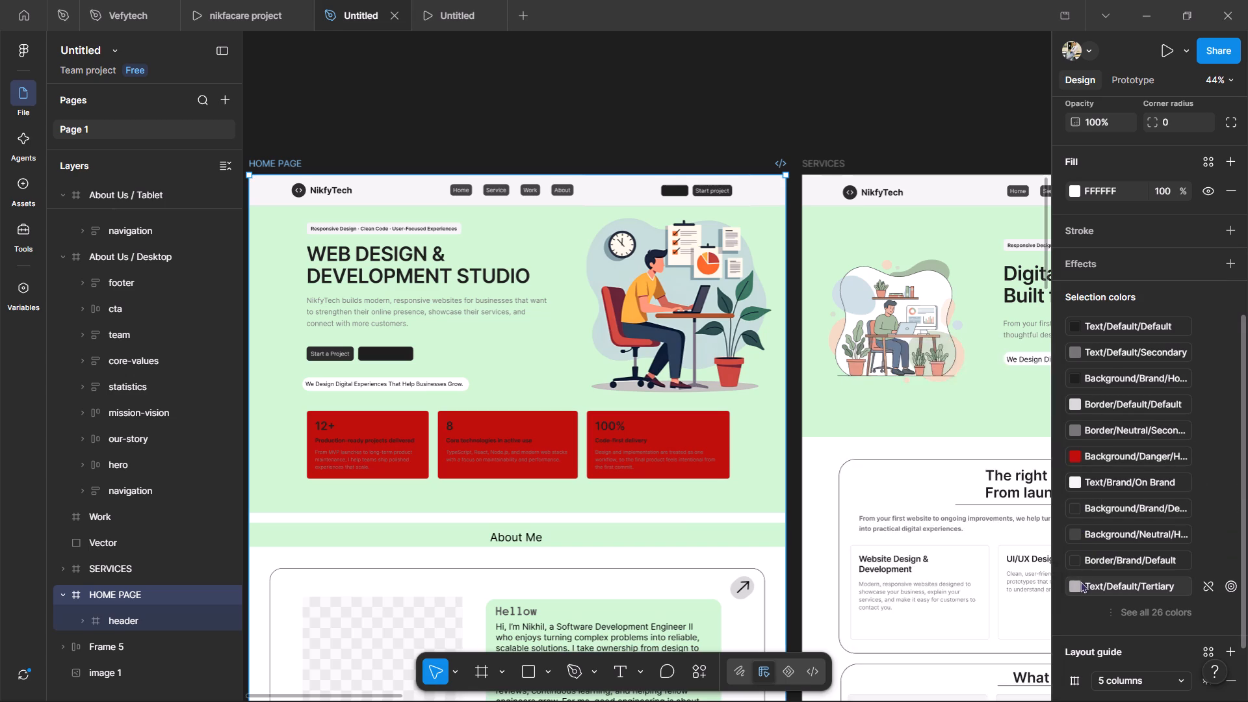
{"action": "scroll", "coordinate": [941, 608], "scroll_direction": "down", "scroll_amount": 1}
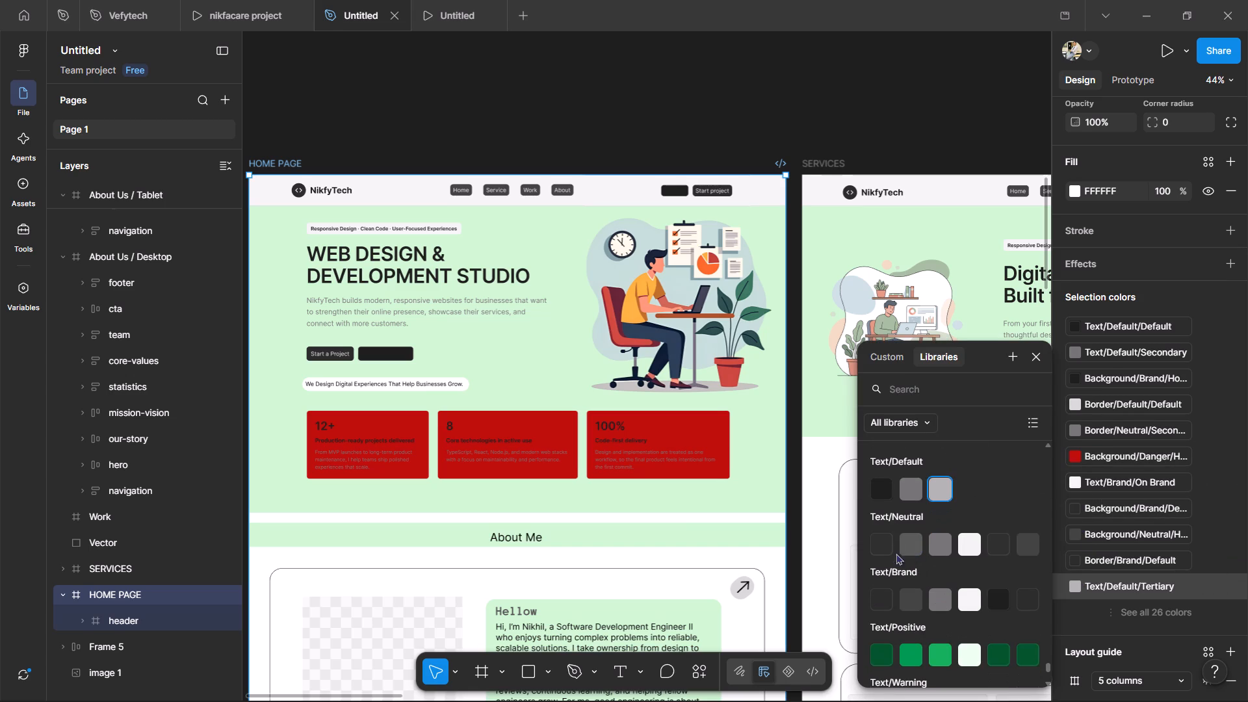
{"action": "left_click", "coordinate": [879, 537]}
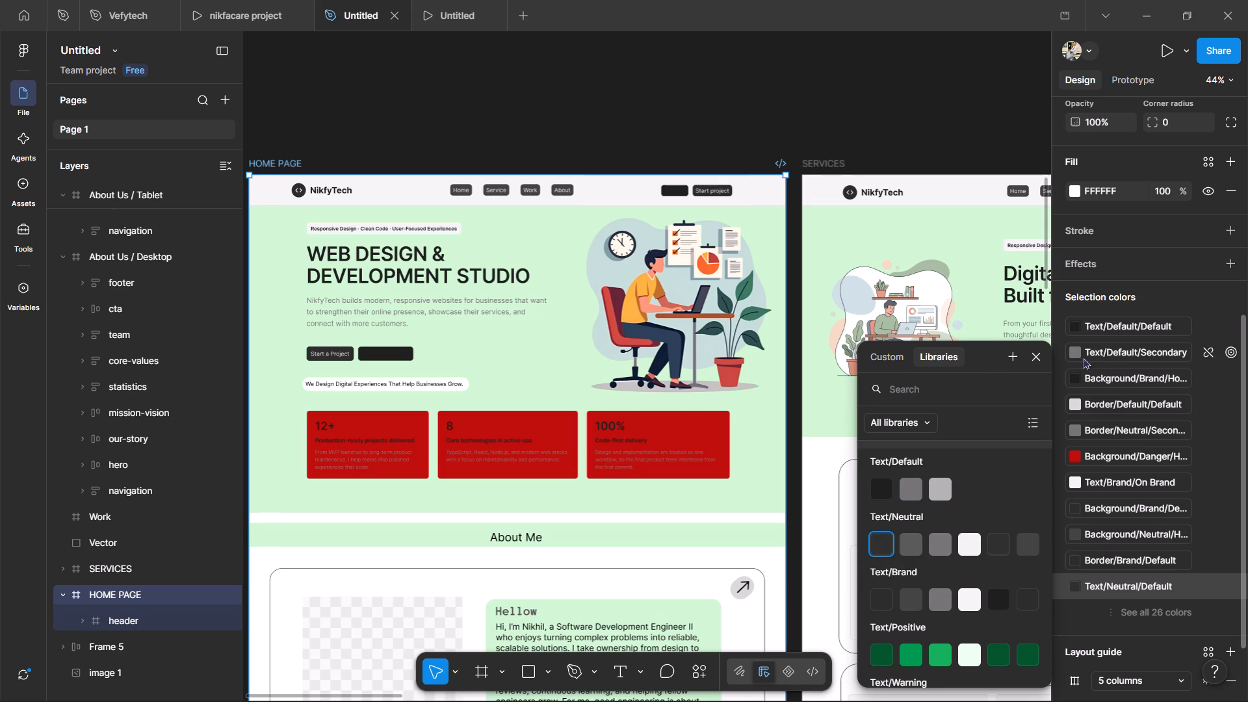
Replace the HOME PAGE frame's Border/Default/Default selection color with Border/Neutral/Default and deselect the frame.
{"action": "left_click", "coordinate": [1075, 404]}
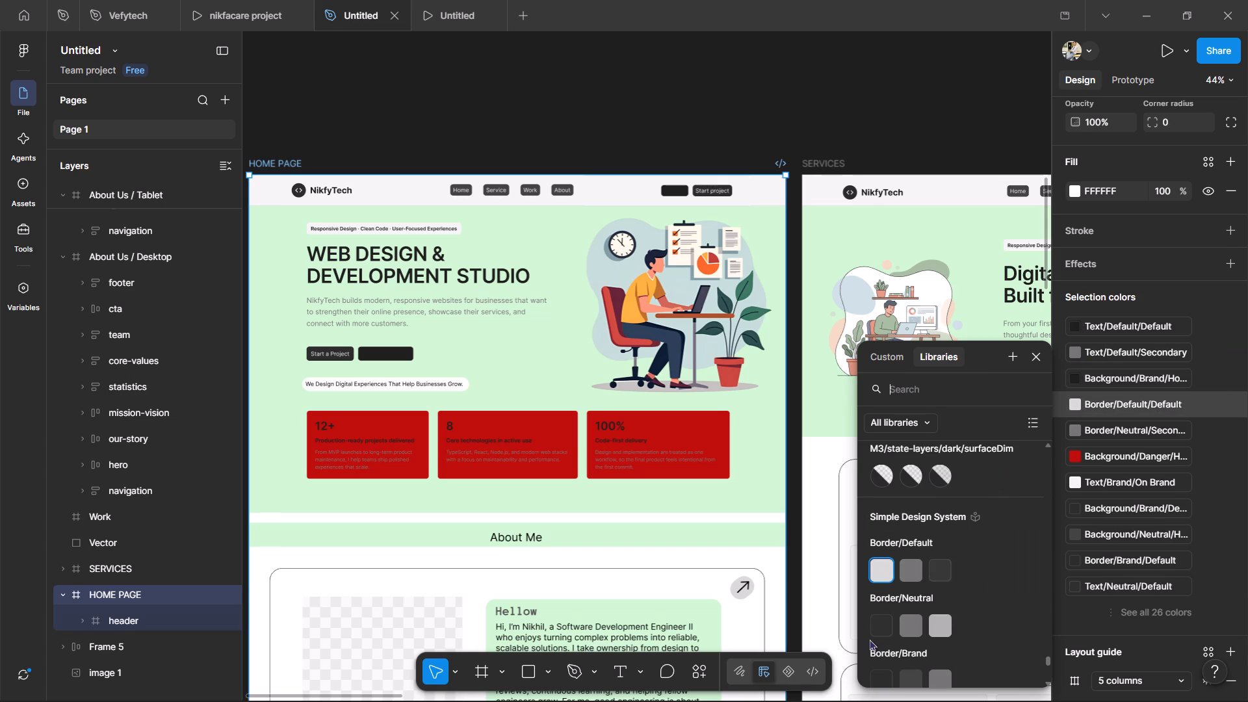
{"action": "left_click", "coordinate": [877, 623]}
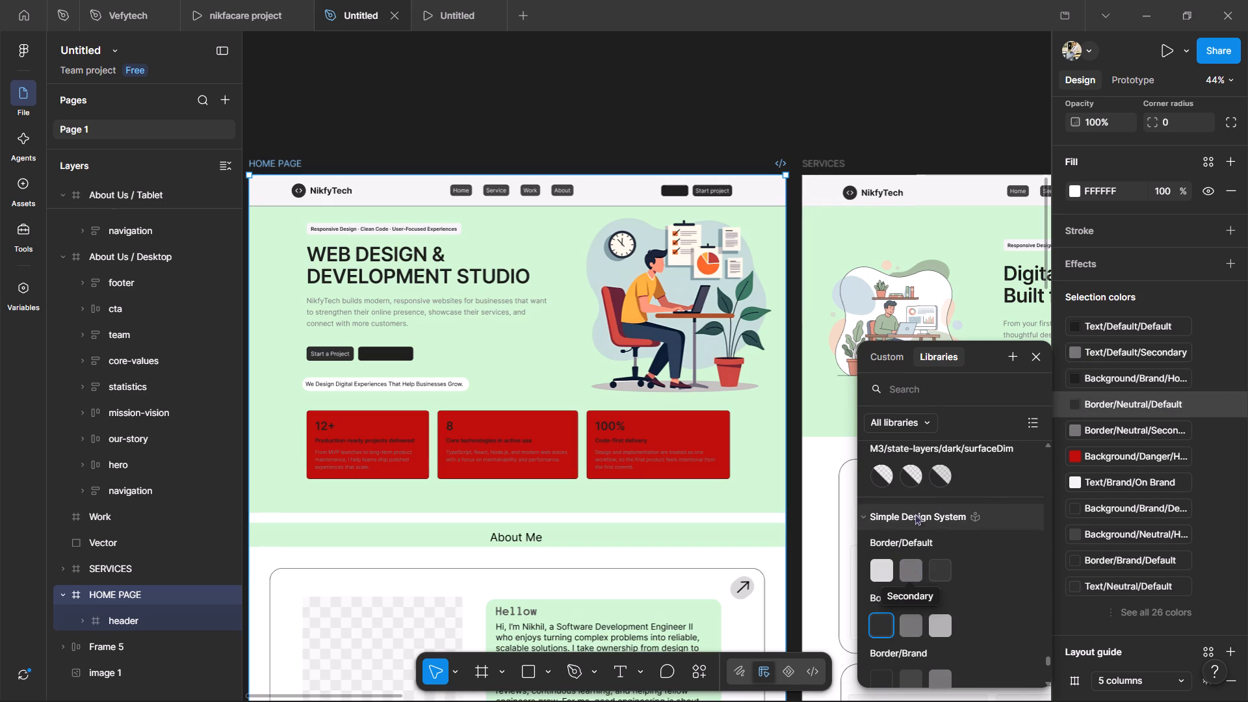
{"action": "left_click", "coordinate": [720, 107]}
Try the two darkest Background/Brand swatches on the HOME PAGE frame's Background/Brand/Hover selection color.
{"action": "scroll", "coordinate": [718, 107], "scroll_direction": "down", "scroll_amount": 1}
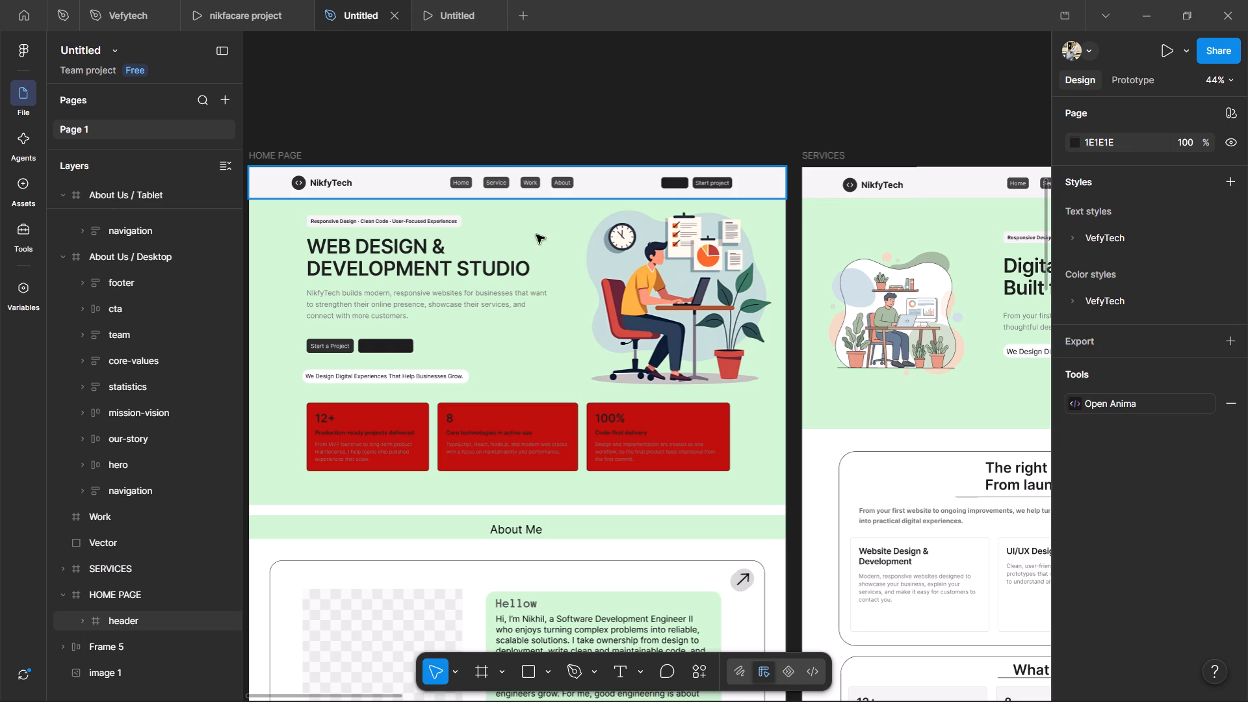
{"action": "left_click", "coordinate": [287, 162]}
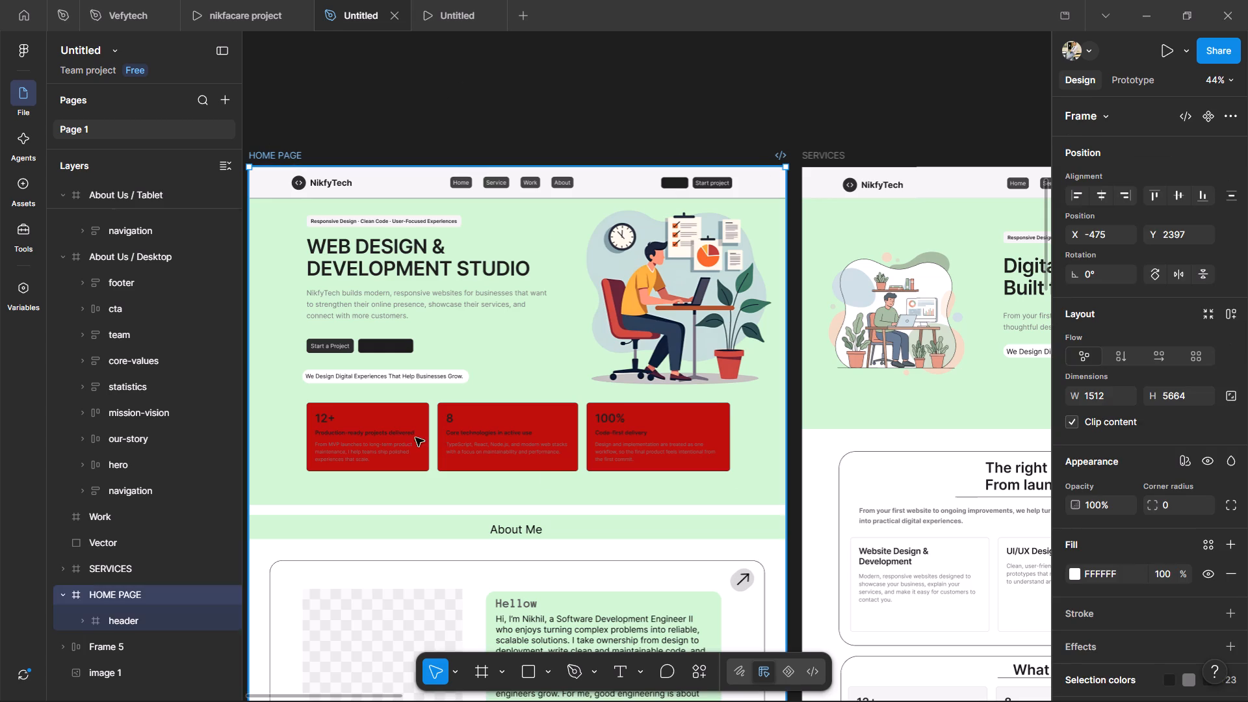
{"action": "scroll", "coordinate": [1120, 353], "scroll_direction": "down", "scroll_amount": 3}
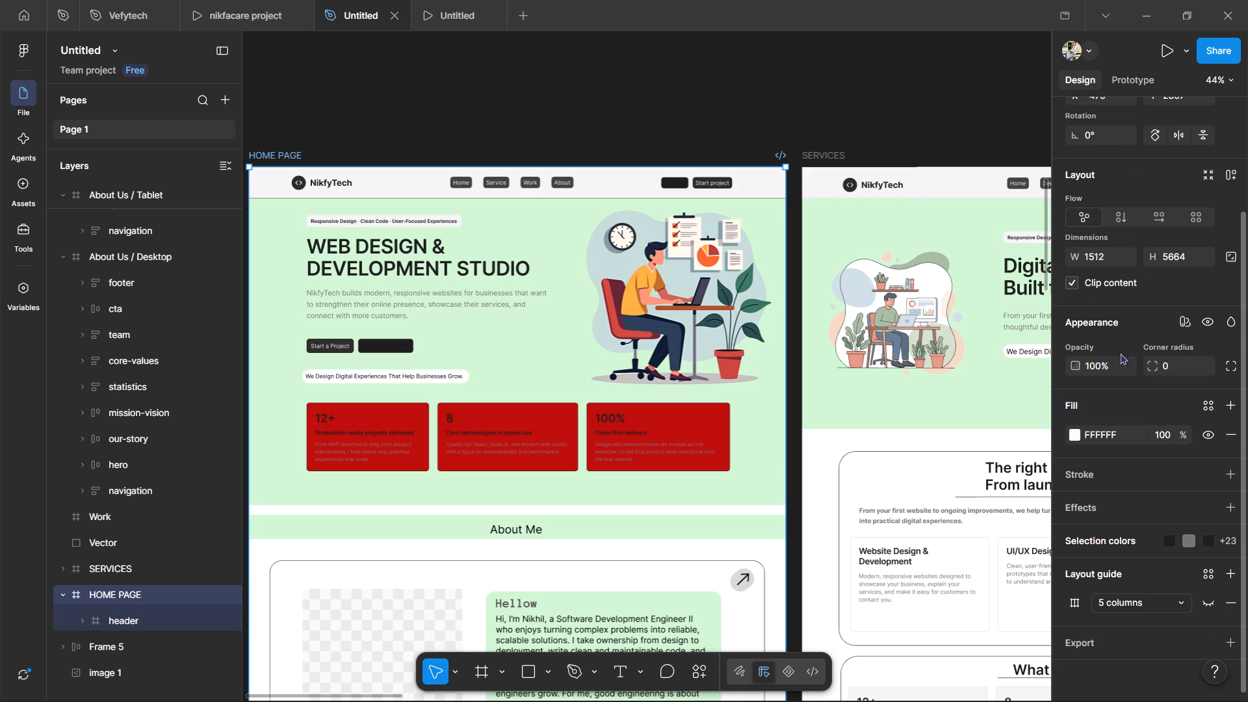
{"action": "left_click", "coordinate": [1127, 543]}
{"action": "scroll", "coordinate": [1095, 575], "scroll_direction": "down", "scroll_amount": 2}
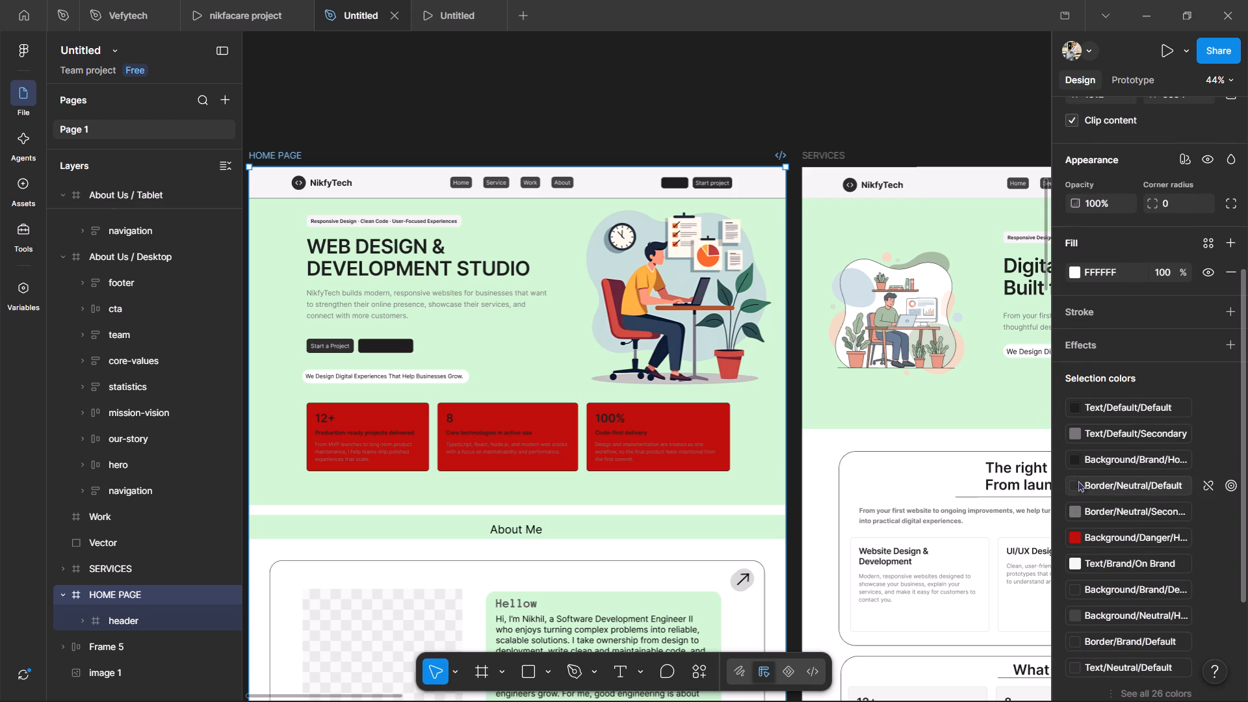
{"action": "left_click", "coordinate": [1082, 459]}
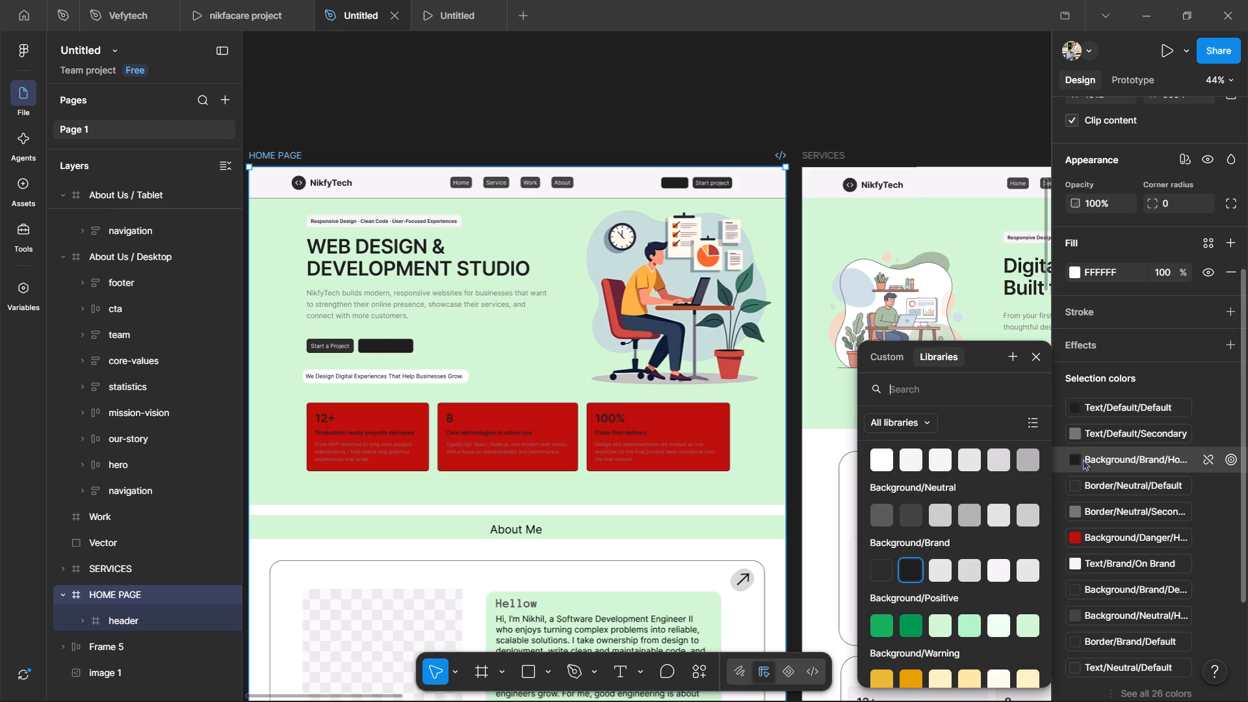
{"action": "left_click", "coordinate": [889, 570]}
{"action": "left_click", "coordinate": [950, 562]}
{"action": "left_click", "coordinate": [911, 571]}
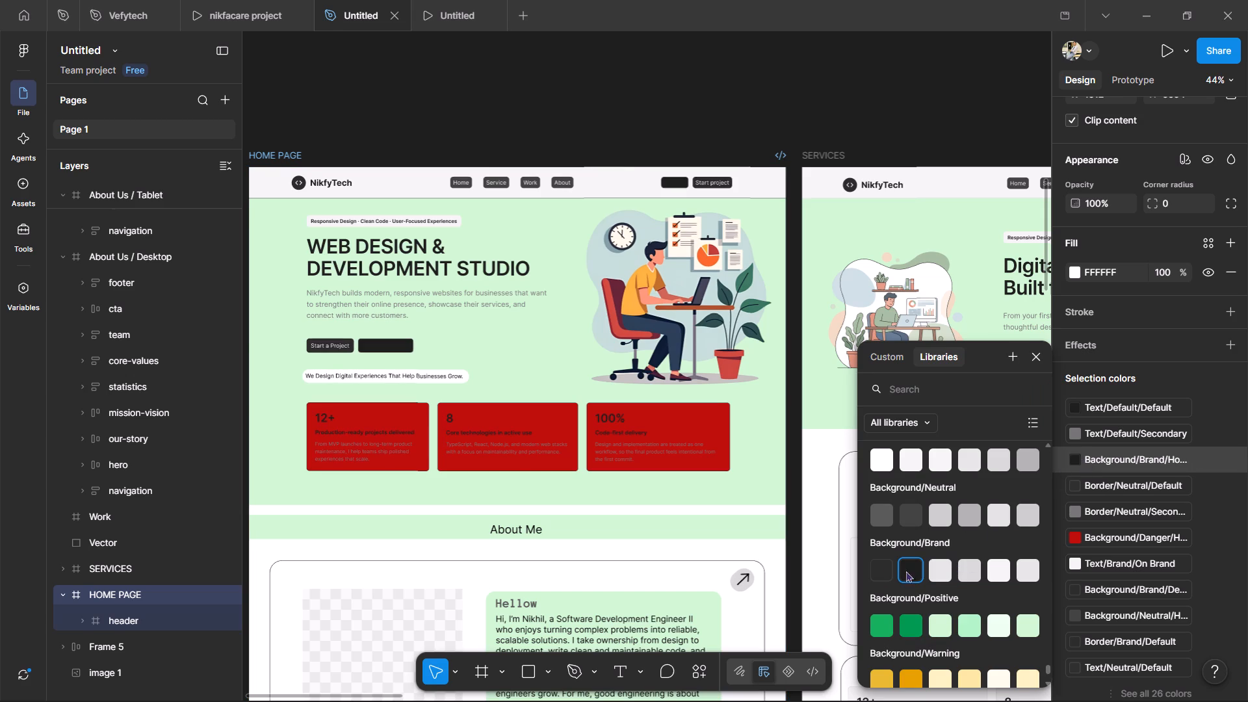
Examine how the recolored HOME PAGE sections look, from the hero down to the footer and back to Pricing Plans.
{"action": "scroll", "coordinate": [515, 480], "scroll_direction": "down", "scroll_amount": 20}
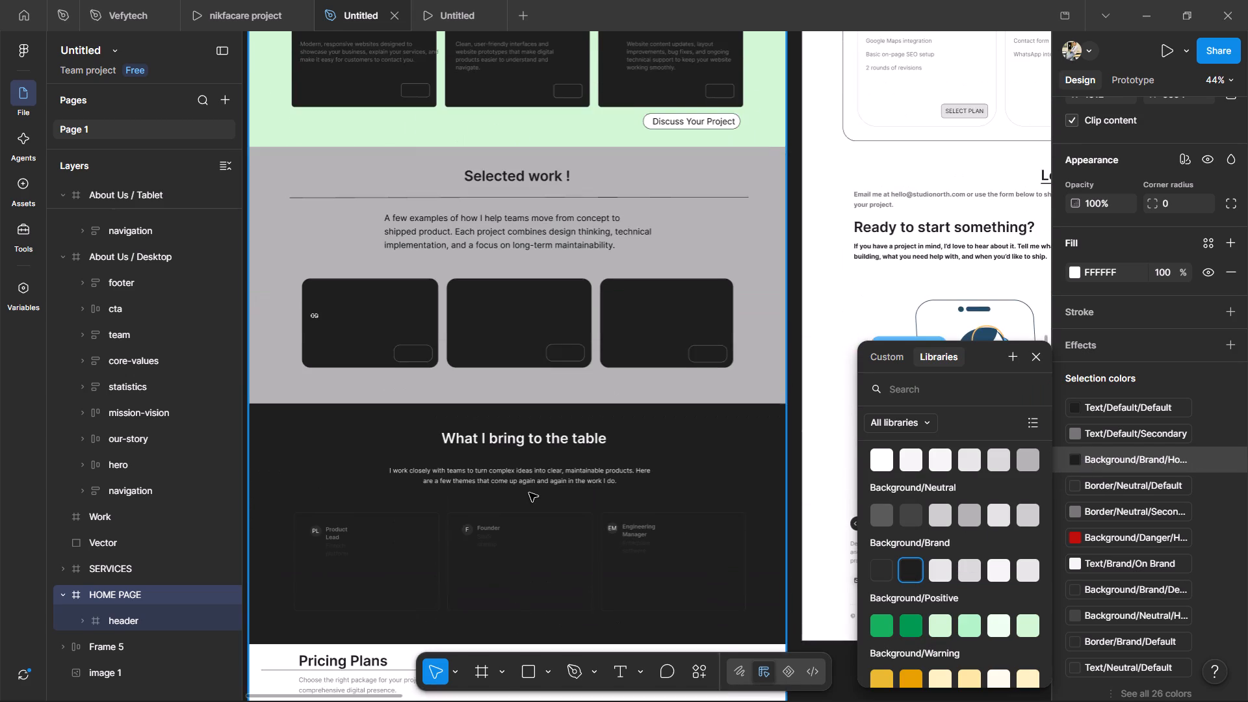
{"action": "scroll", "coordinate": [529, 493], "scroll_direction": "down", "scroll_amount": 16}
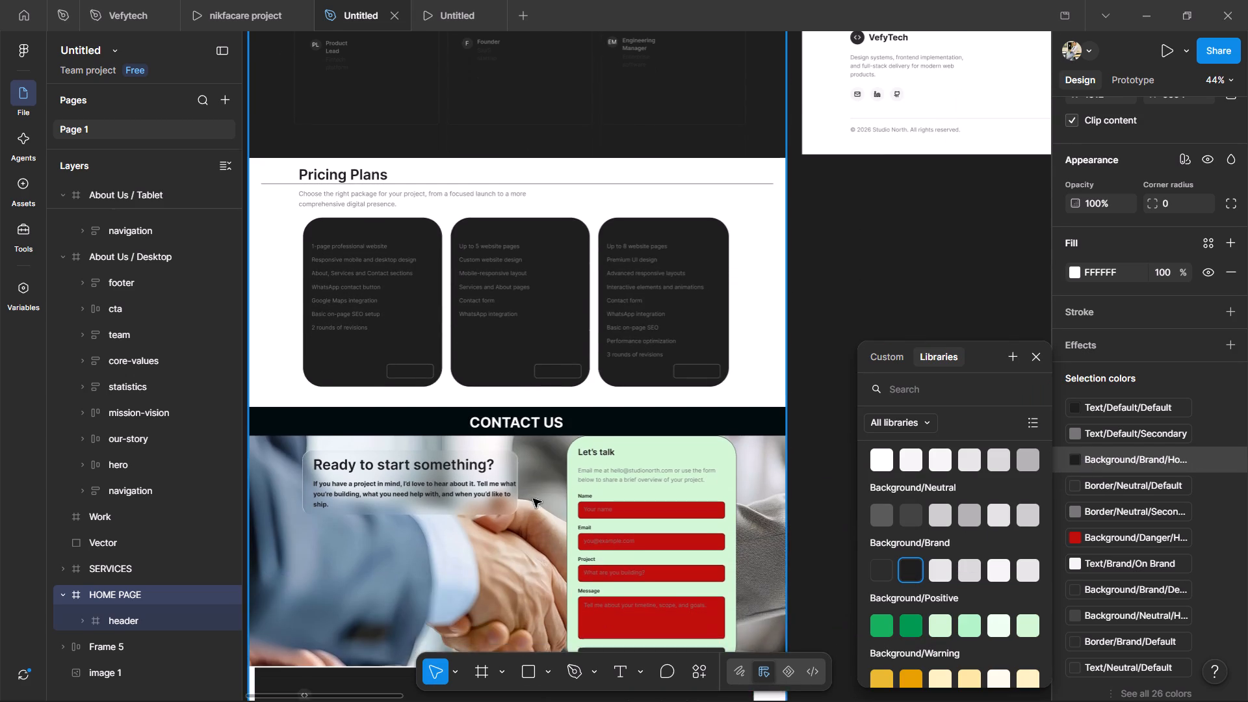
{"action": "scroll", "coordinate": [533, 499], "scroll_direction": "down", "scroll_amount": 8}
{"action": "scroll", "coordinate": [535, 499], "scroll_direction": "up", "scroll_amount": 4}
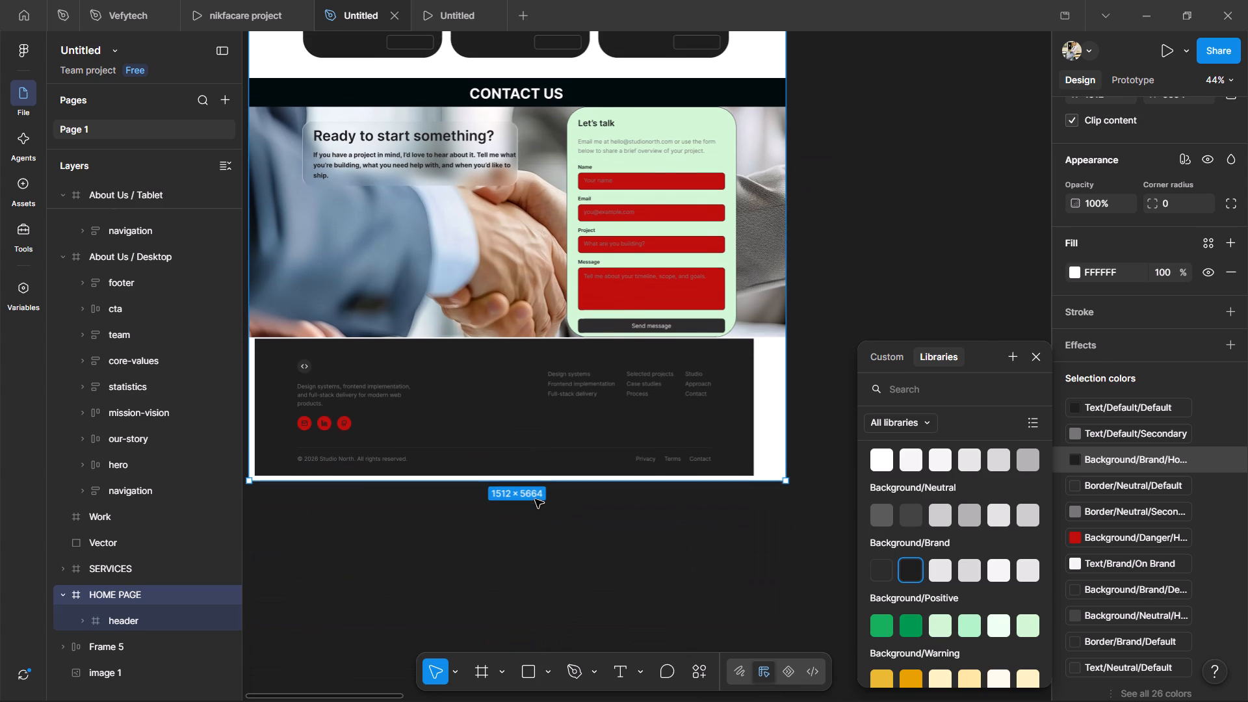
{"action": "scroll", "coordinate": [535, 499], "scroll_direction": "up", "scroll_amount": 16}
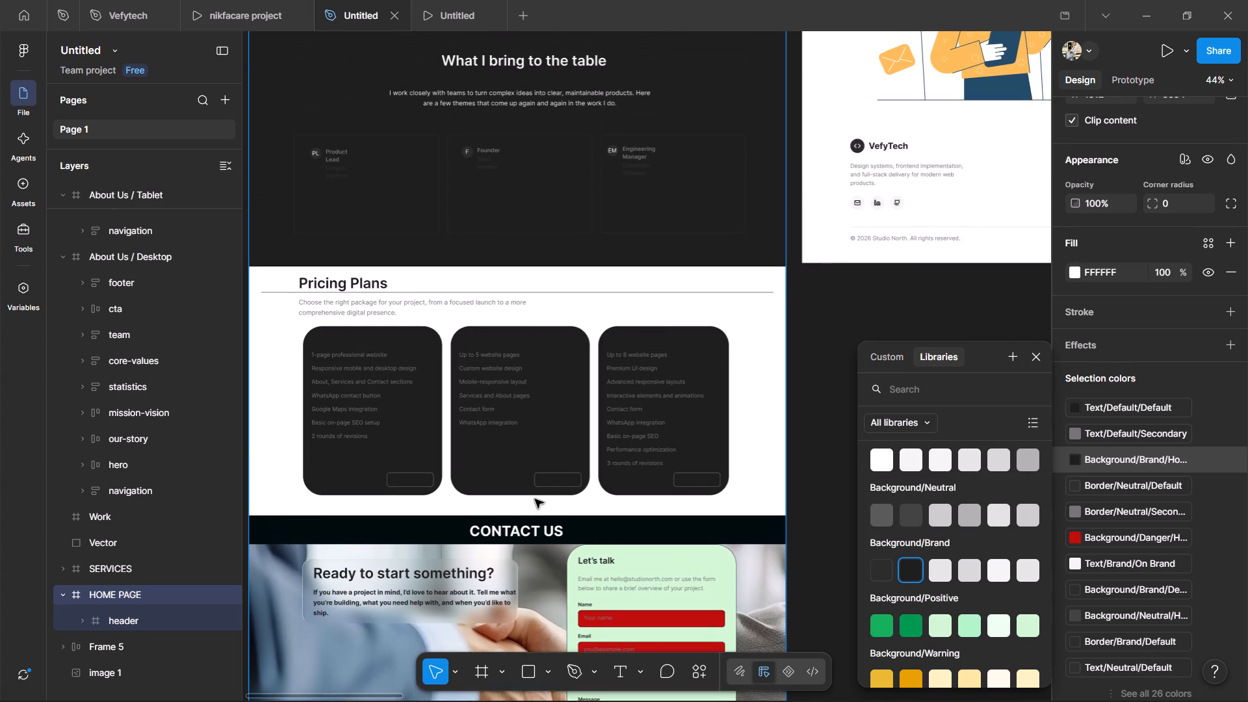
{"action": "scroll", "coordinate": [535, 499], "scroll_direction": "up", "scroll_amount": 4}
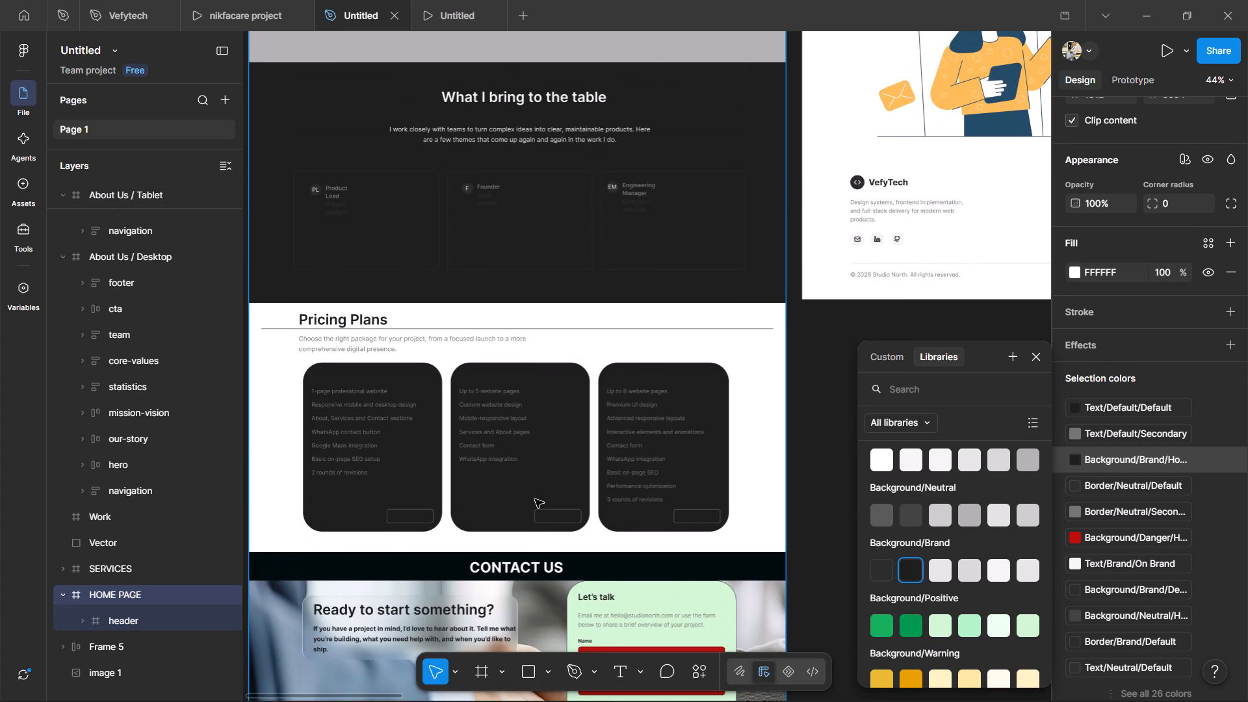
Undo the HOME PAGE selection color changes, including those on the statistic cards, buttons, text and borders.
{"action": "key", "text": "ctrl+z"}
{"action": "key", "text": "ctrl+z"}
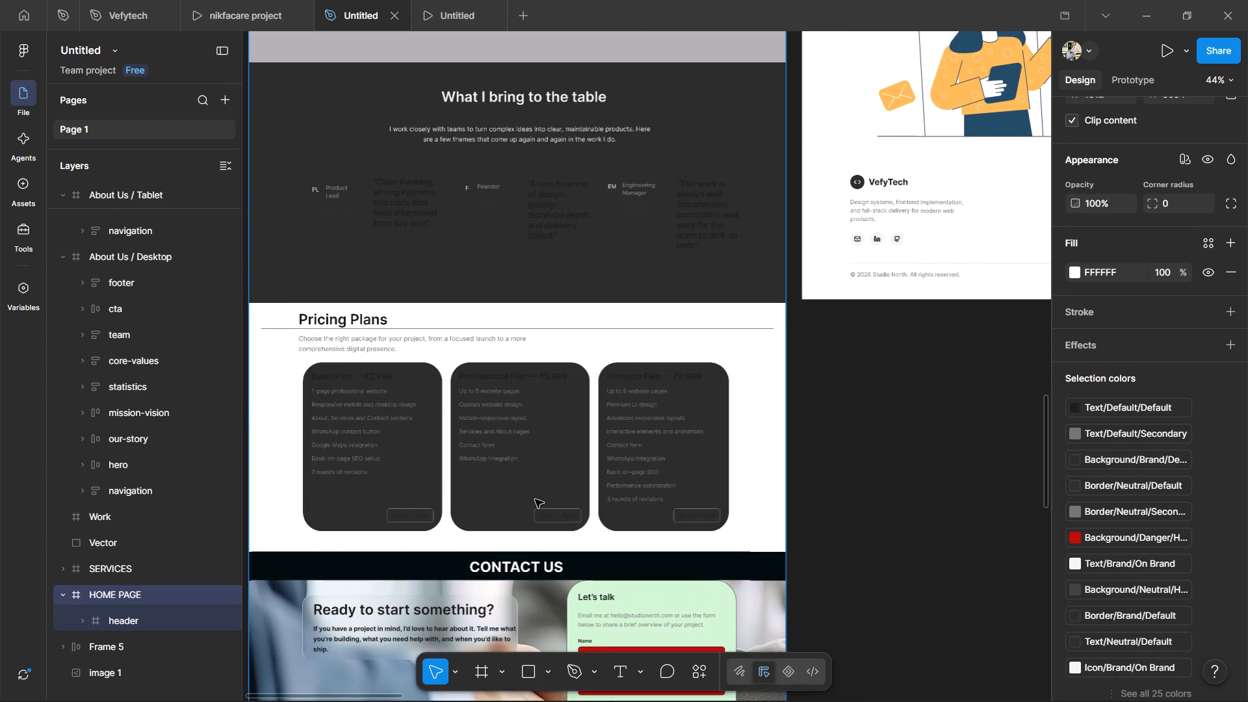
{"action": "key", "text": "ctrl+z"}
{"action": "key", "text": "ctrl+z"}
{"action": "key", "text": "ctrl+z"}
{"action": "key", "text": "ctrl+z"}
{"action": "key", "text": "ctrl+z"}
{"action": "key", "text": "ctrl+z"}
{"action": "key", "text": "ctrl+z"}
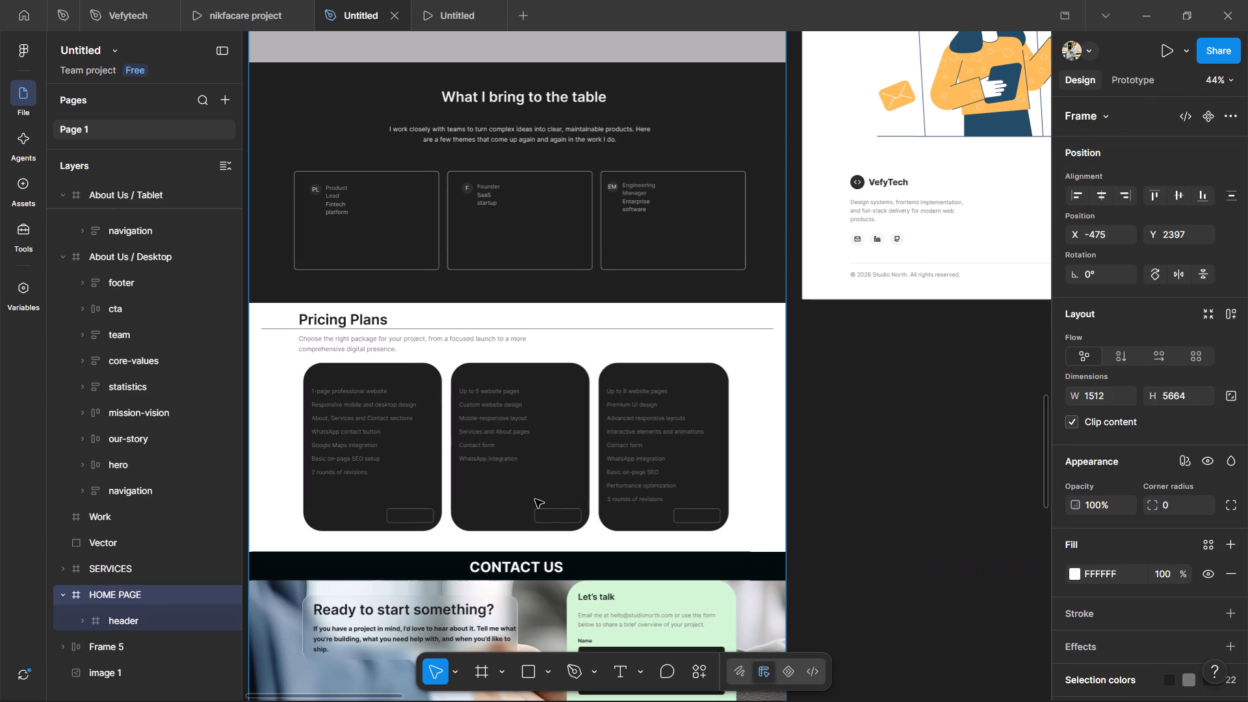
{"action": "key", "text": "ctrl+z"}
{"action": "key", "text": "ctrl+z"}
{"action": "key", "text": "ctrl+z"}
{"action": "key", "text": "ctrl+z"}
{"action": "key", "text": "ctrl+z"}
{"action": "key", "text": "ctrl+z"}
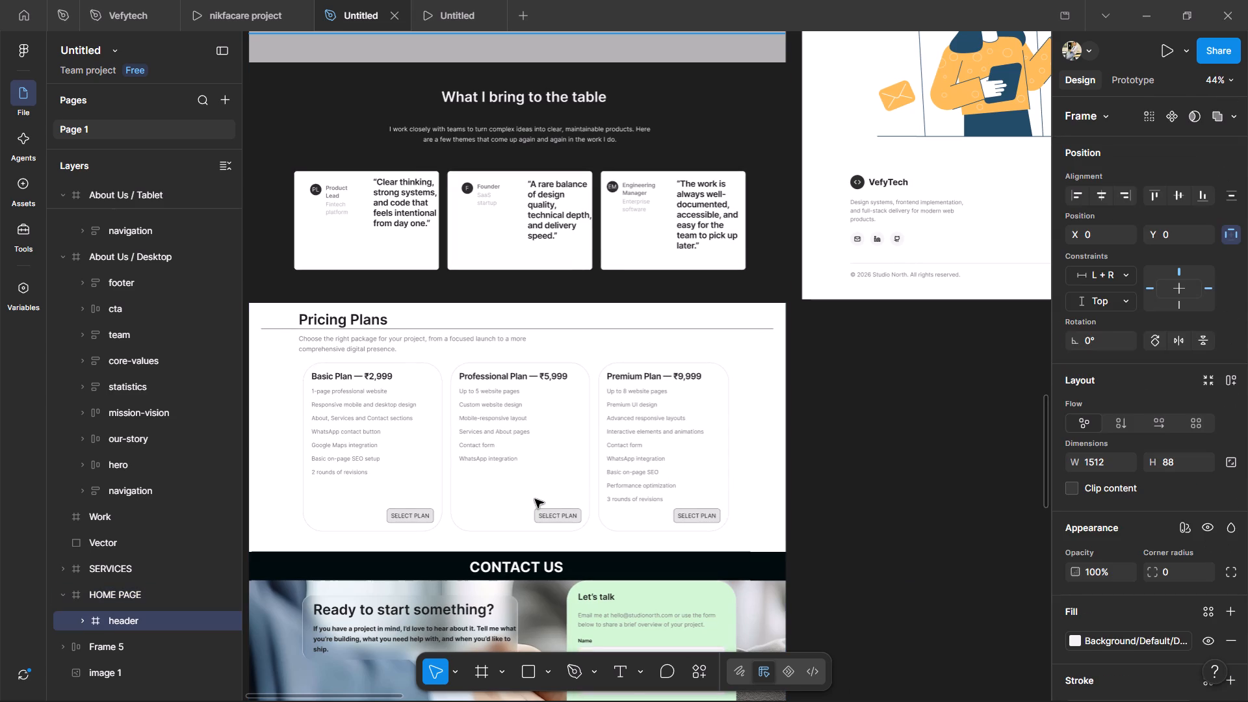
{"action": "scroll", "coordinate": [535, 499], "scroll_direction": "up", "scroll_amount": 20}
{"action": "scroll", "coordinate": [535, 499], "scroll_direction": "up", "scroll_amount": 2}
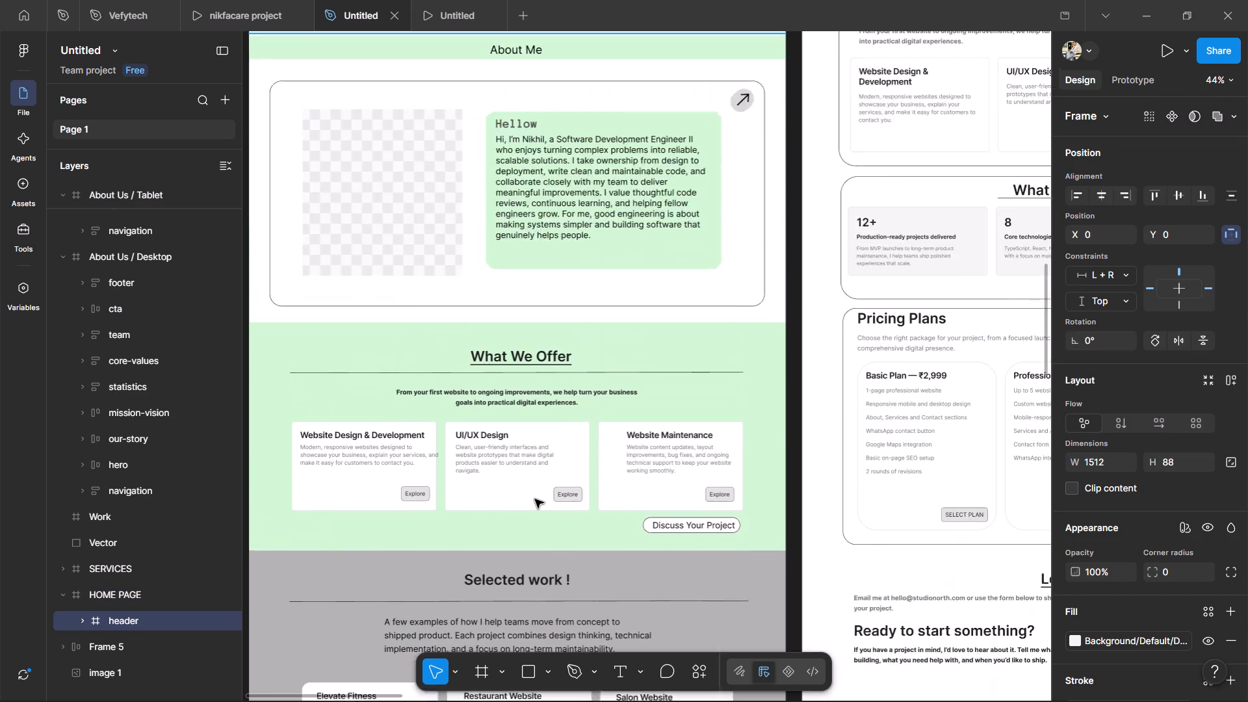
{"action": "scroll", "coordinate": [535, 499], "scroll_direction": "up", "scroll_amount": 14}
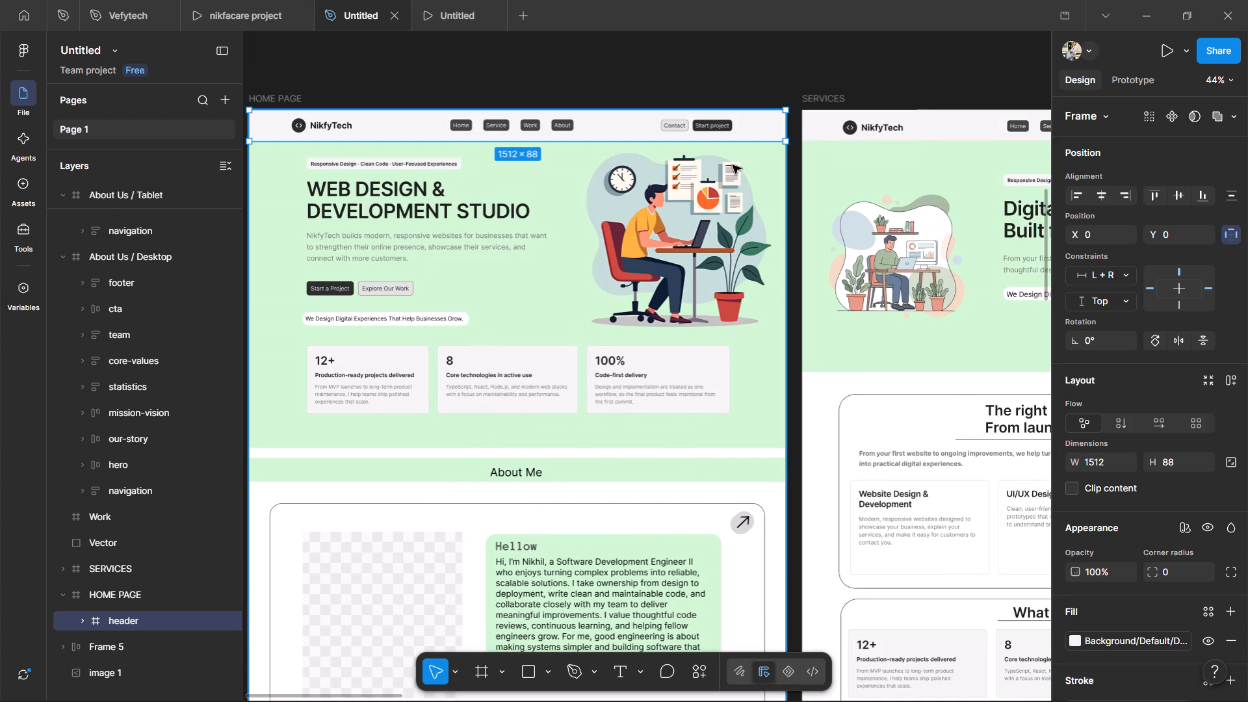
Set the HOME PAGE hero frame's fill to the bright red Background/Danger/Default swatch and deselect the frame.
{"action": "triple_click", "coordinate": [743, 151]}
{"action": "left_click", "coordinate": [743, 151]}
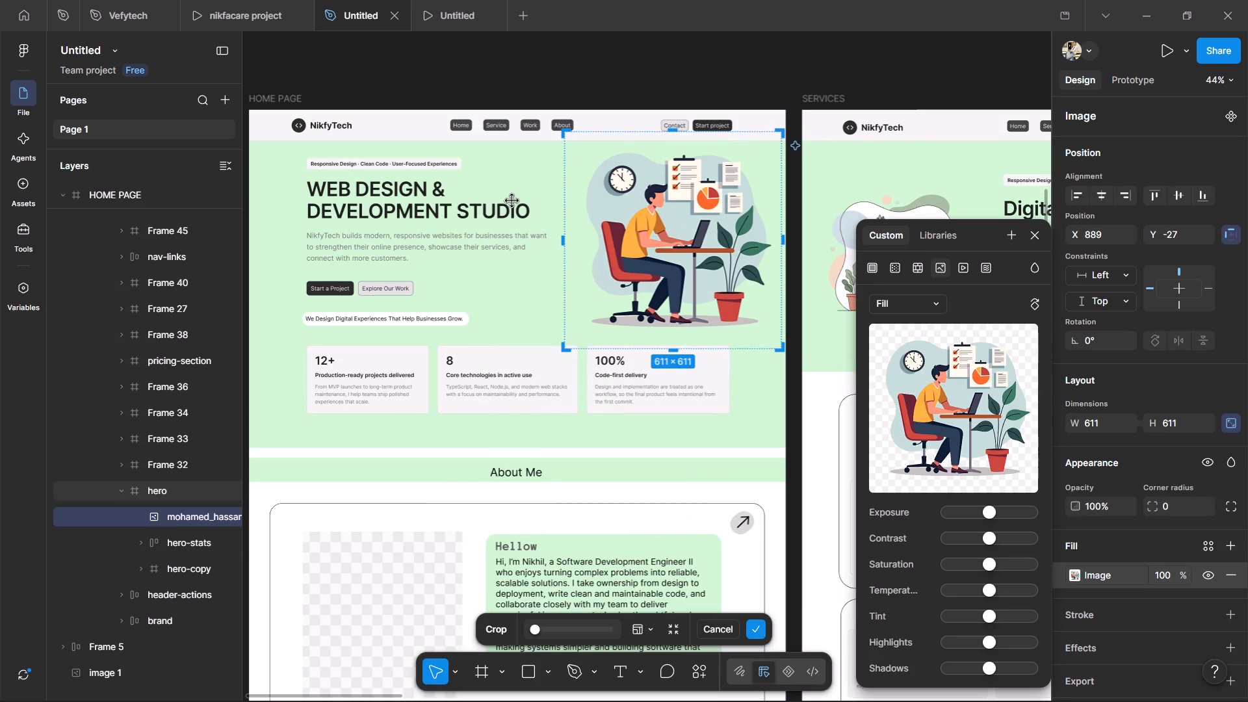
{"action": "double_click", "coordinate": [481, 159]}
{"action": "left_click", "coordinate": [345, 147]}
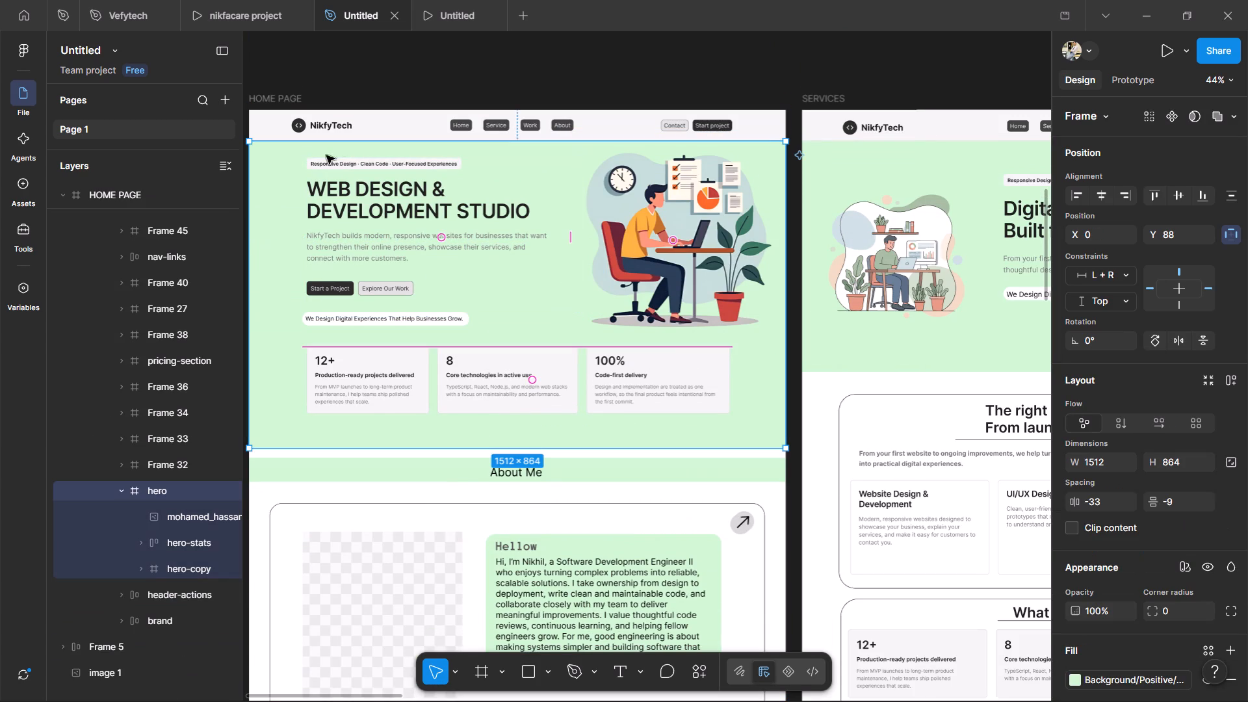
{"action": "scroll", "coordinate": [1113, 563], "scroll_direction": "down", "scroll_amount": 2}
{"action": "left_click", "coordinate": [1076, 520]}
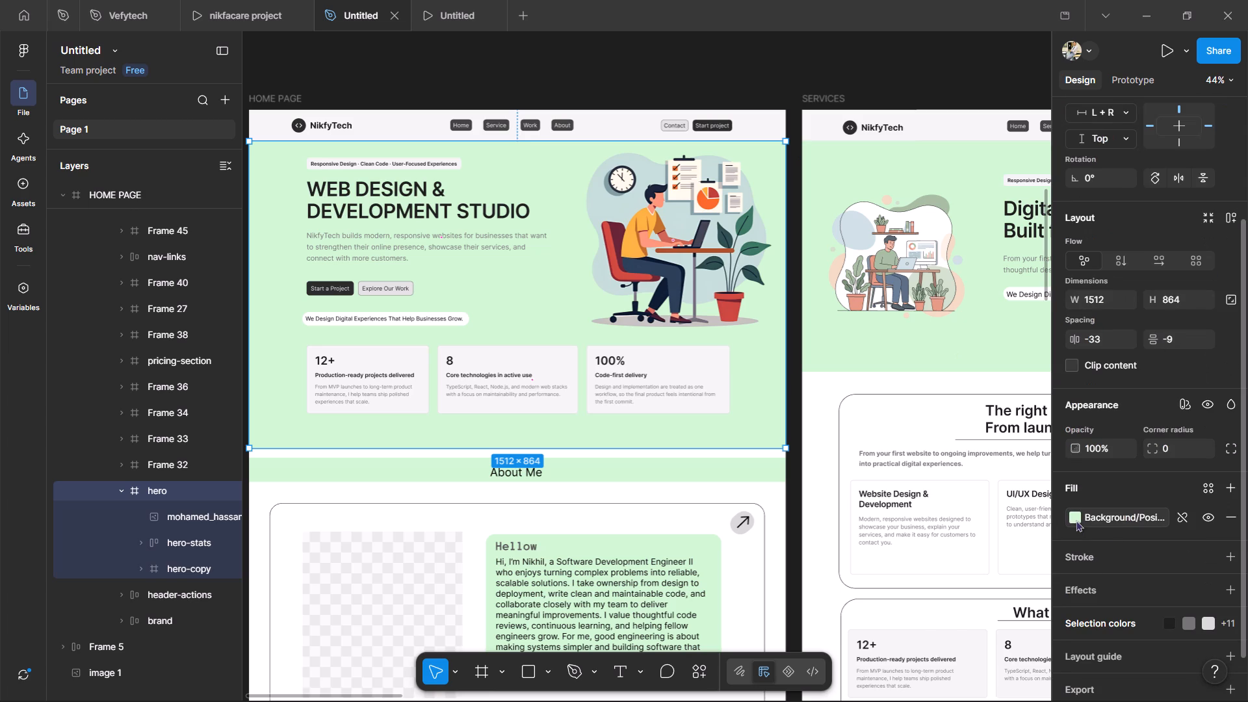
{"action": "left_click", "coordinate": [913, 519]}
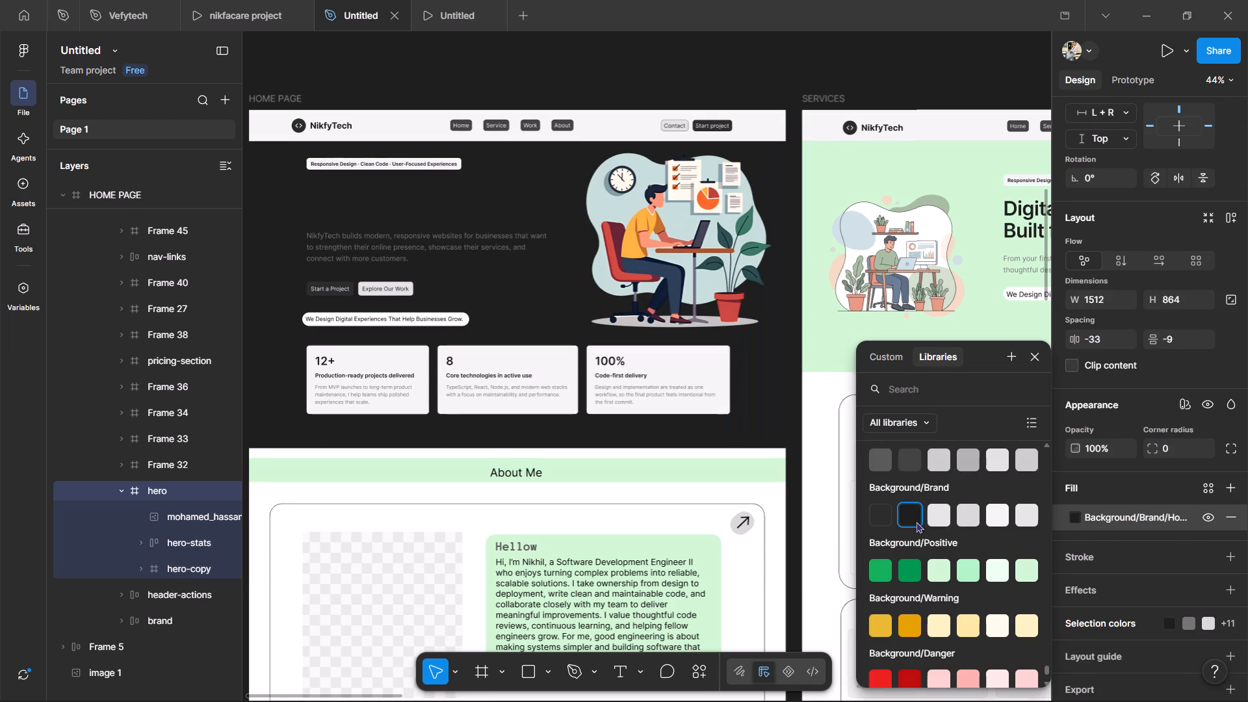
{"action": "left_click", "coordinate": [913, 681]}
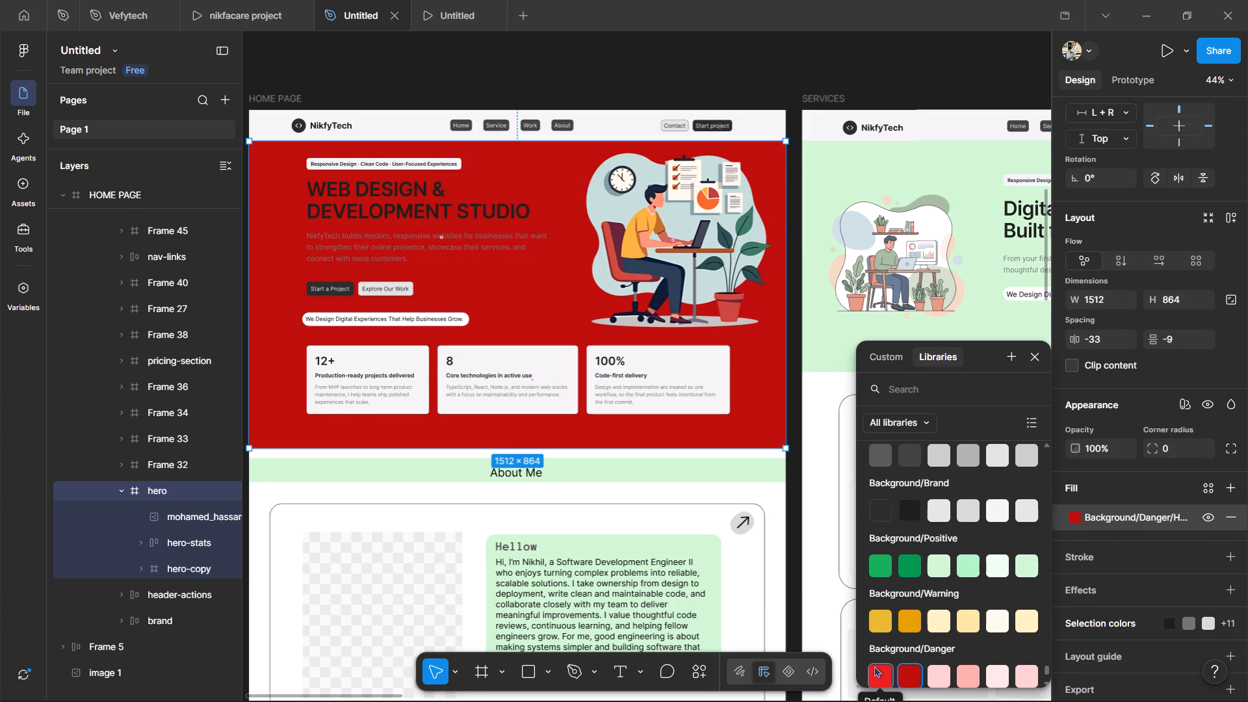
{"action": "left_click", "coordinate": [872, 662]}
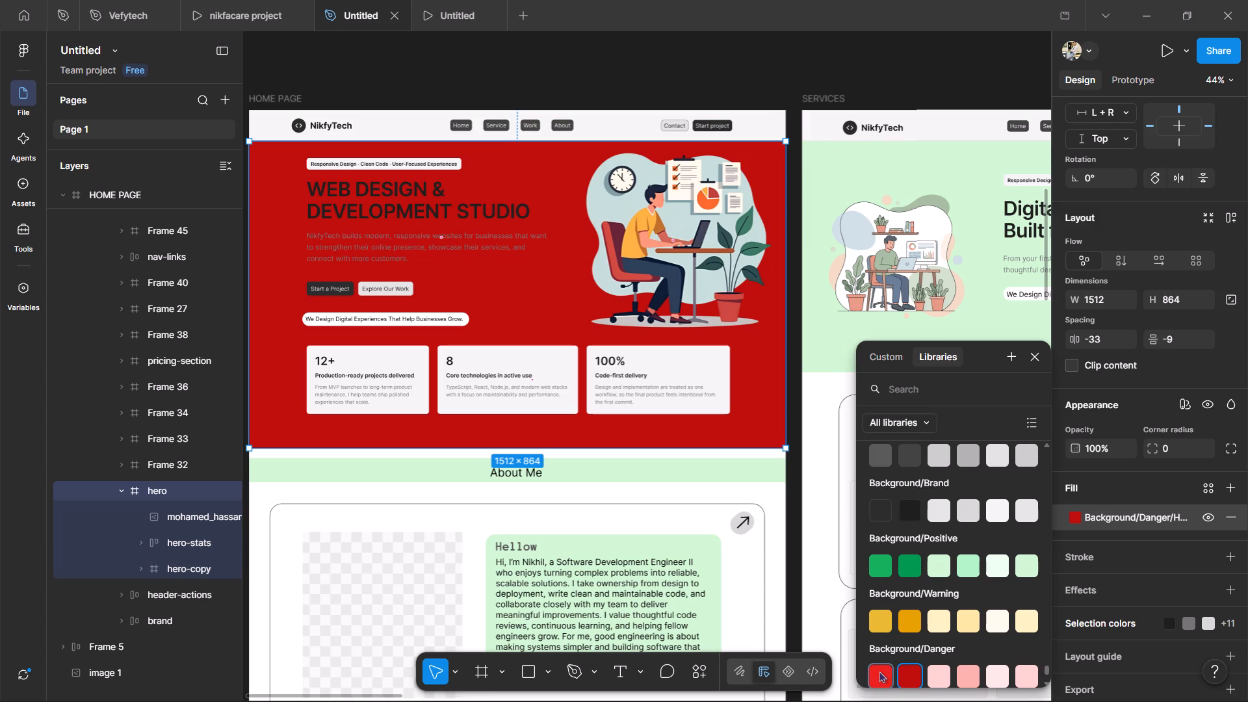
{"action": "left_click", "coordinate": [877, 669]}
{"action": "scroll", "coordinate": [877, 669], "scroll_direction": "down", "scroll_amount": 3}
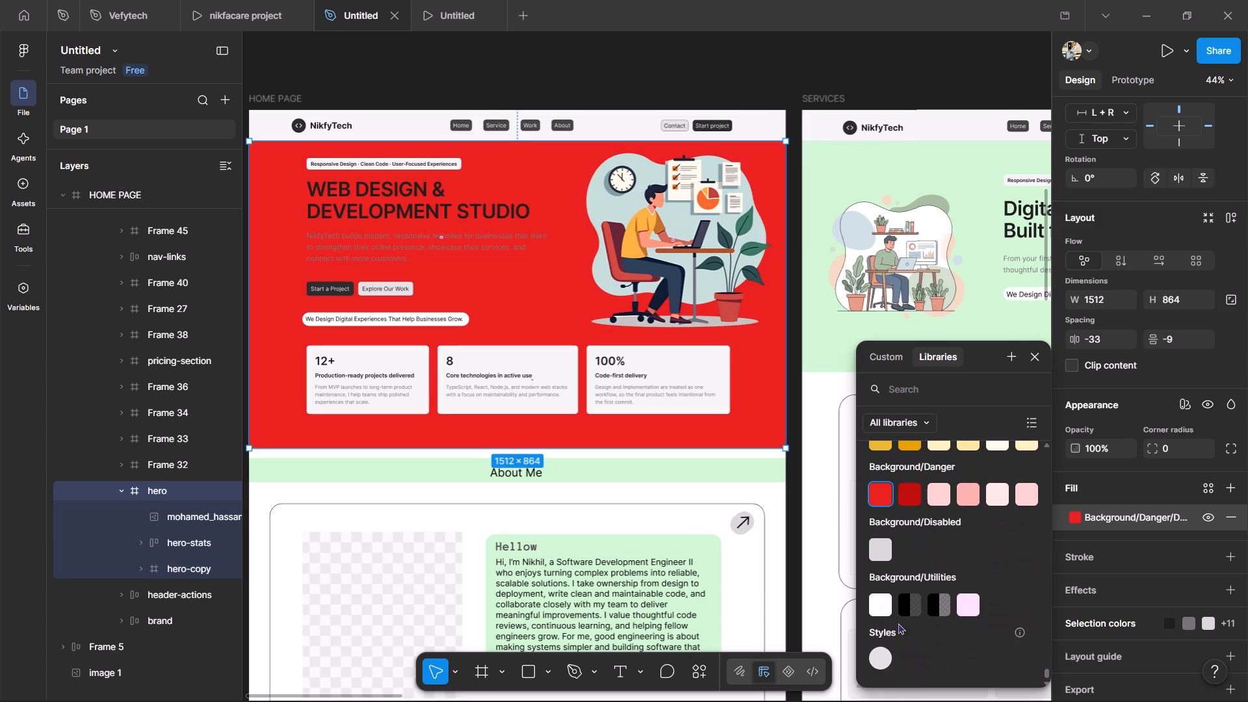
{"action": "left_click", "coordinate": [719, 64]}
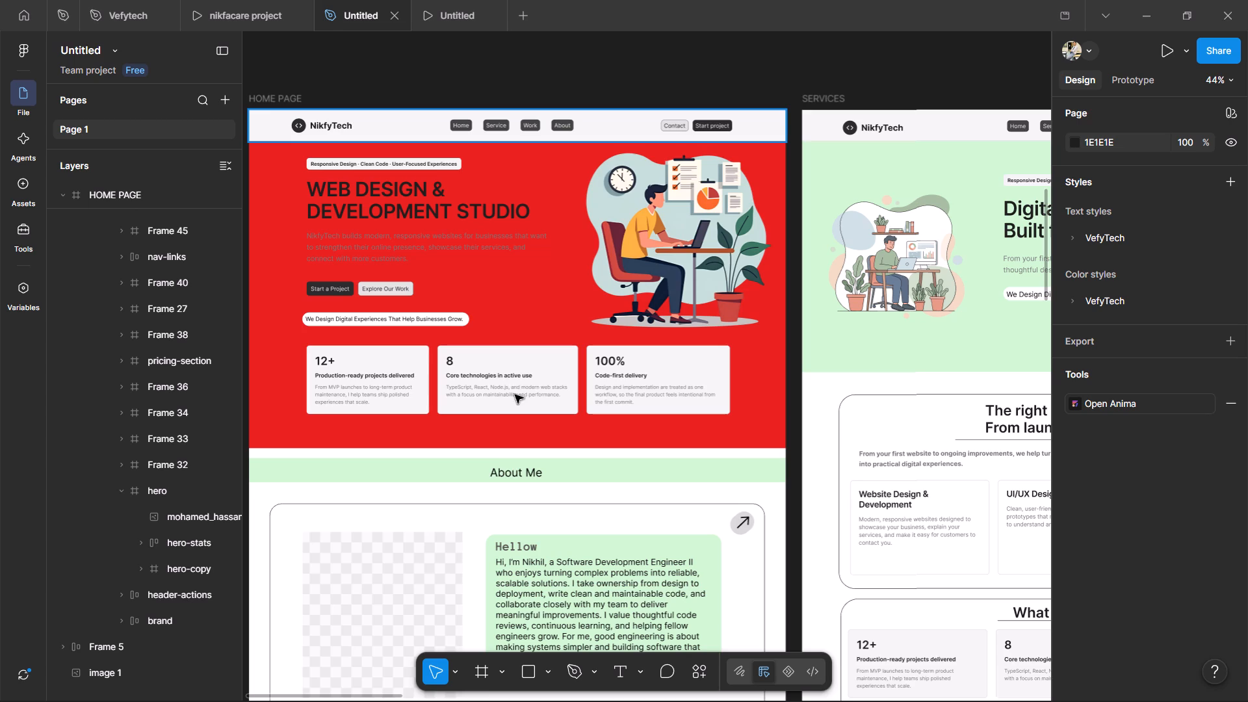
Recolor the About Me heading band by replacing its CFF7D3 selection color with the page's pure red, FF0000.
{"action": "scroll", "coordinate": [515, 394], "scroll_direction": "down", "scroll_amount": 2}
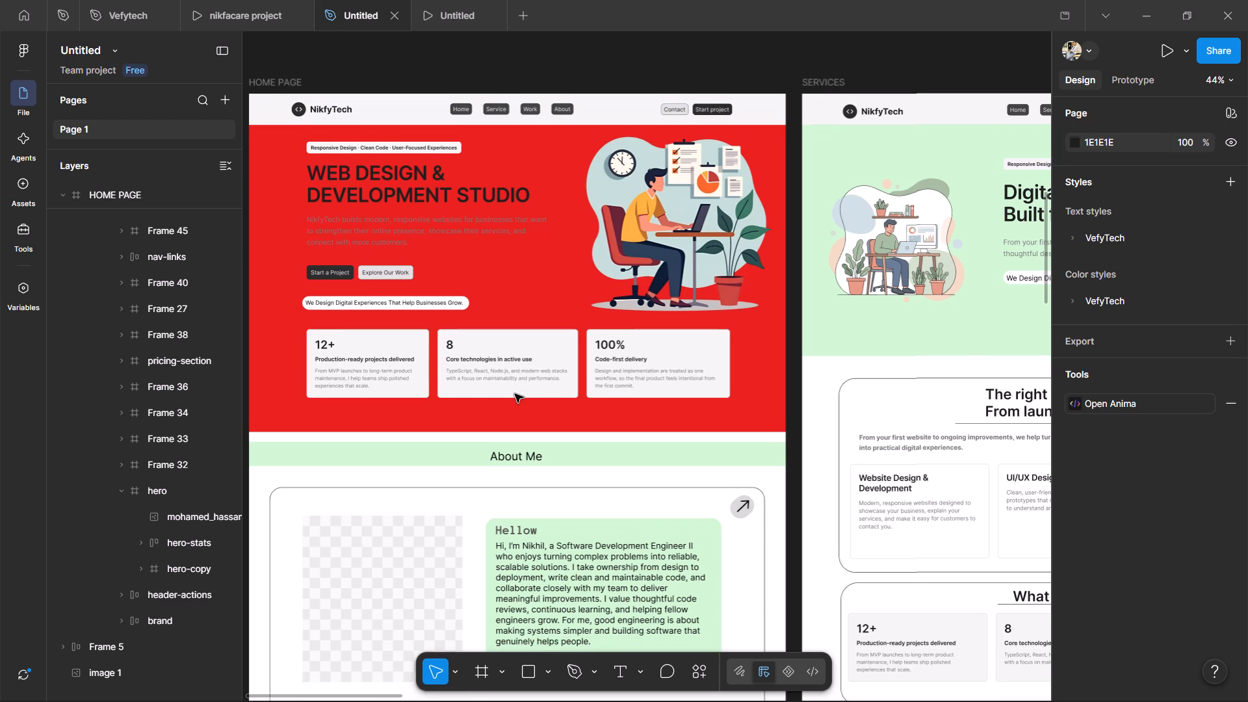
{"action": "scroll", "coordinate": [515, 394], "scroll_direction": "down", "scroll_amount": 4}
{"action": "double_click", "coordinate": [558, 371]}
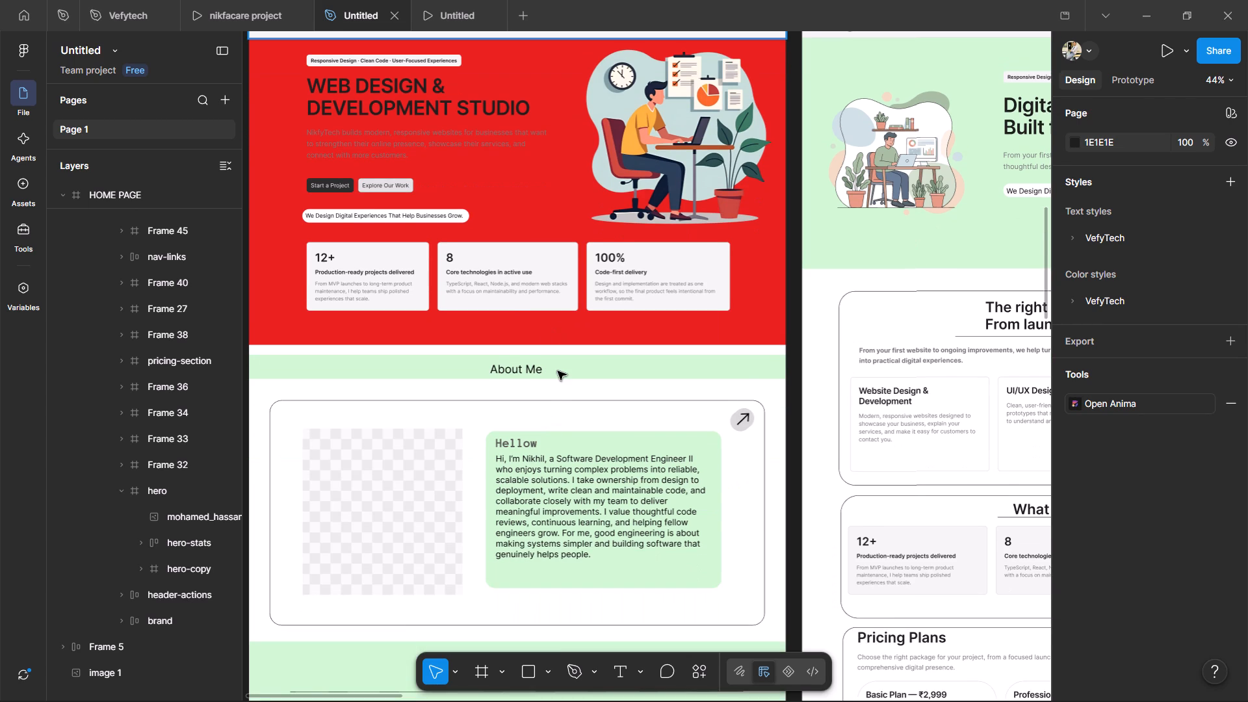
{"action": "double_click", "coordinate": [558, 371]}
{"action": "scroll", "coordinate": [1116, 465], "scroll_direction": "down", "scroll_amount": 2}
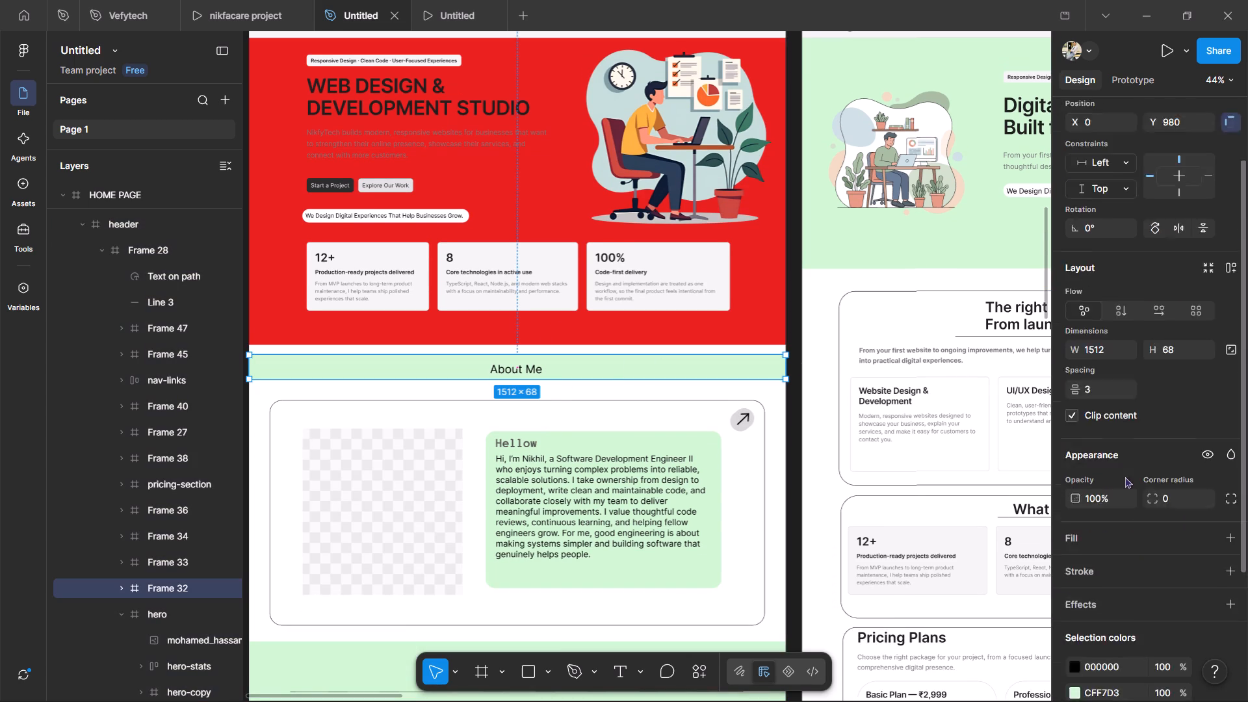
{"action": "left_click", "coordinate": [1080, 645]}
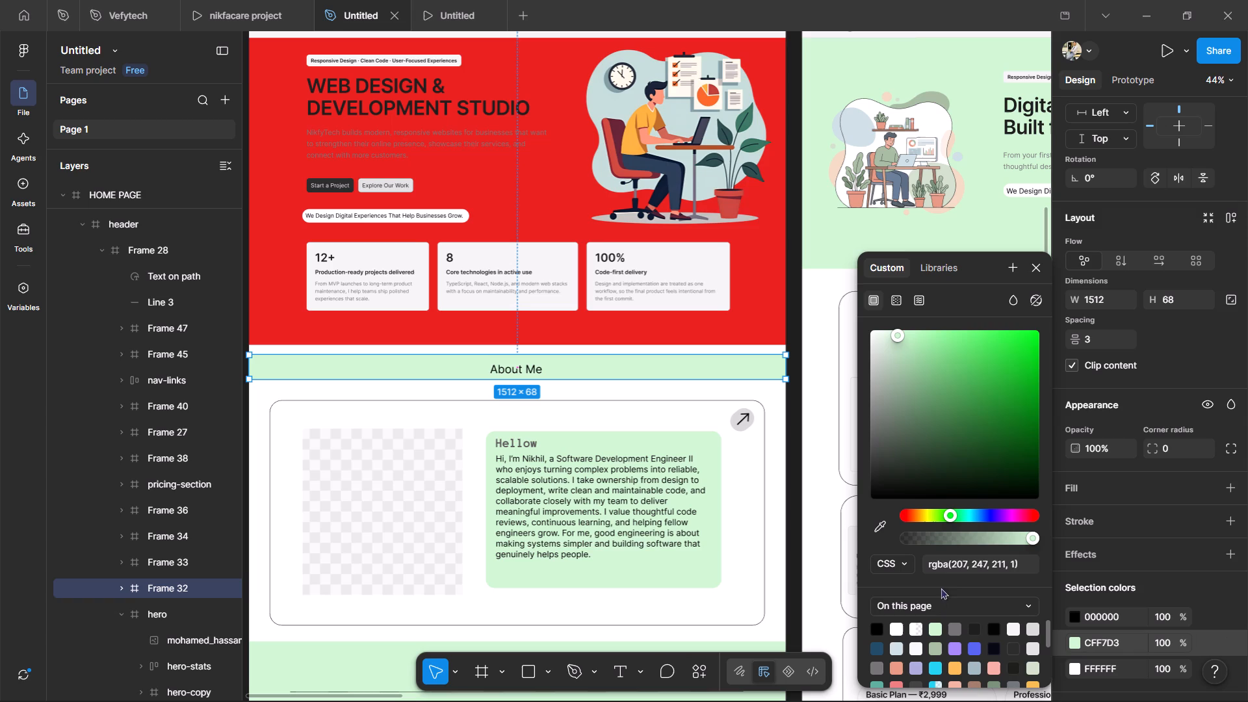
{"action": "scroll", "coordinate": [974, 552], "scroll_direction": "down", "scroll_amount": 11}
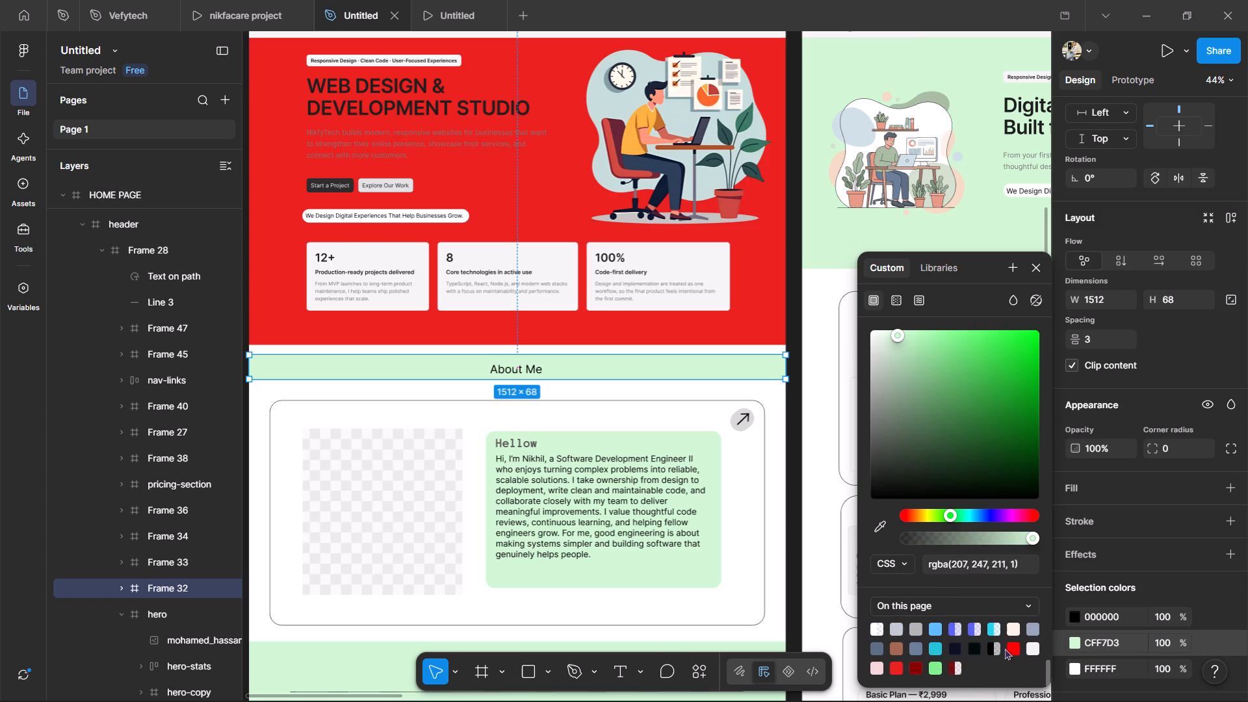
{"action": "left_click", "coordinate": [1018, 653]}
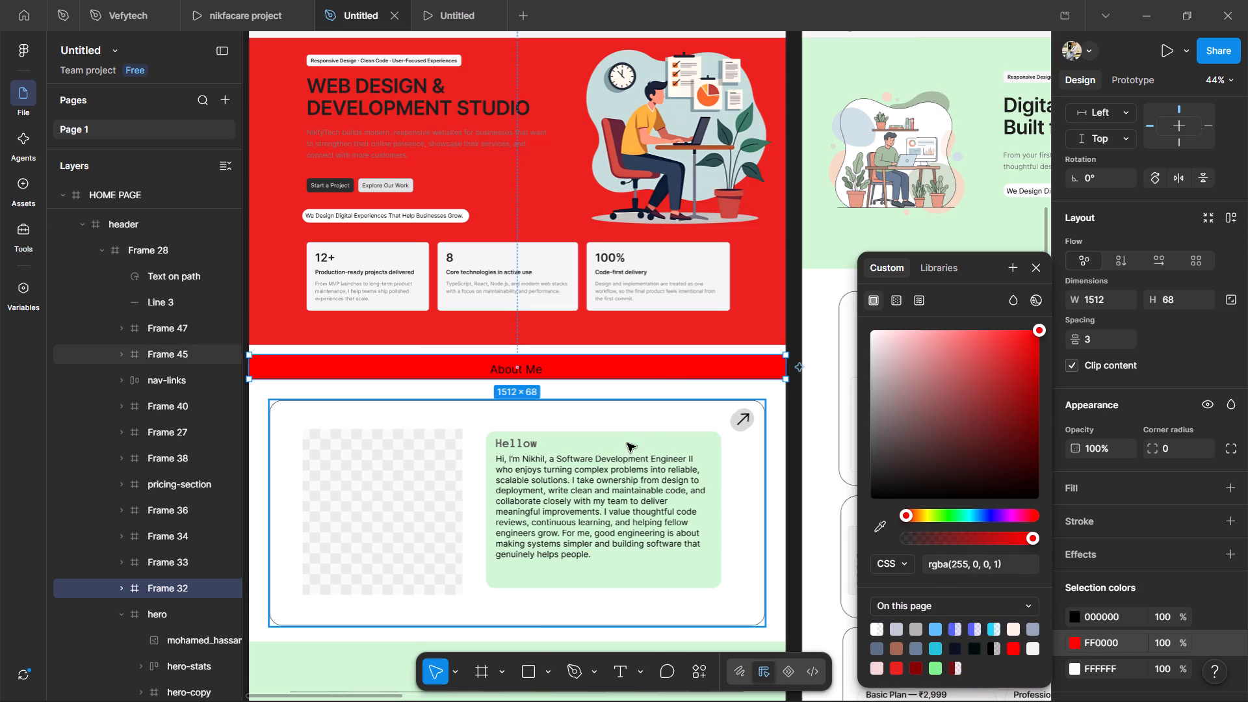
Replace the Hellow text card's CFF7D3 selection color with the hero background's red, EC221F, sampled with the eyedropper.
{"action": "left_click", "coordinate": [627, 458]}
{"action": "double_click", "coordinate": [631, 450]}
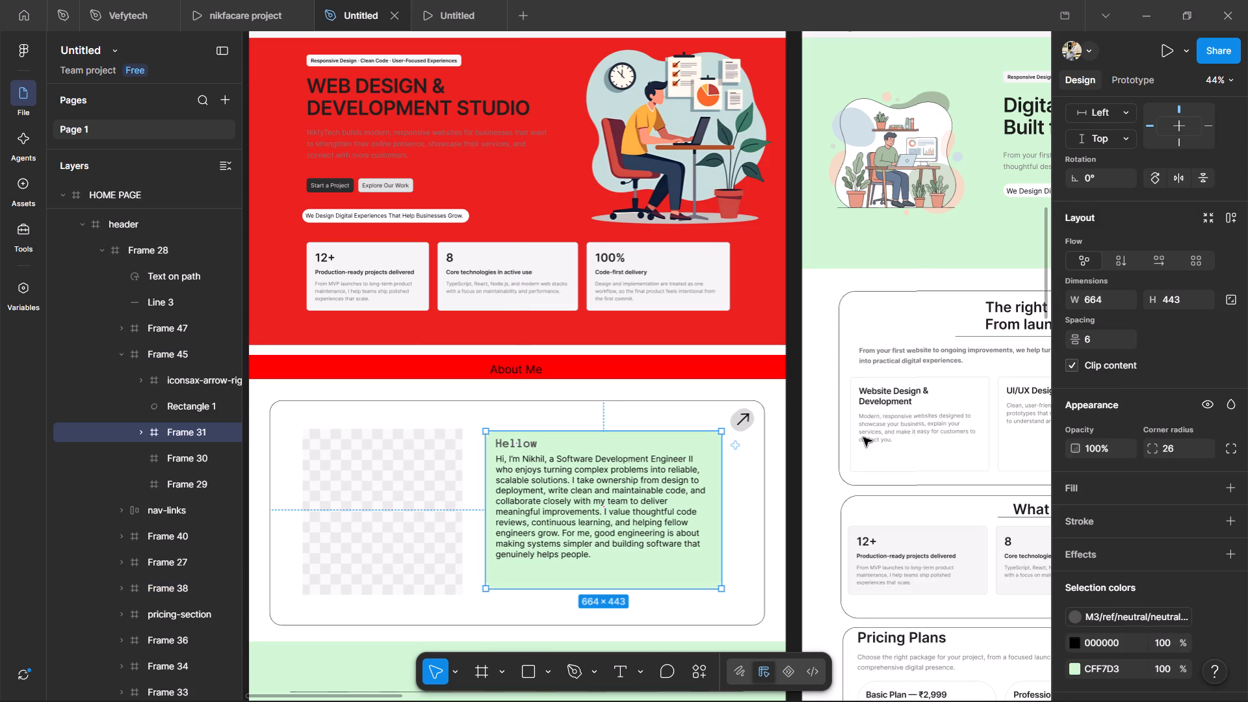
{"action": "scroll", "coordinate": [1120, 485], "scroll_direction": "down", "scroll_amount": 2}
{"action": "left_click", "coordinate": [1076, 575]}
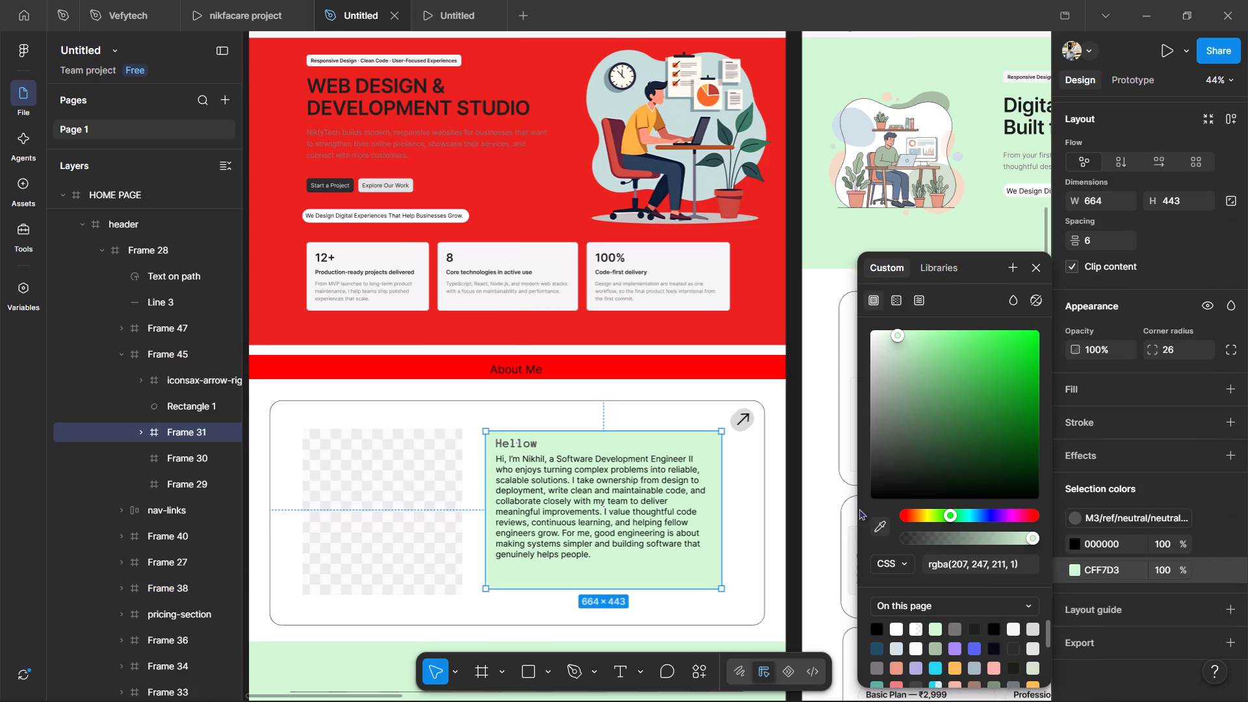
{"action": "left_click", "coordinate": [876, 530]}
{"action": "left_click", "coordinate": [753, 318]}
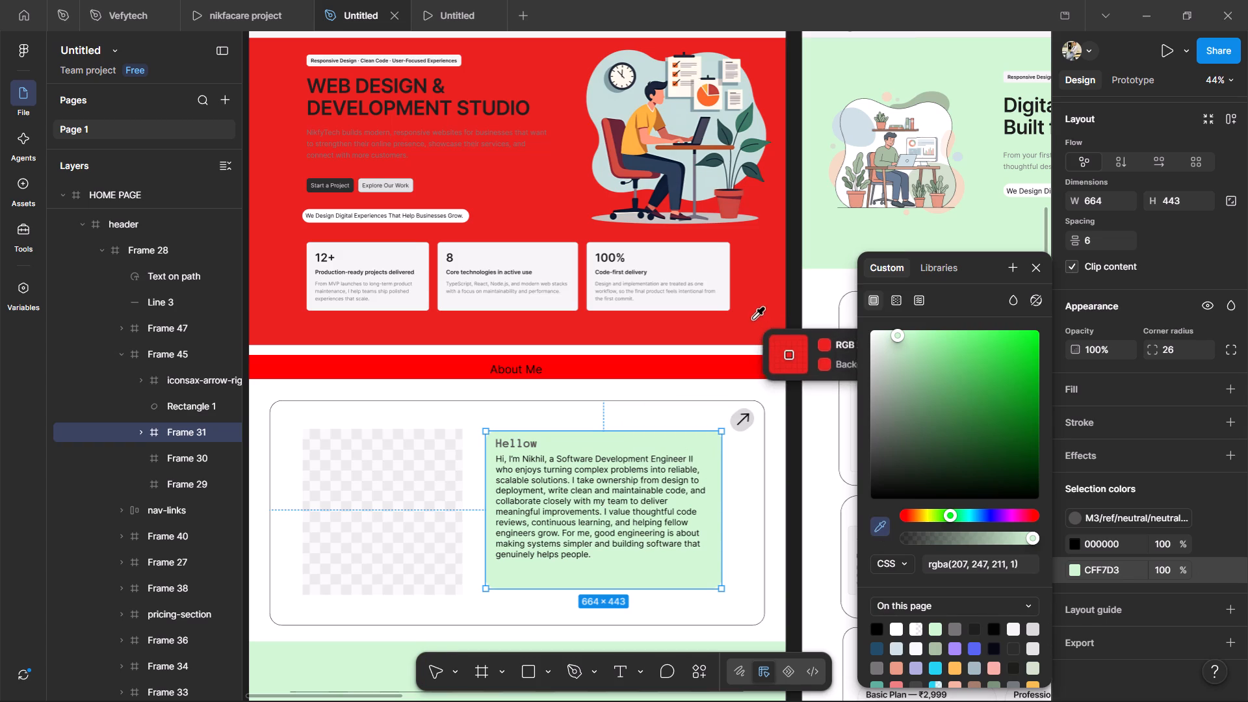
{"action": "left_click", "coordinate": [368, 416]}
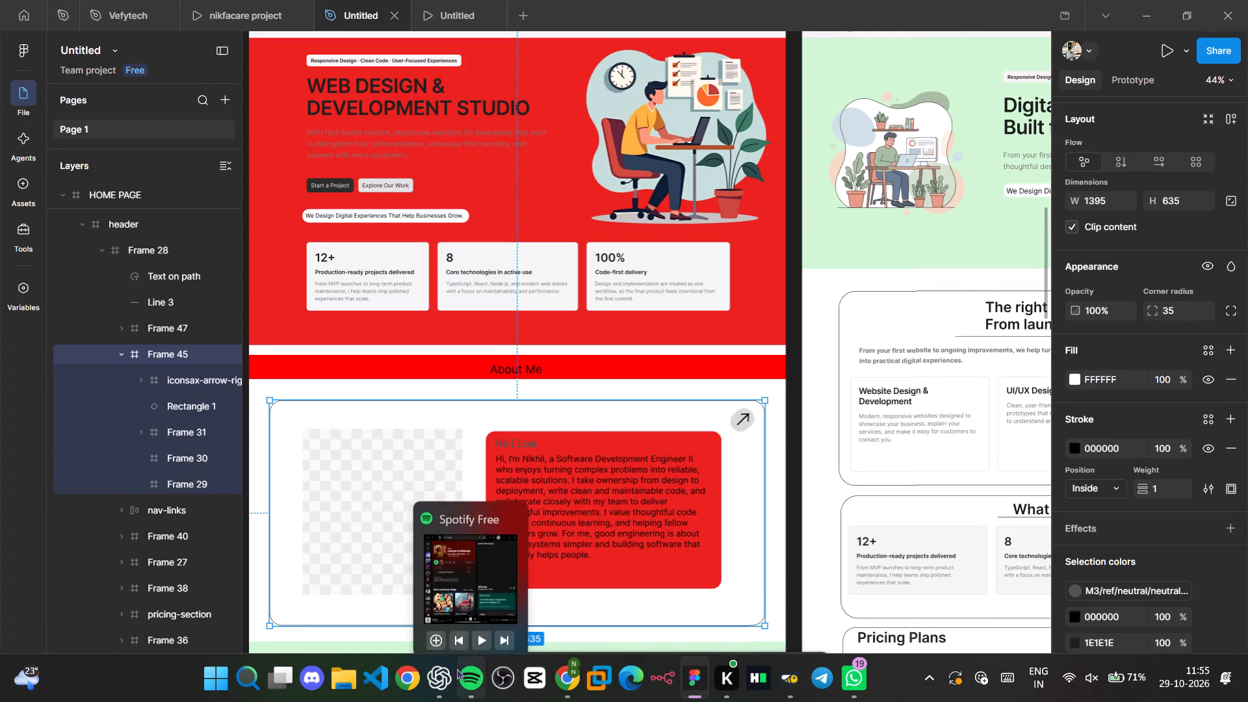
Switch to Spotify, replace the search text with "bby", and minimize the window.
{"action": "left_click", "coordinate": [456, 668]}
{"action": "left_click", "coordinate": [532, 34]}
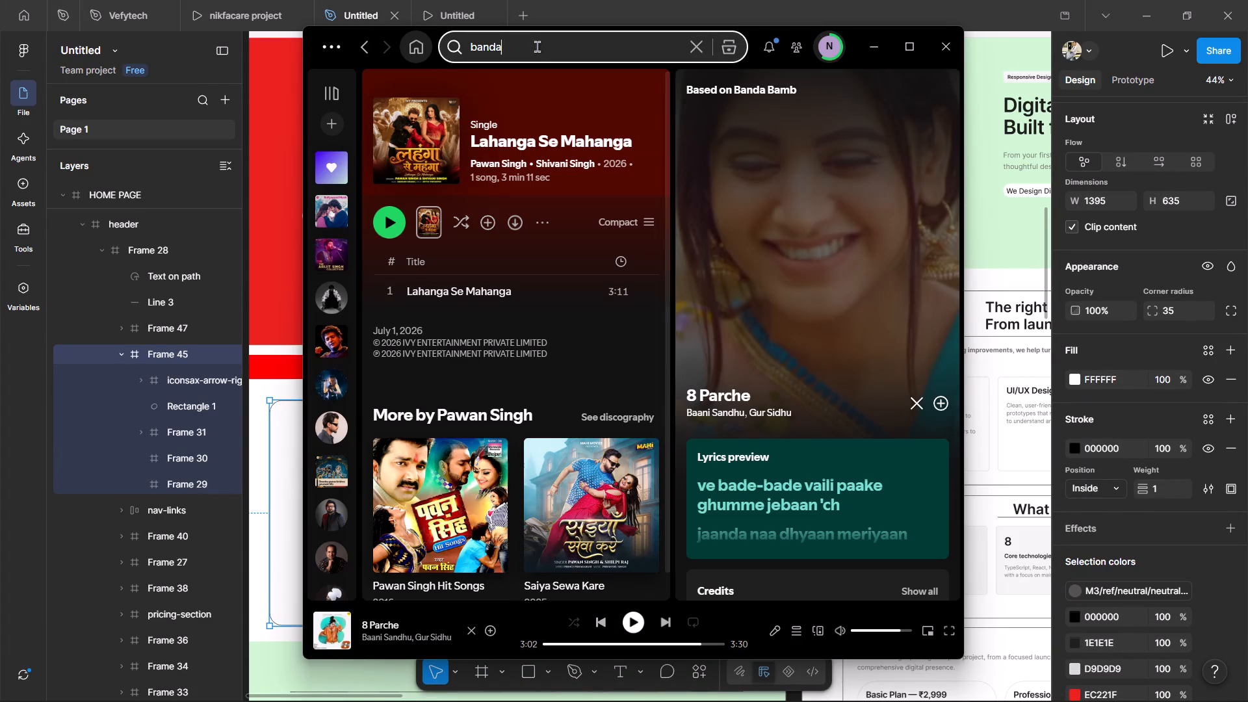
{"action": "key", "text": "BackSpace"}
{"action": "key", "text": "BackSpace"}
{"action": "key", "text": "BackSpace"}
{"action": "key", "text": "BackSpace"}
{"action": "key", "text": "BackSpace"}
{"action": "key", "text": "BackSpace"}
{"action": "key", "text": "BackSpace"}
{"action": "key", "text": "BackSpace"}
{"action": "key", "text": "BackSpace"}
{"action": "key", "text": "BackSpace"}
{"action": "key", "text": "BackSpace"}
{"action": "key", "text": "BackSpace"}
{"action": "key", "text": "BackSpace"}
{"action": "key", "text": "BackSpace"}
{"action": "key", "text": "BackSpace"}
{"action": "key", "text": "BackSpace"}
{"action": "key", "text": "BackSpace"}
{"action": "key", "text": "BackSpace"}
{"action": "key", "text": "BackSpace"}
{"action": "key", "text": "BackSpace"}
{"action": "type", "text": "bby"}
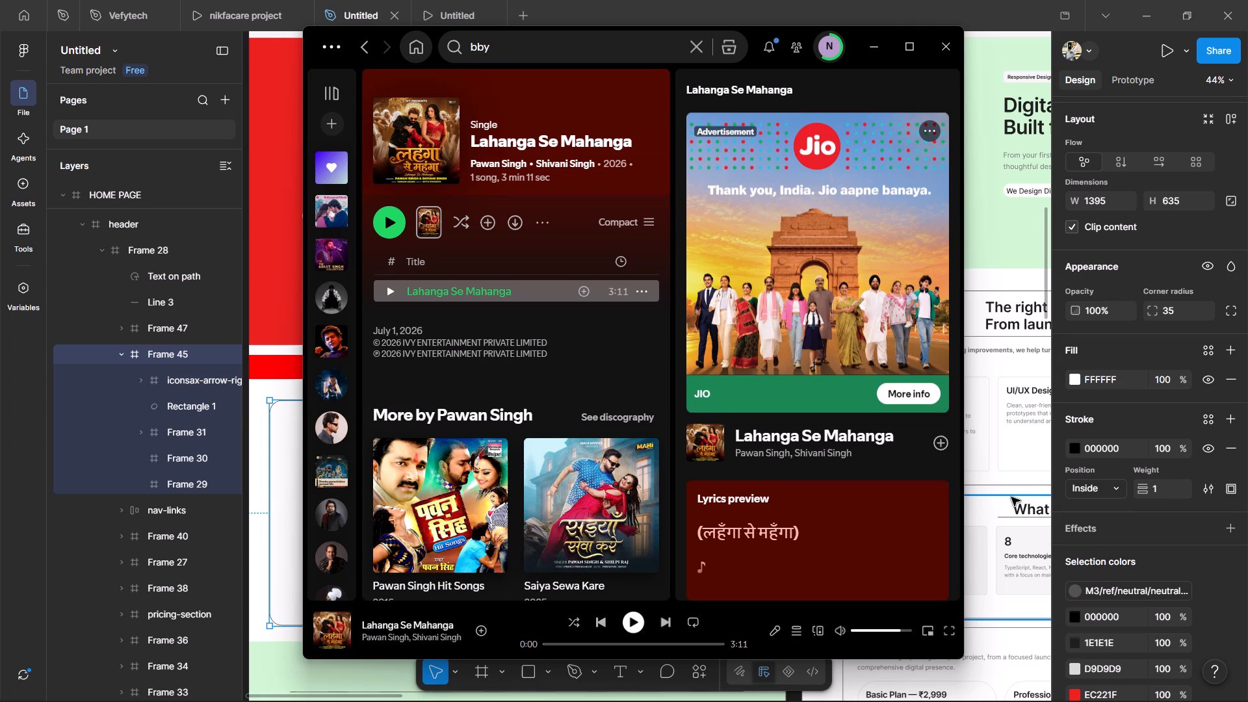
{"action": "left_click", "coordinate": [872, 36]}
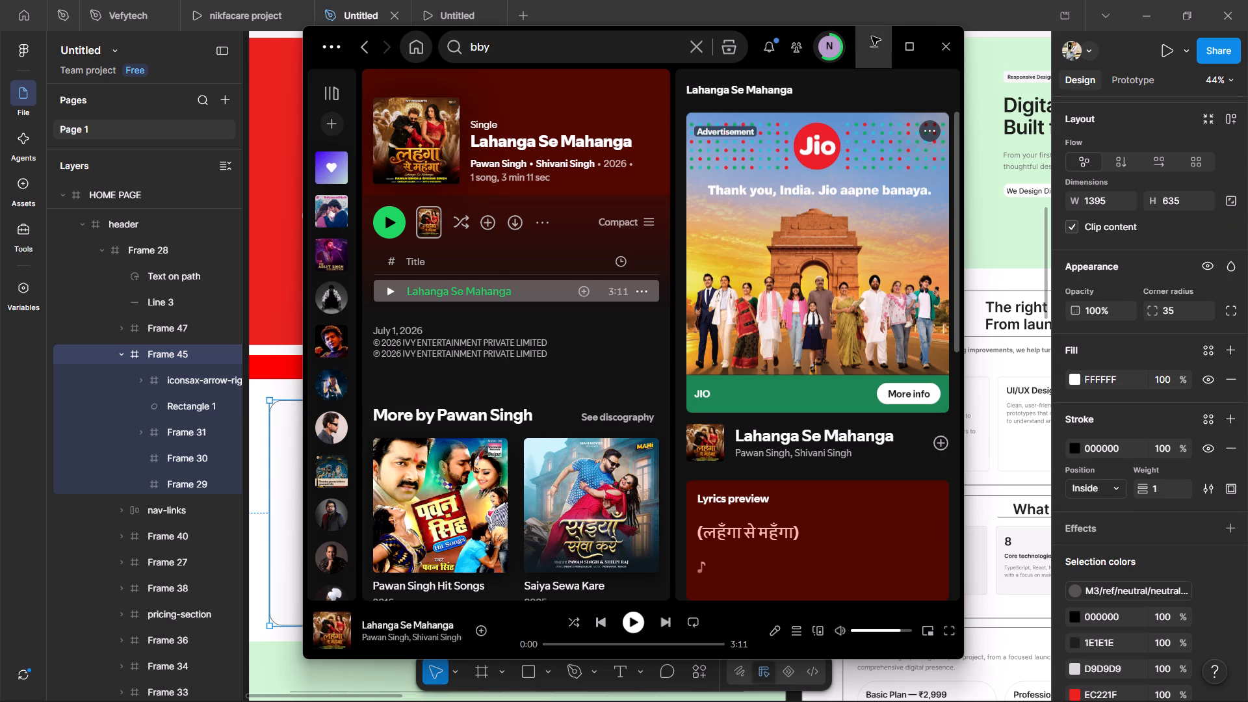
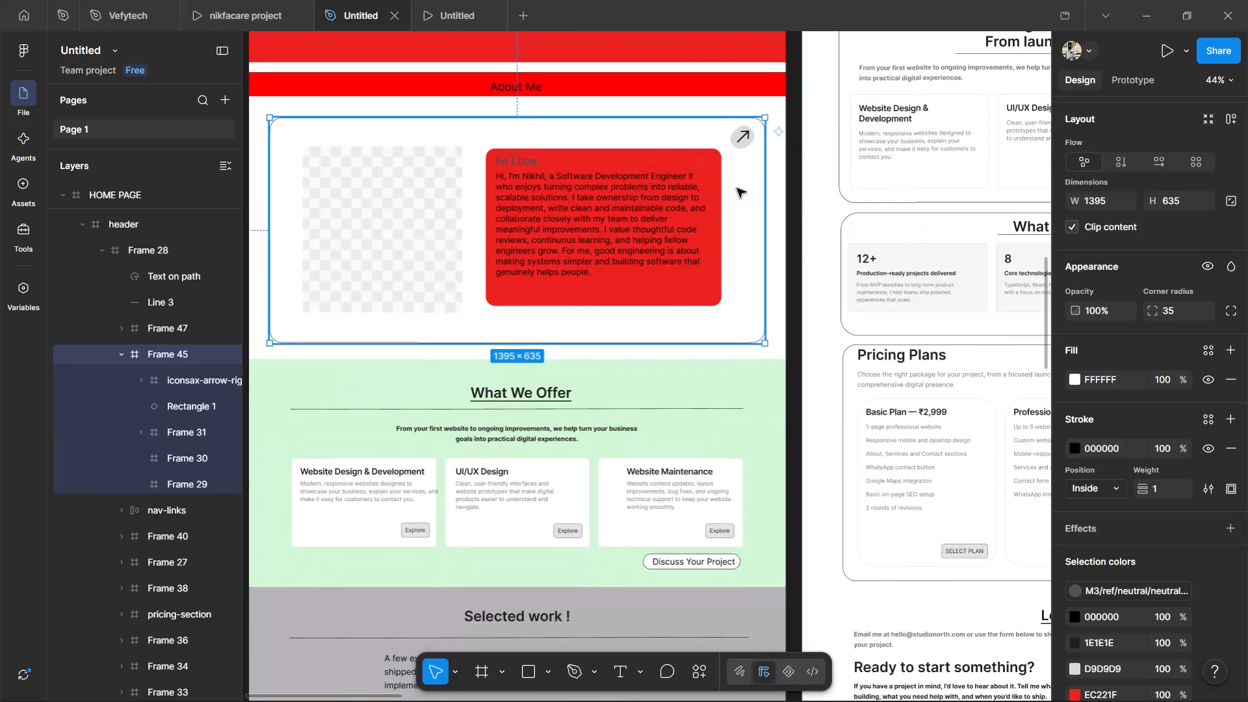
Set the What We Offer services frame's fill to EC221F, sampled from the Hellow text card with the eyedropper.
{"action": "double_click", "coordinate": [709, 272]}
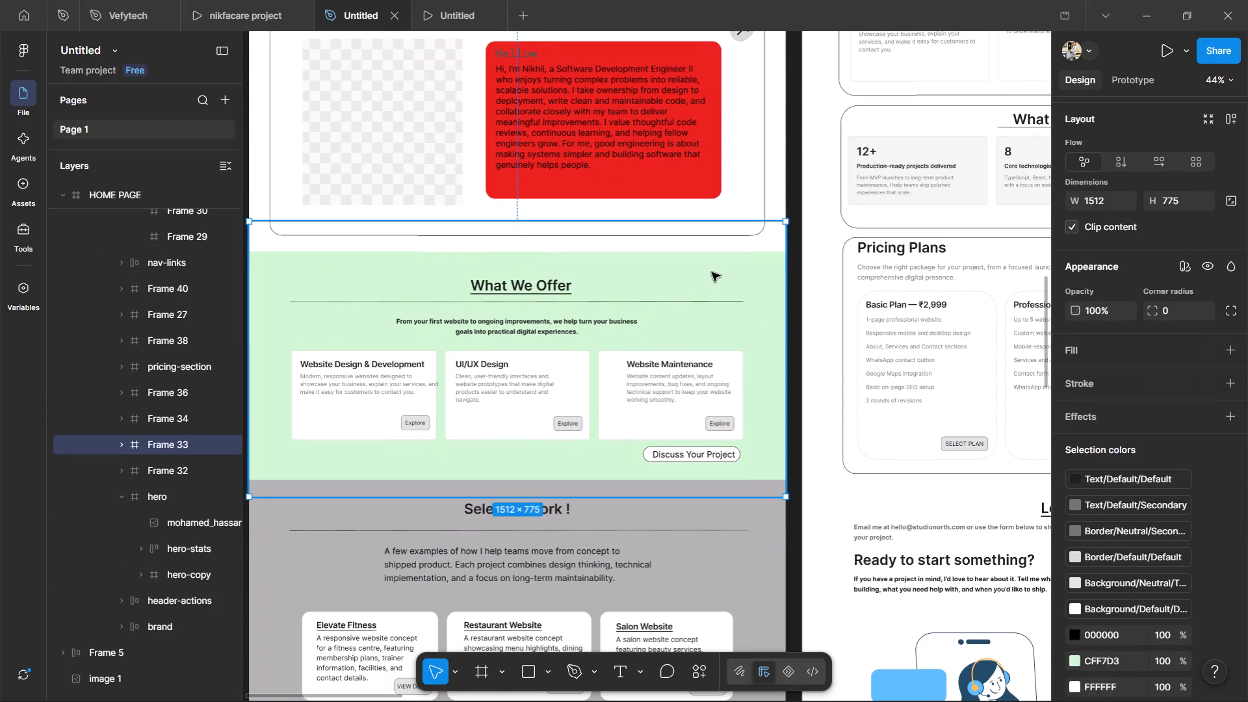
{"action": "scroll", "coordinate": [1087, 524], "scroll_direction": "down", "scroll_amount": 2}
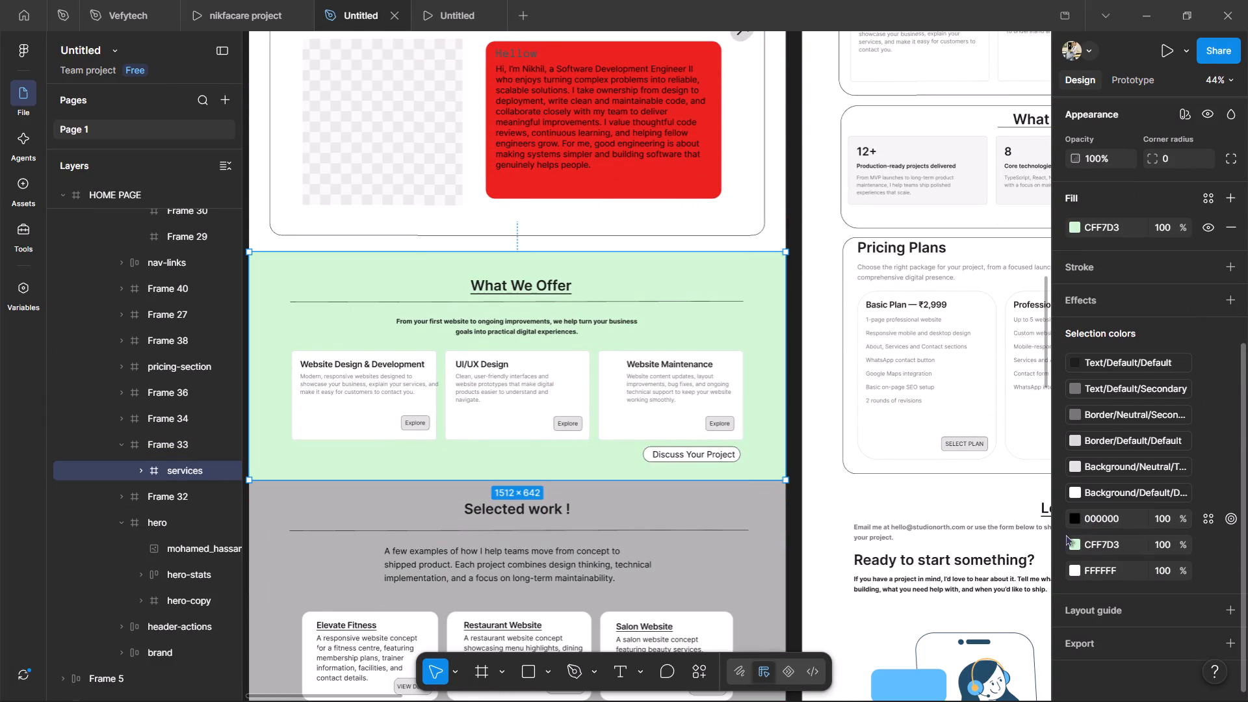
{"action": "left_click", "coordinate": [1074, 227]}
{"action": "scroll", "coordinate": [948, 578], "scroll_direction": "down", "scroll_amount": 3}
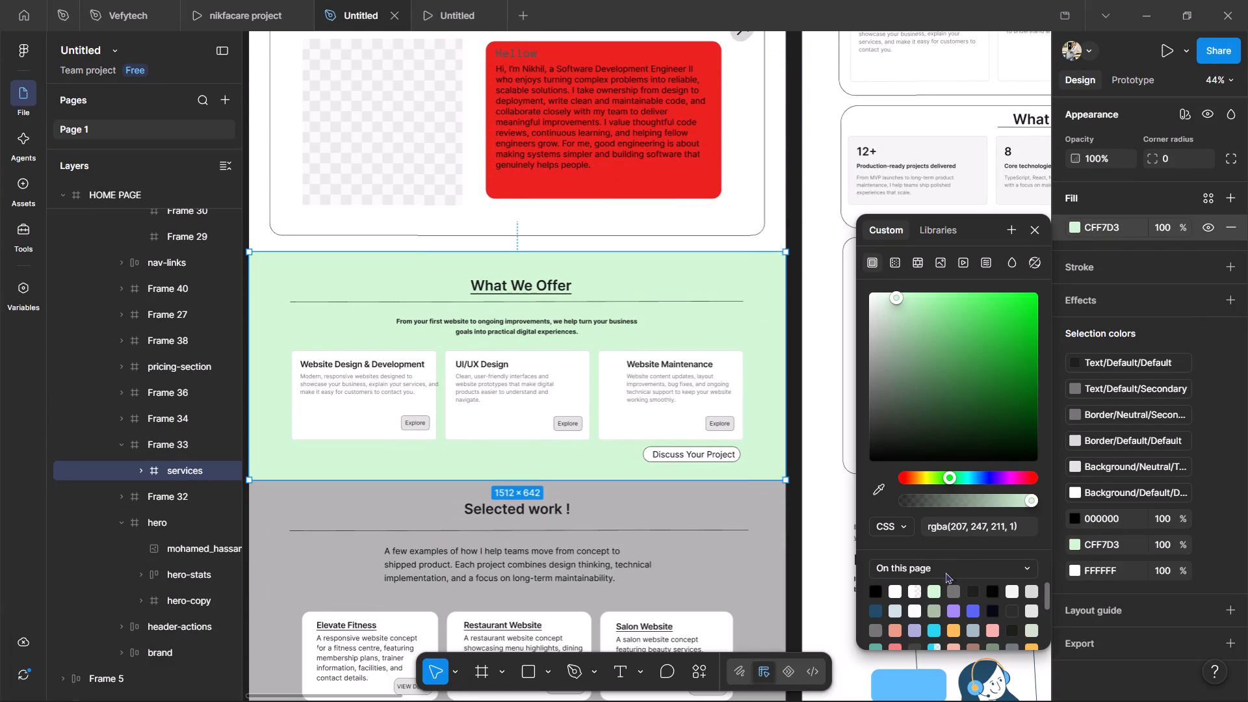
{"action": "left_click", "coordinate": [882, 486]}
{"action": "left_click", "coordinate": [683, 179]}
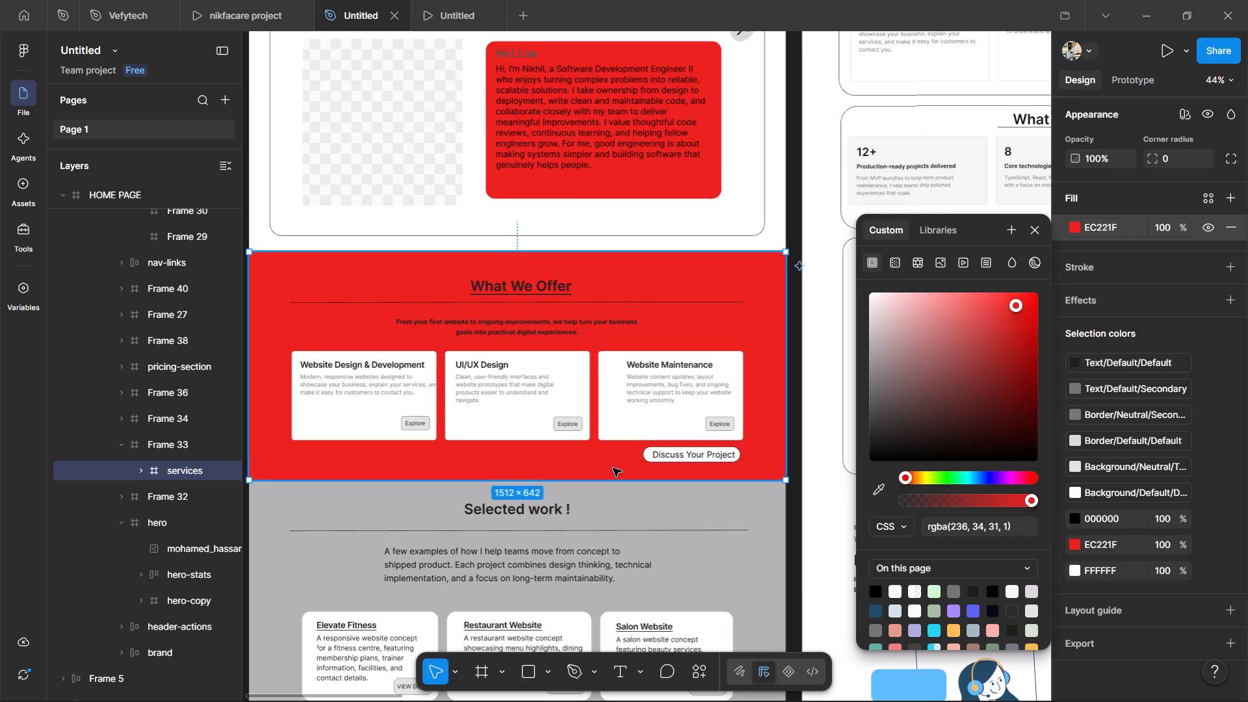
Review the recolored sections from the hero through What We Offer to Selected work.
{"action": "scroll", "coordinate": [613, 468], "scroll_direction": "down", "scroll_amount": 1}
{"action": "scroll", "coordinate": [613, 468], "scroll_direction": "up", "scroll_amount": 8}
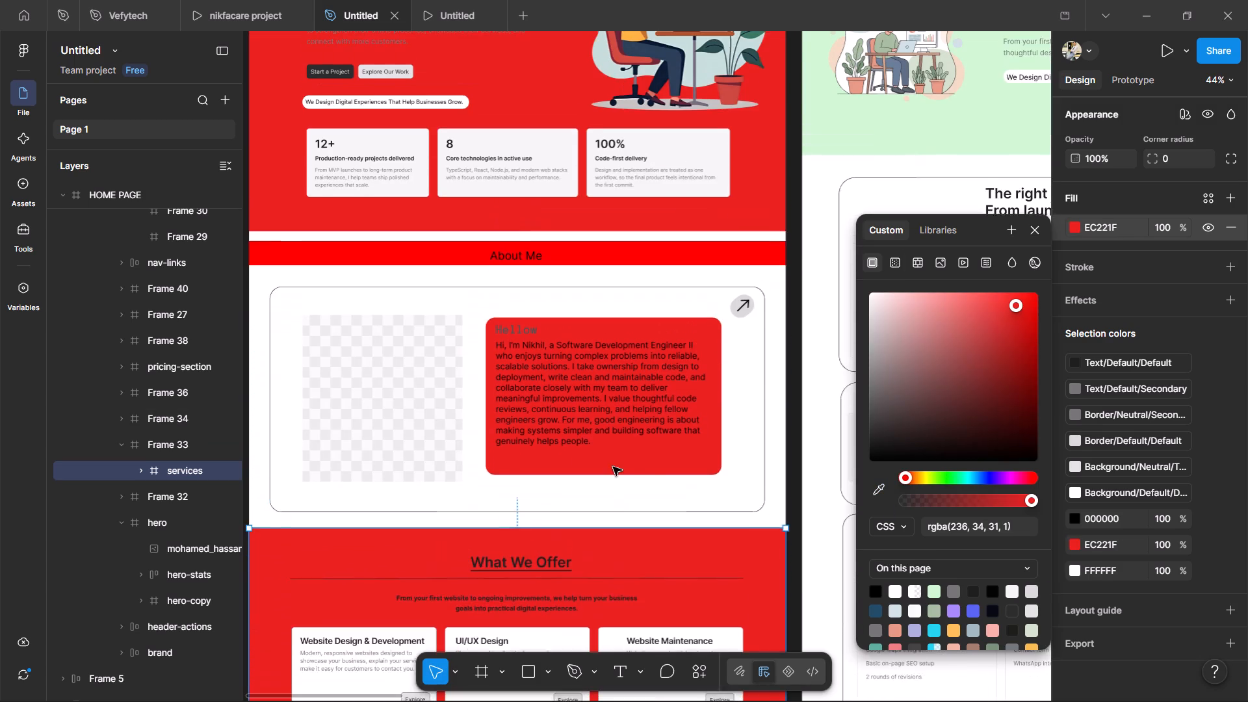
{"action": "scroll", "coordinate": [613, 467], "scroll_direction": "up", "scroll_amount": 11}
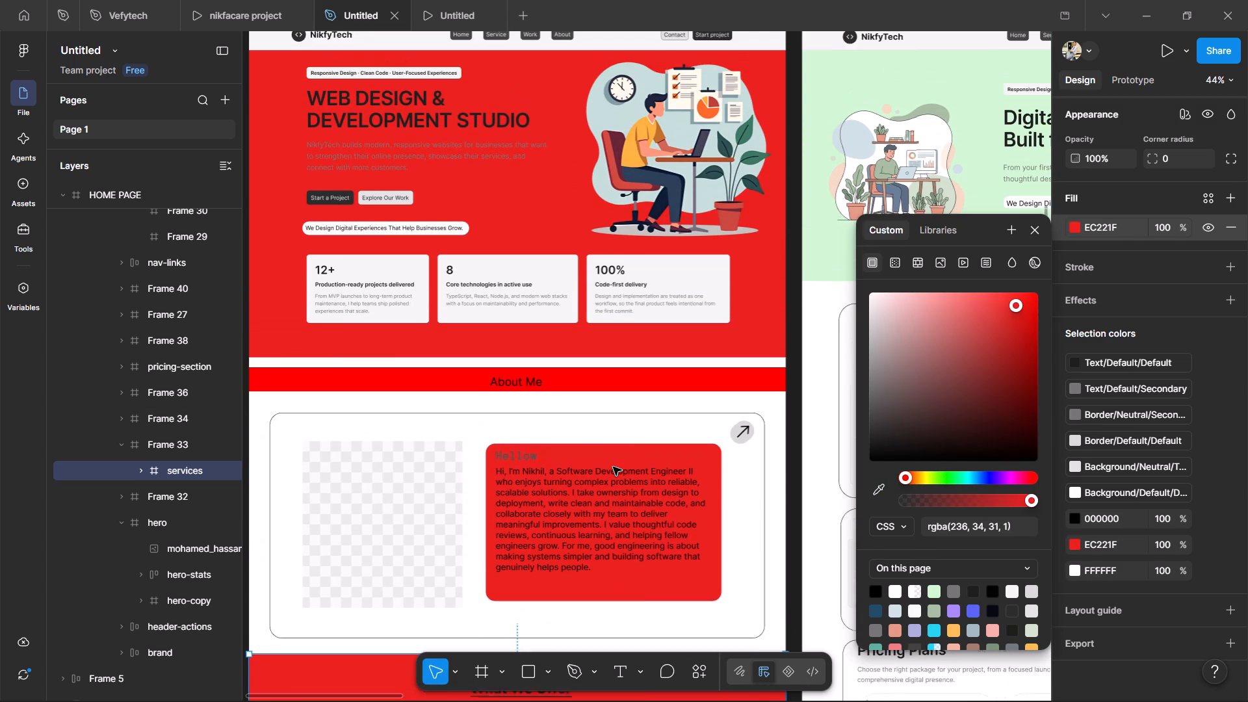
{"action": "scroll", "coordinate": [613, 467], "scroll_direction": "up", "scroll_amount": 2}
{"action": "scroll", "coordinate": [613, 467], "scroll_direction": "down", "scroll_amount": 2}
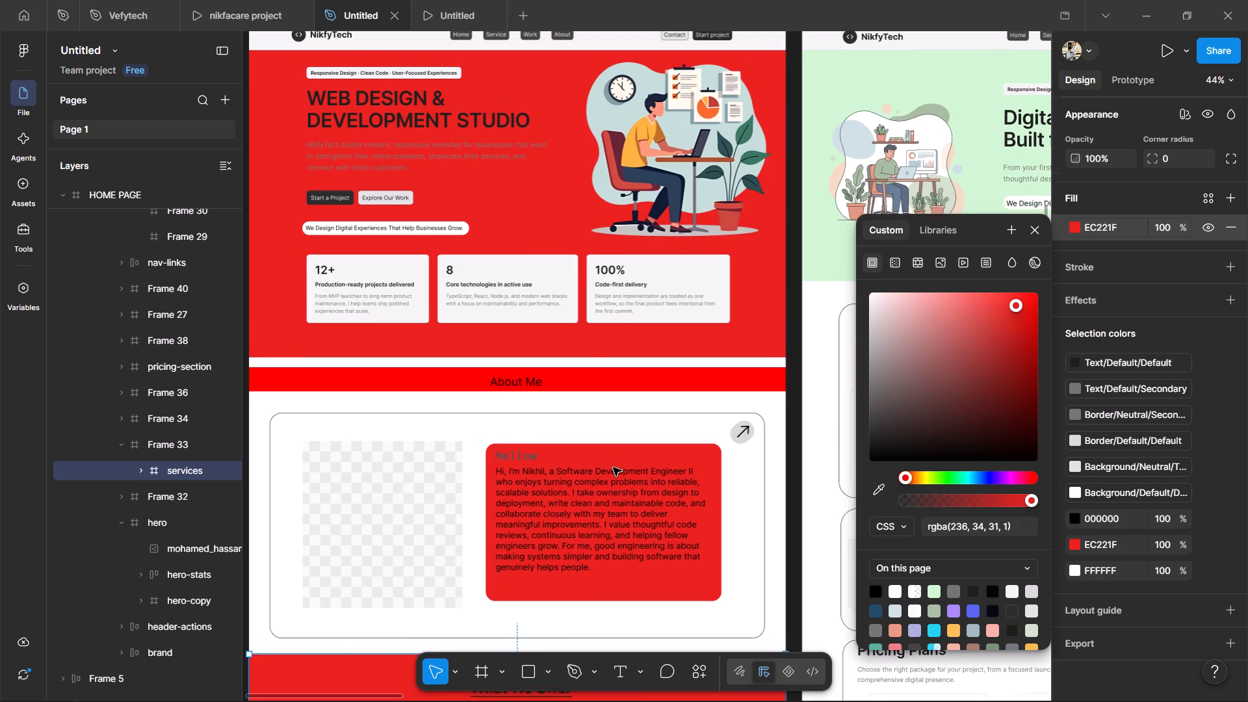
{"action": "scroll", "coordinate": [613, 467], "scroll_direction": "down", "scroll_amount": 13}
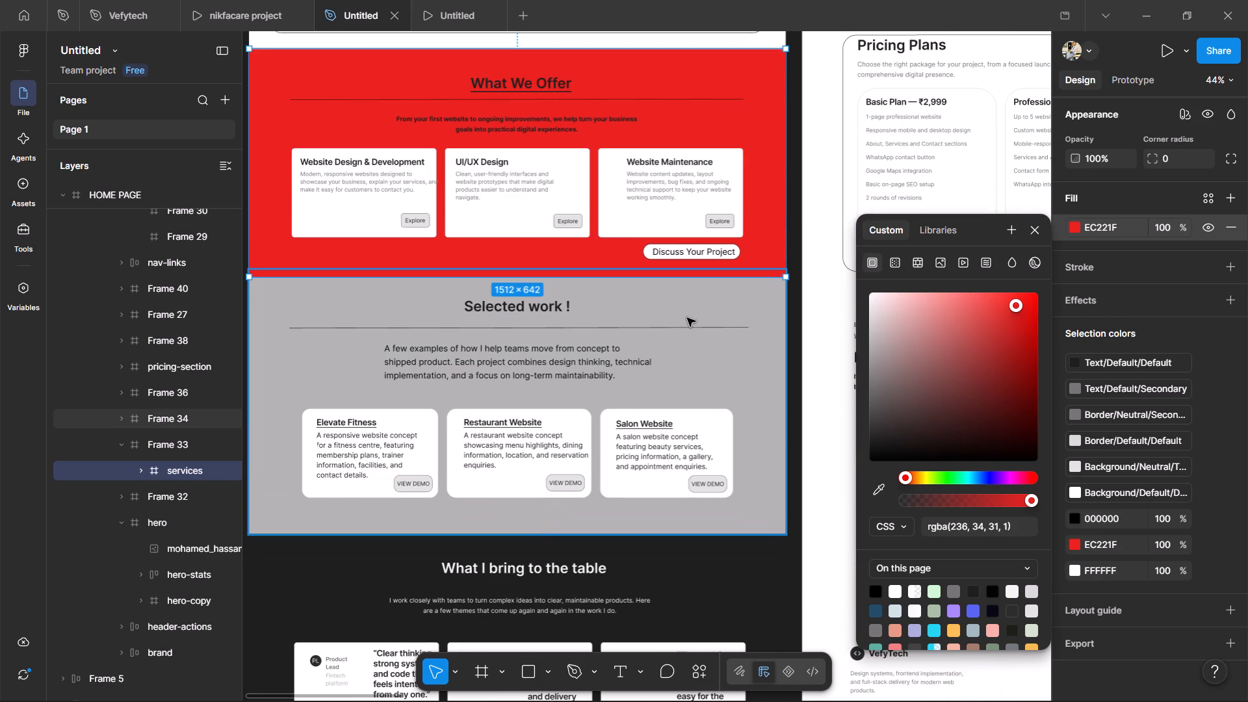
Set the Selected work frame's fill to EC221F, sampled from the What We Offer background with the eyedropper.
{"action": "double_click", "coordinate": [687, 316]}
{"action": "scroll", "coordinate": [1108, 599], "scroll_direction": "down", "scroll_amount": 1}
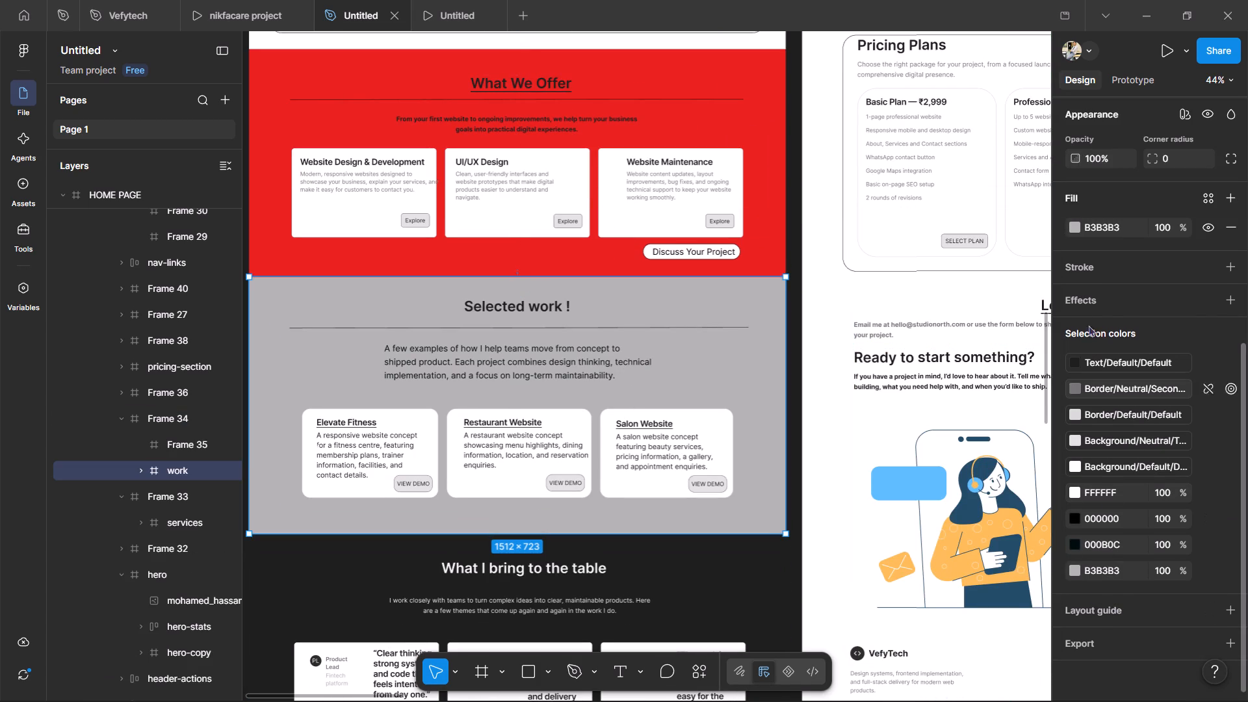
{"action": "left_click", "coordinate": [1071, 230]}
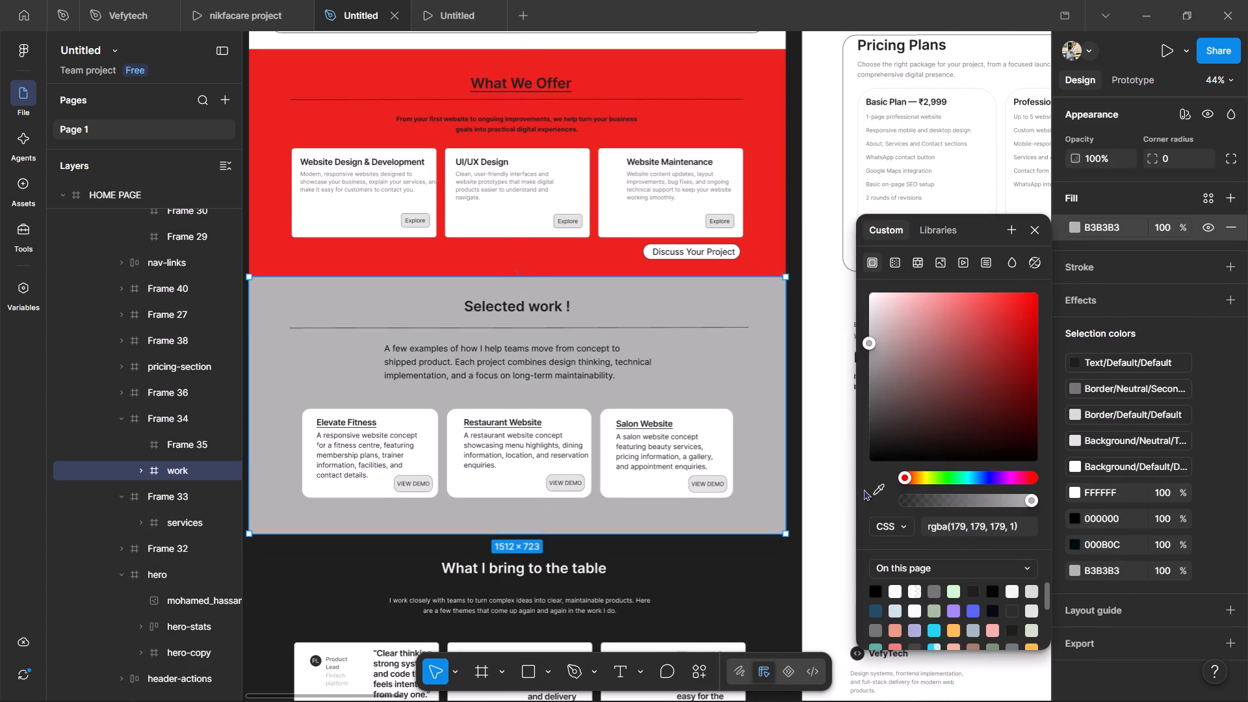
{"action": "left_click", "coordinate": [875, 489]}
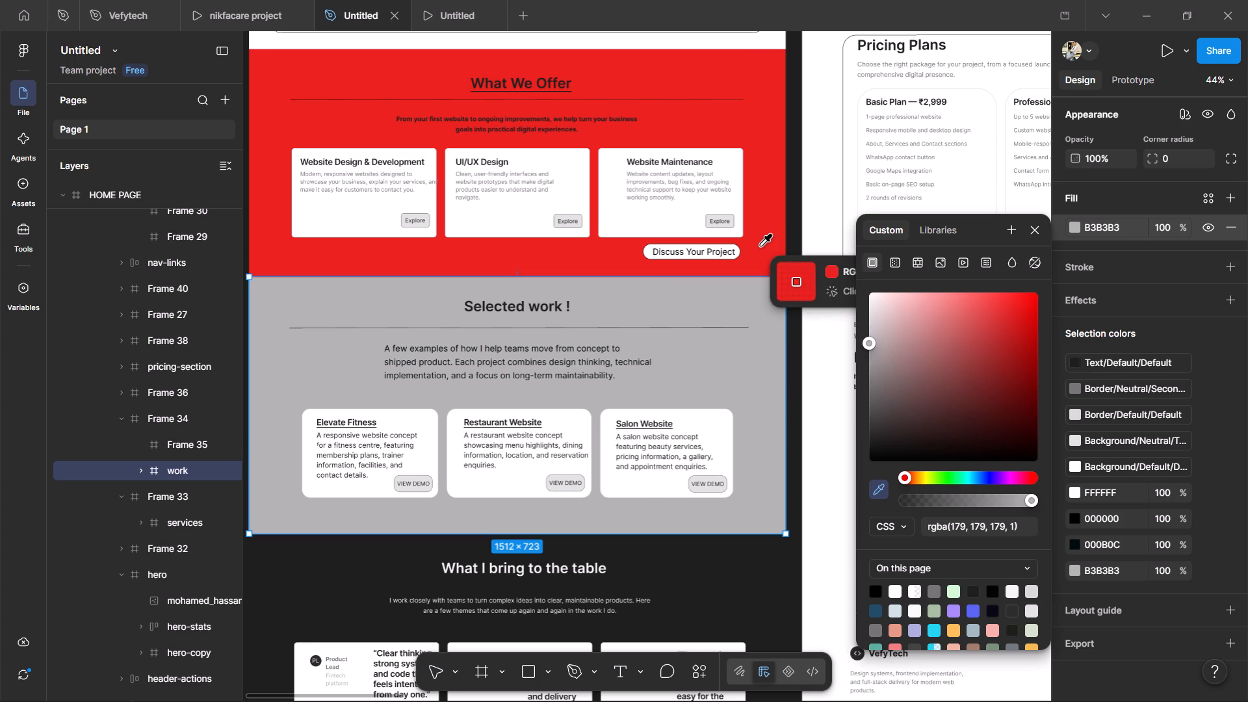
{"action": "left_click", "coordinate": [760, 245]}
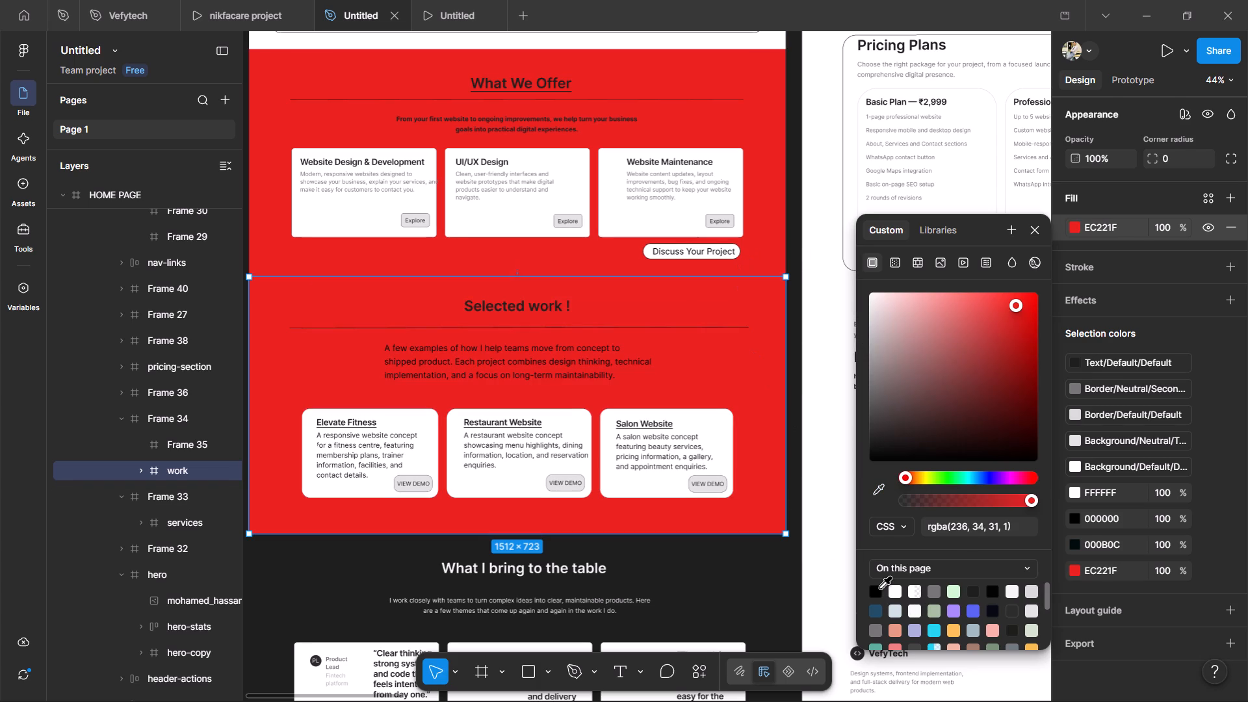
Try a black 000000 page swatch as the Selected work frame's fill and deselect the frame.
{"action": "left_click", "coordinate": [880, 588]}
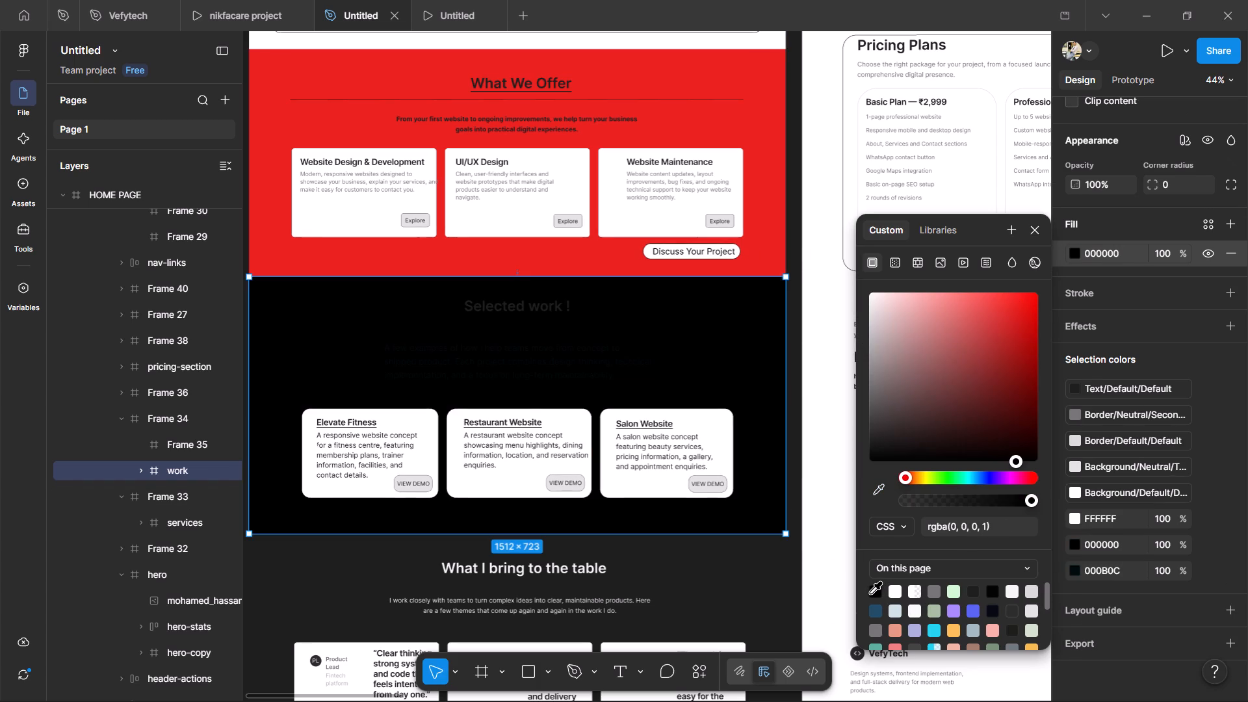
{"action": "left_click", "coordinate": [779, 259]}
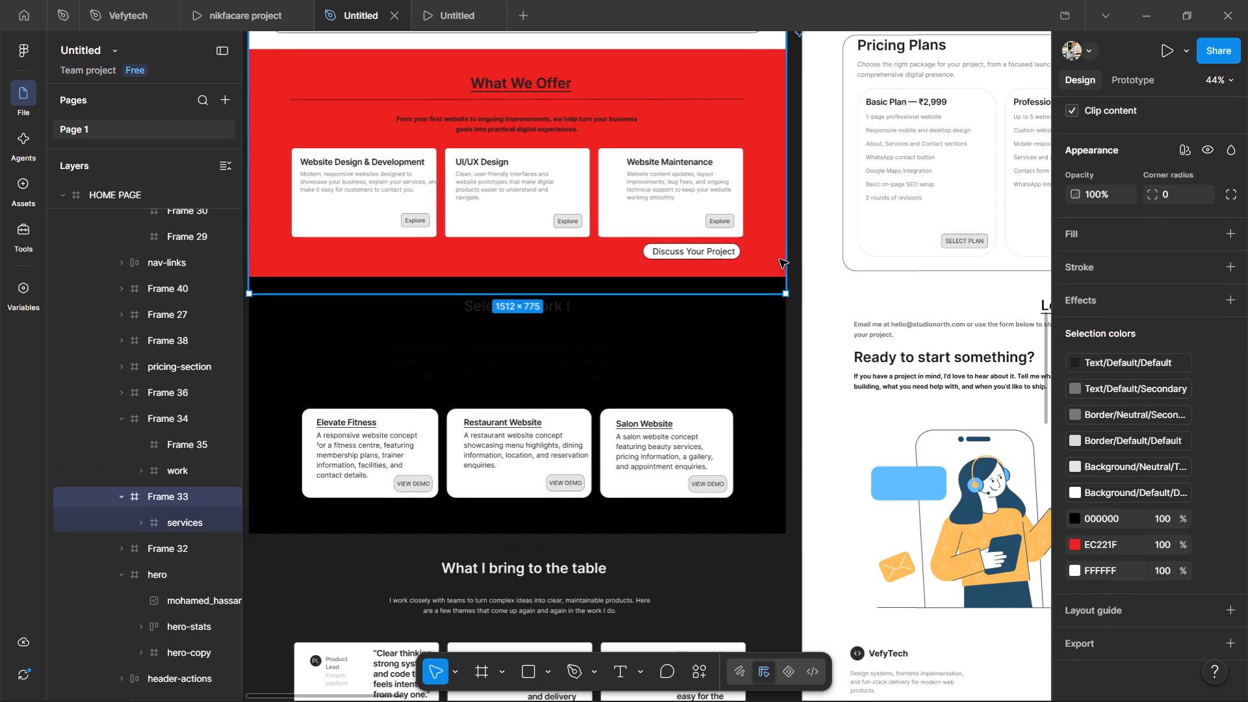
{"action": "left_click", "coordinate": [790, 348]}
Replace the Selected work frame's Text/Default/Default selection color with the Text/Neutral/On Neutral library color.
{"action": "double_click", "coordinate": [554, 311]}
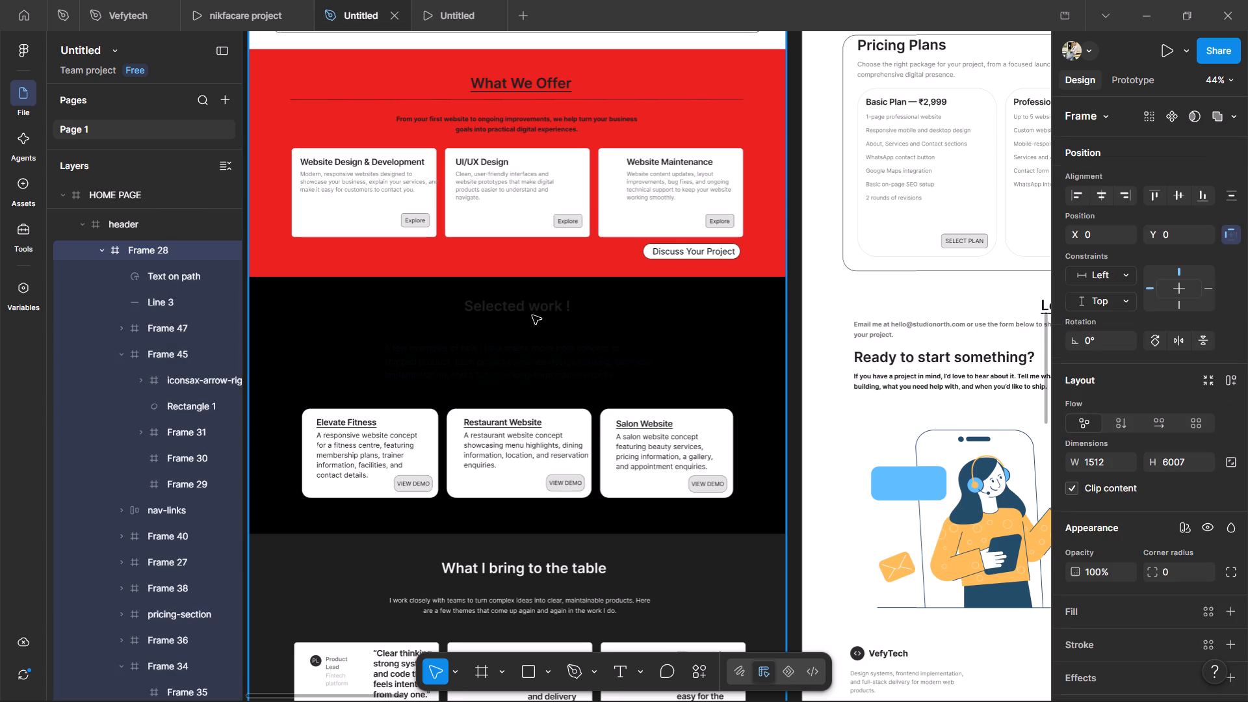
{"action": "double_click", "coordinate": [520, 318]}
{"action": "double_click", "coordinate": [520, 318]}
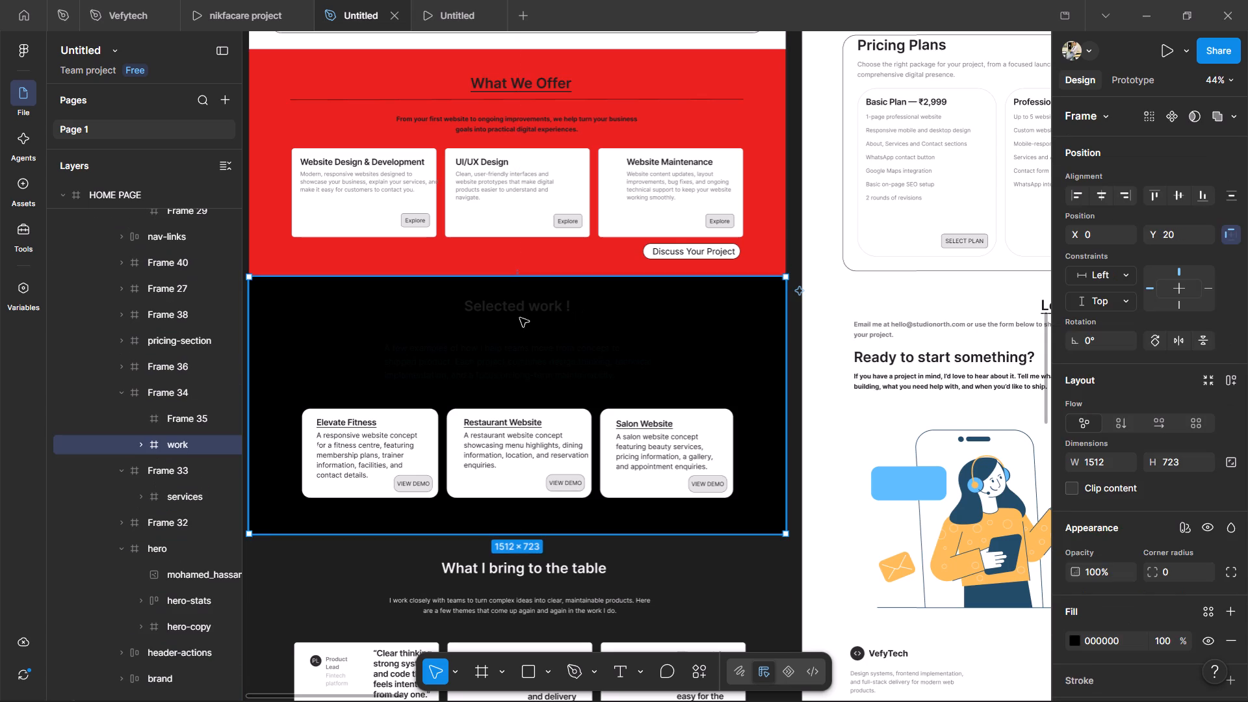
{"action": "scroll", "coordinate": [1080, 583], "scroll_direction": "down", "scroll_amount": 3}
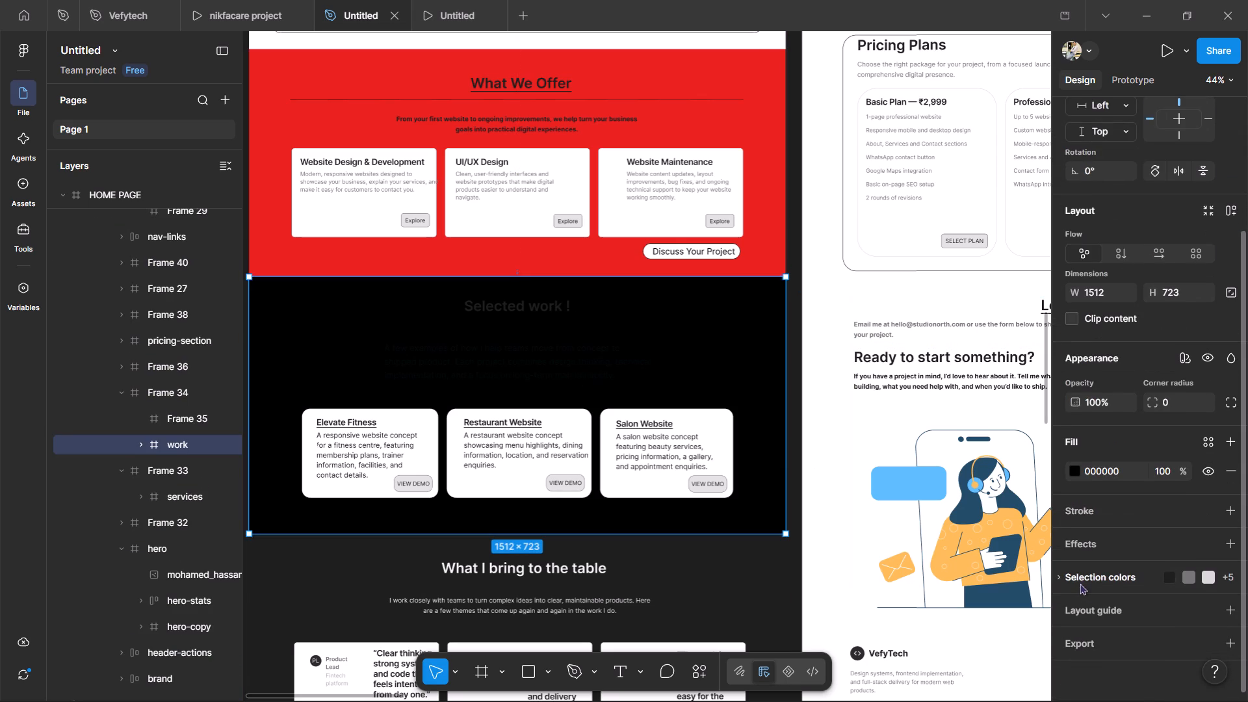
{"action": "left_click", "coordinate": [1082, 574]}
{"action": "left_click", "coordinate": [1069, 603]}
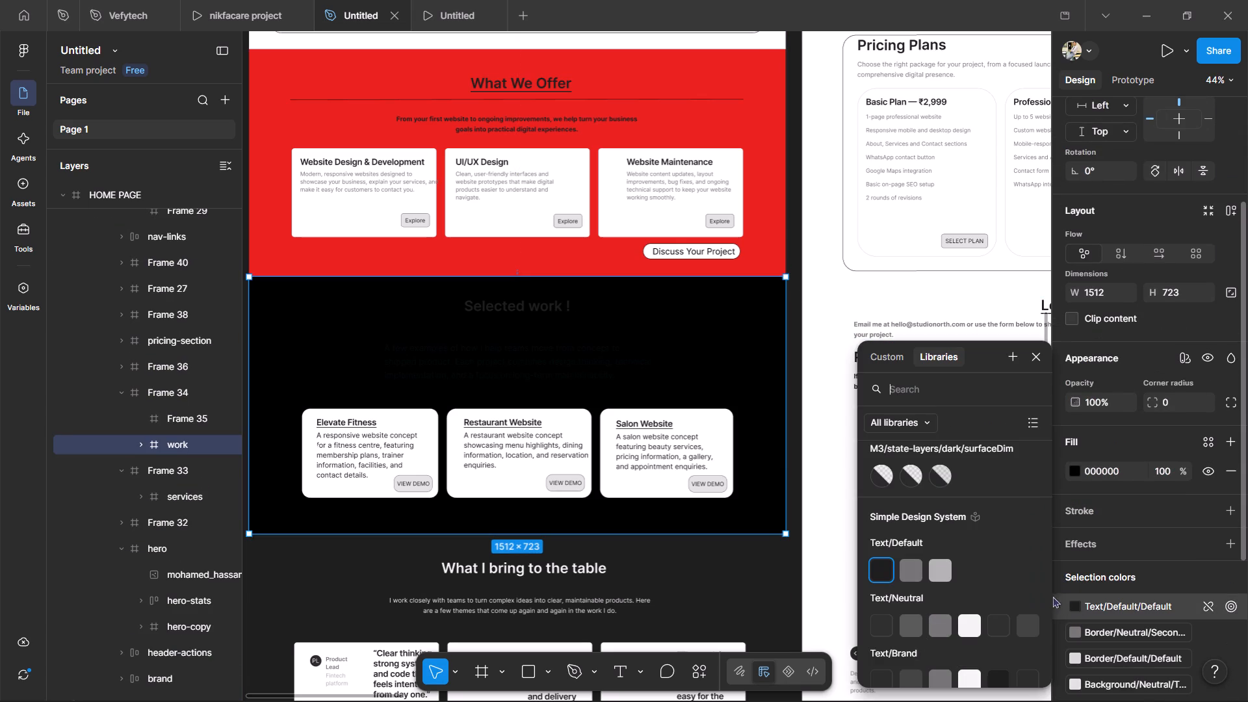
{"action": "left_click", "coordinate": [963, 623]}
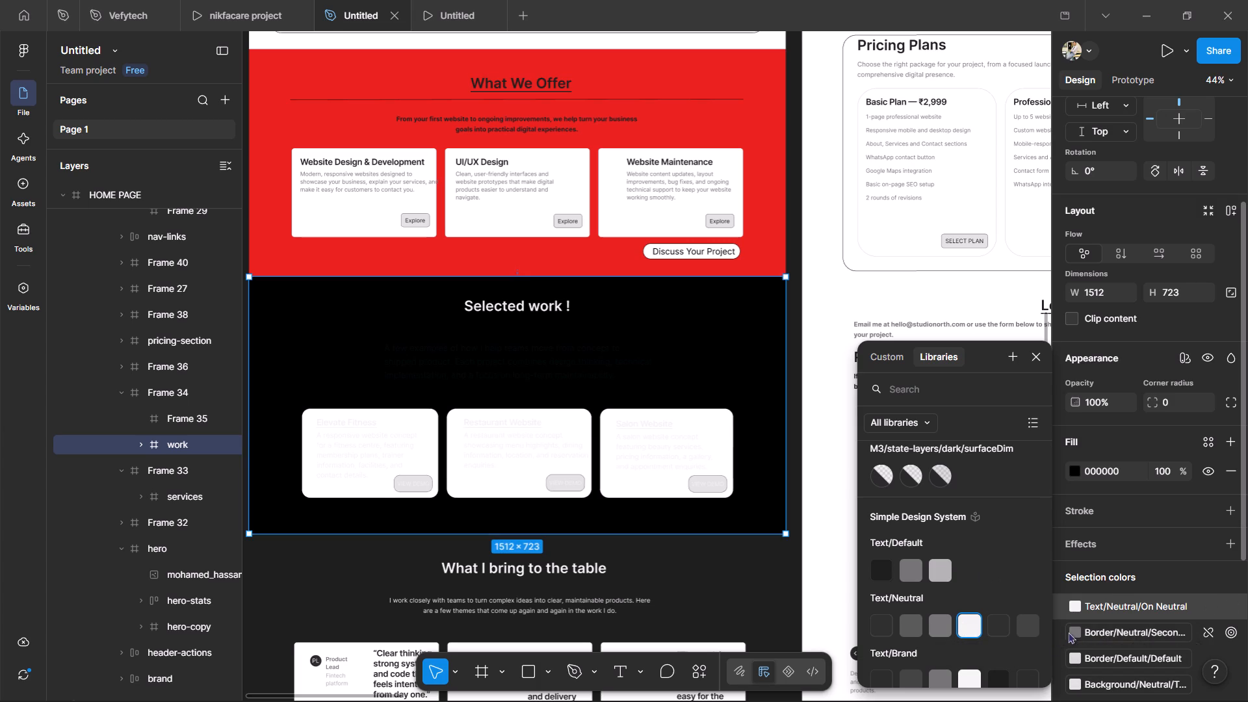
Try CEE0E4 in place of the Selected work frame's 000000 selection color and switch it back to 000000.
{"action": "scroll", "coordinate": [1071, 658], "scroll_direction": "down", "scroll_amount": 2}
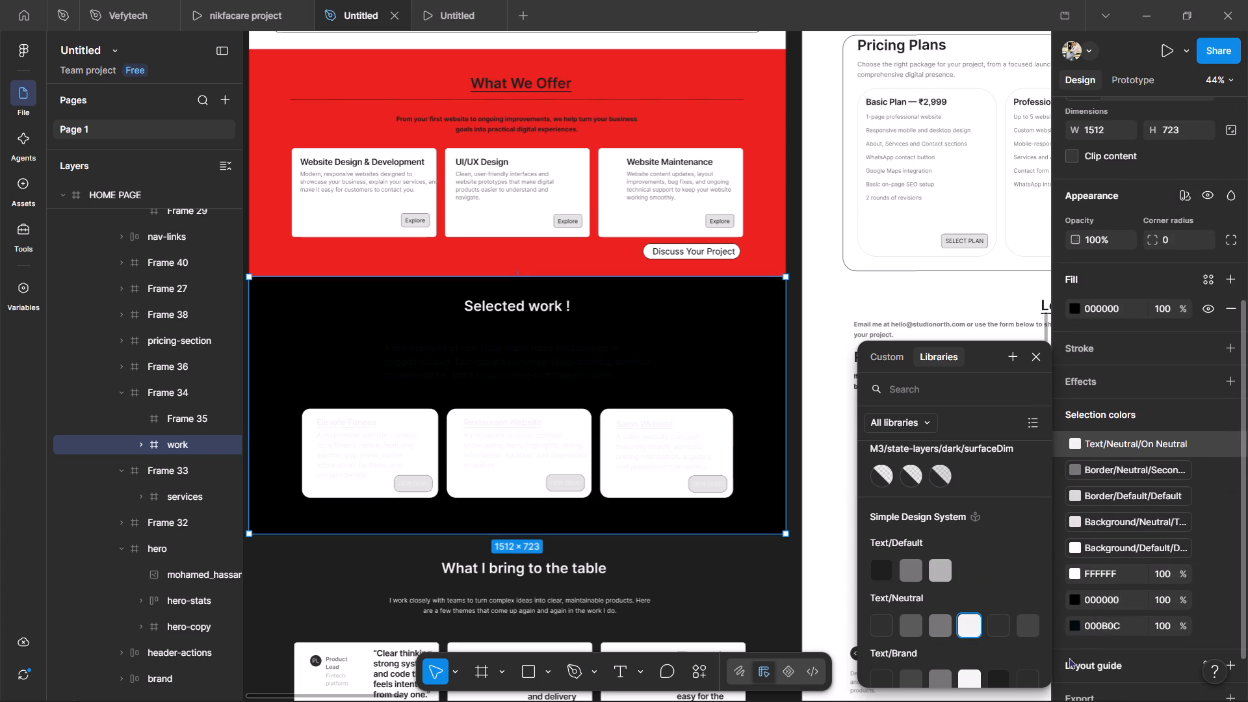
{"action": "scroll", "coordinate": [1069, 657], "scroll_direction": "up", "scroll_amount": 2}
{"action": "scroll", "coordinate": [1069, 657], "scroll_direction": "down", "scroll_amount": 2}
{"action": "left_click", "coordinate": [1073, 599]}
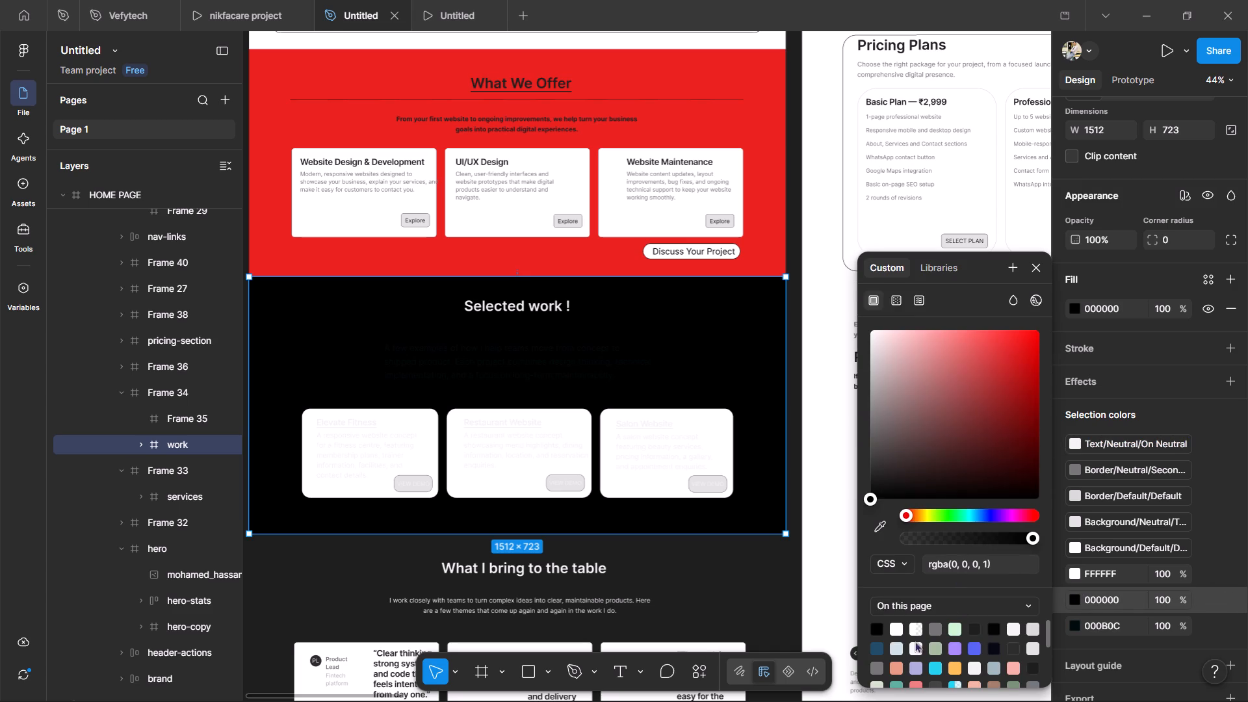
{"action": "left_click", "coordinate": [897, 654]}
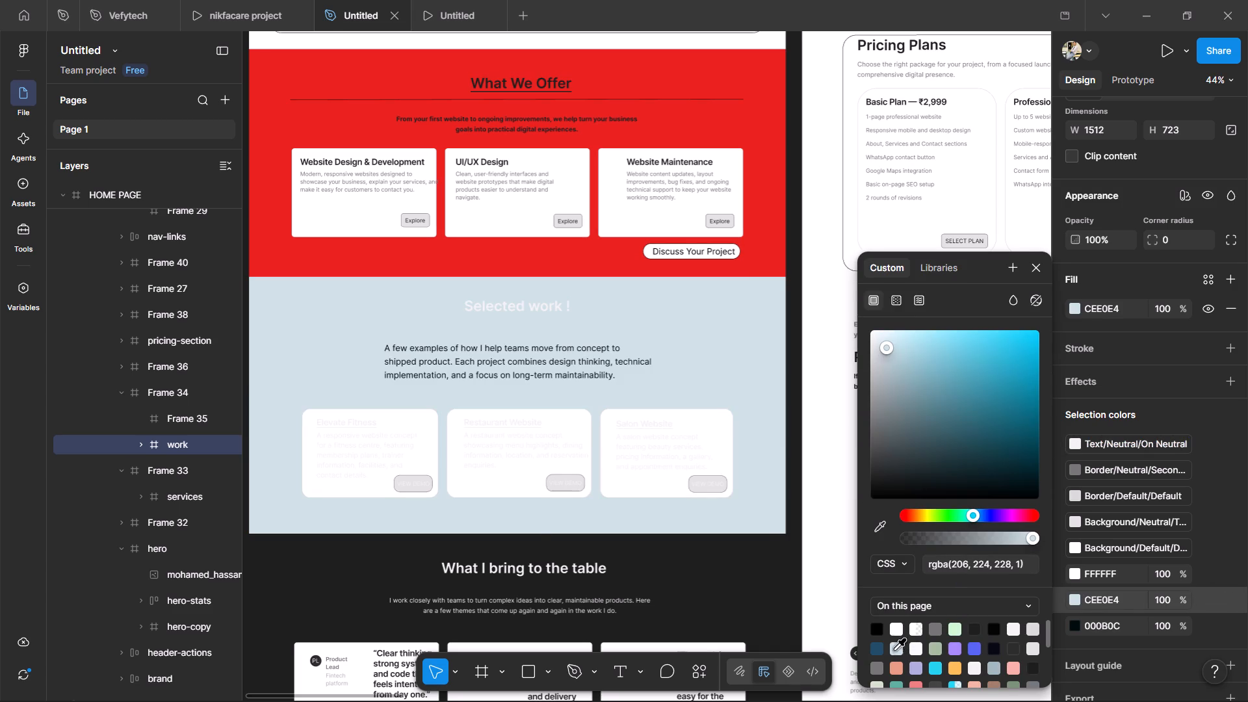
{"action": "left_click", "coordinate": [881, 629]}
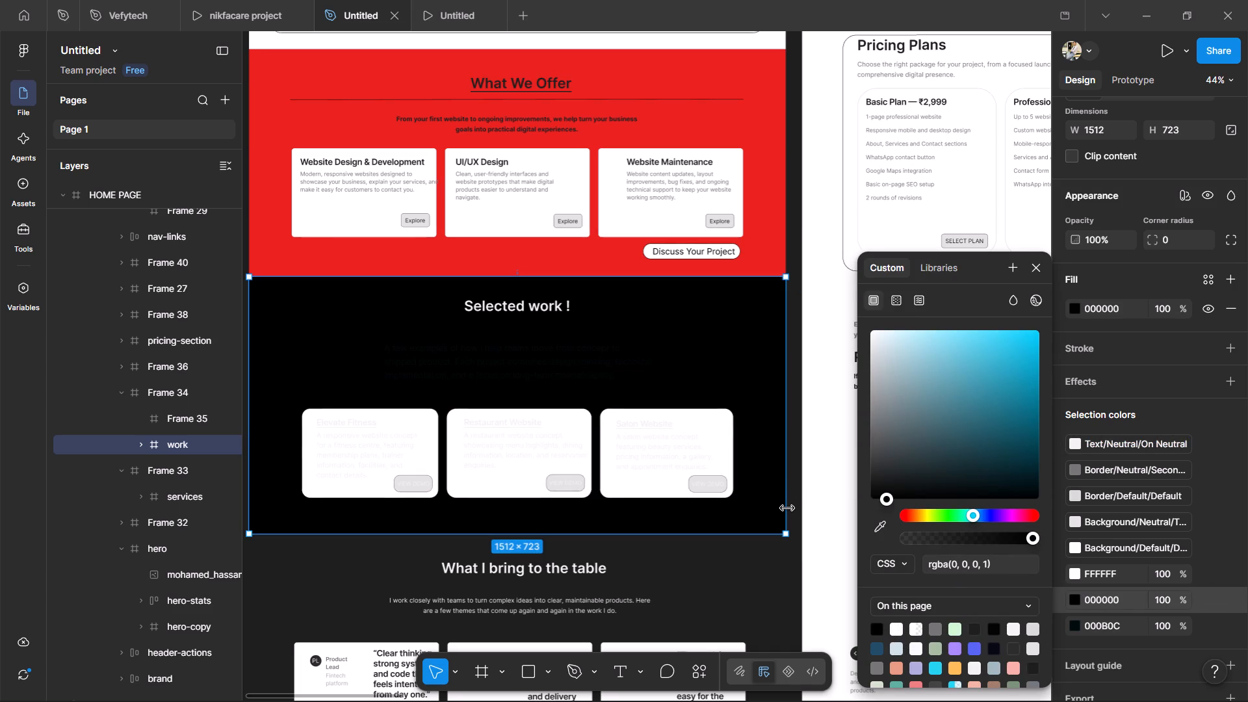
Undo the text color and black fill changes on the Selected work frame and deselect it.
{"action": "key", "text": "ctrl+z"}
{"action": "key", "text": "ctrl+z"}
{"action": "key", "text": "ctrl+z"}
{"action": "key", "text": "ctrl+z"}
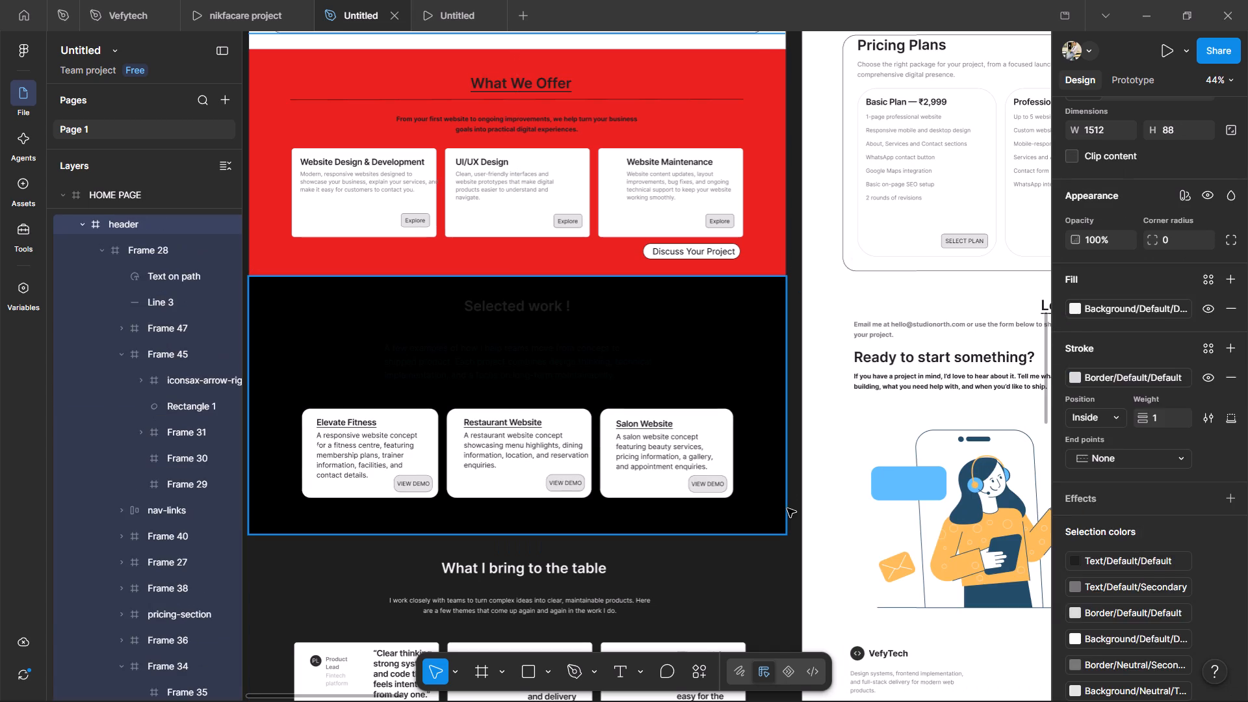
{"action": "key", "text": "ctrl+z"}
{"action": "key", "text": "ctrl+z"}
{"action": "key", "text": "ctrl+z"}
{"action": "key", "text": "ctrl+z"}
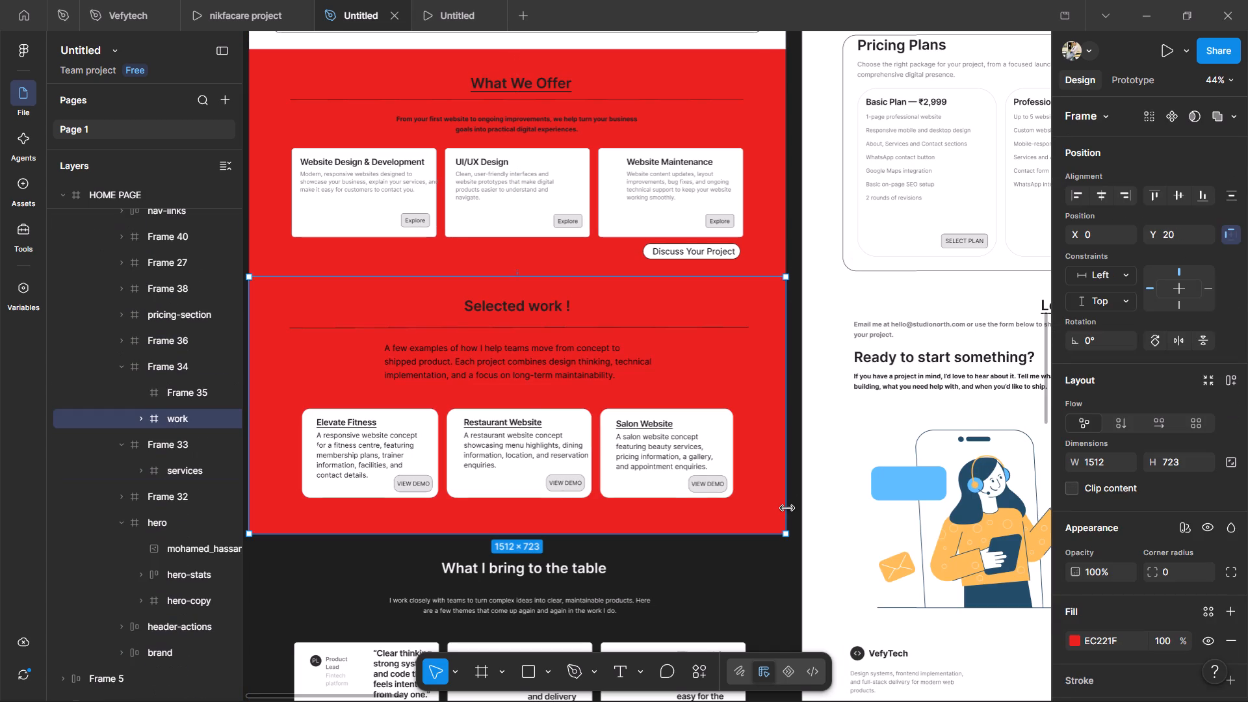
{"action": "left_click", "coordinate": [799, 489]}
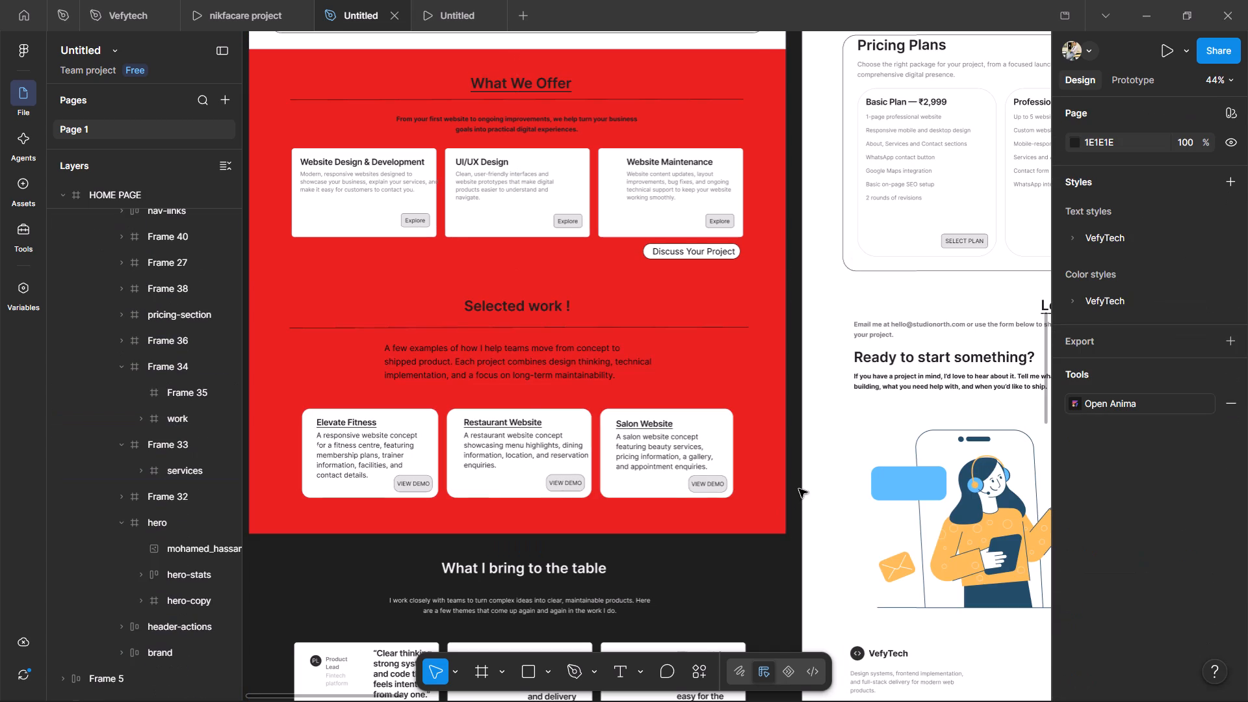
Add a stroke to Frame 34, the outer frame around the Selected work section, and deselect it.
{"action": "double_click", "coordinate": [721, 387]}
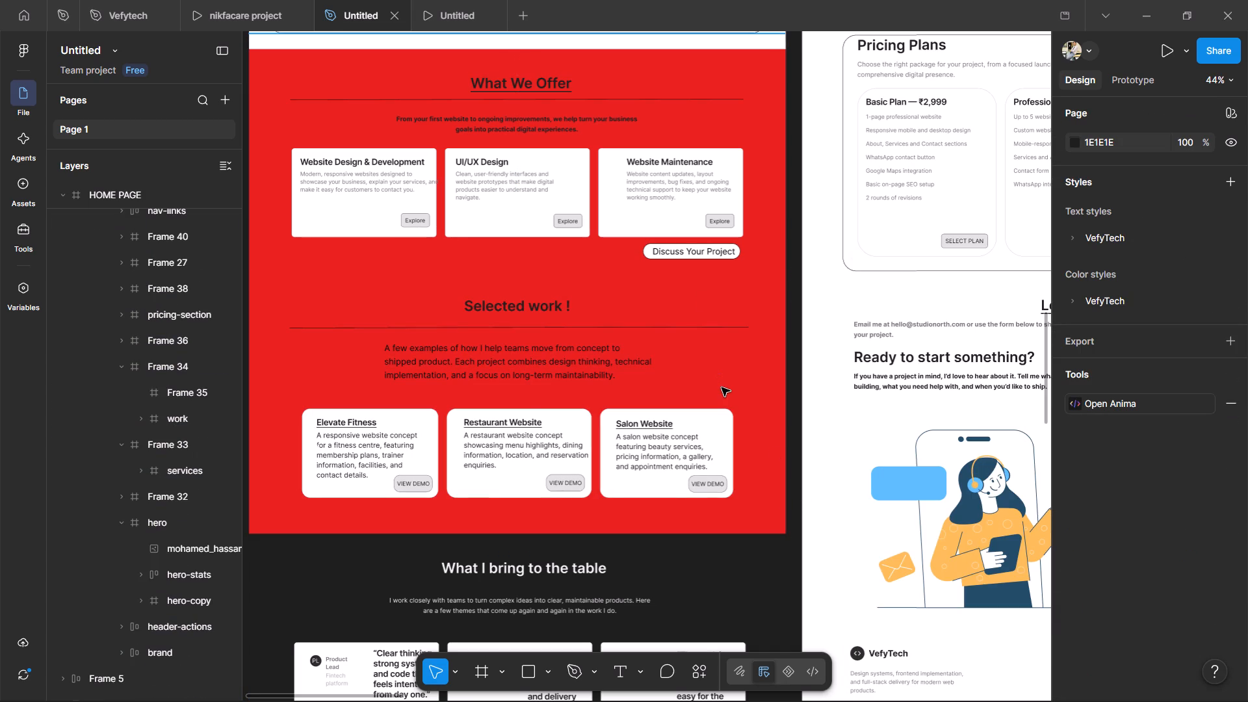
{"action": "double_click", "coordinate": [721, 387]}
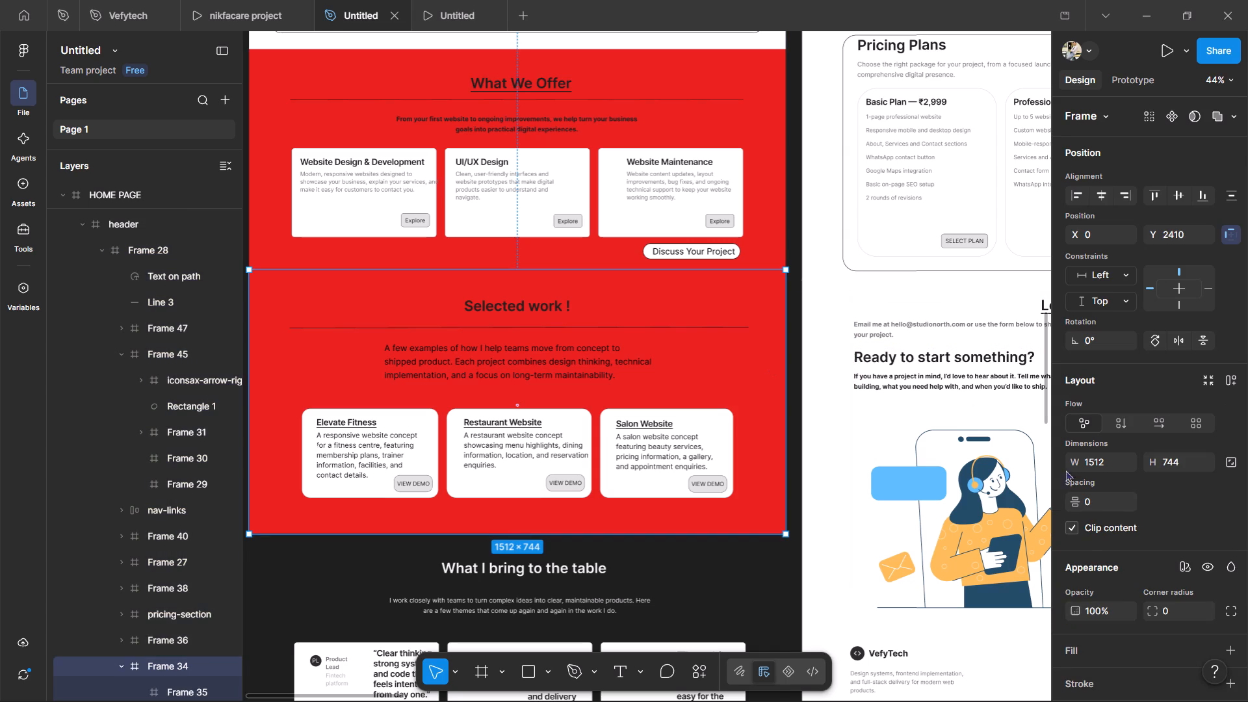
{"action": "scroll", "coordinate": [1114, 599], "scroll_direction": "down", "scroll_amount": 2}
{"action": "left_click", "coordinate": [1234, 517]}
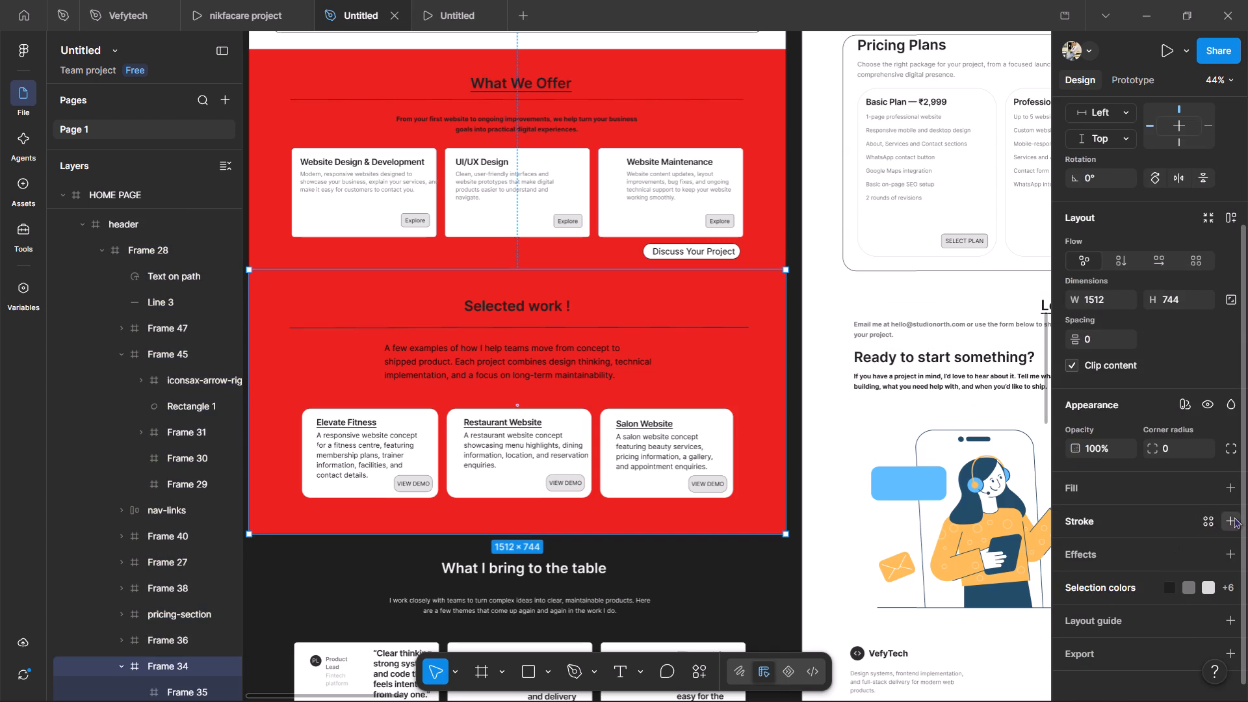
{"action": "left_click", "coordinate": [799, 336]}
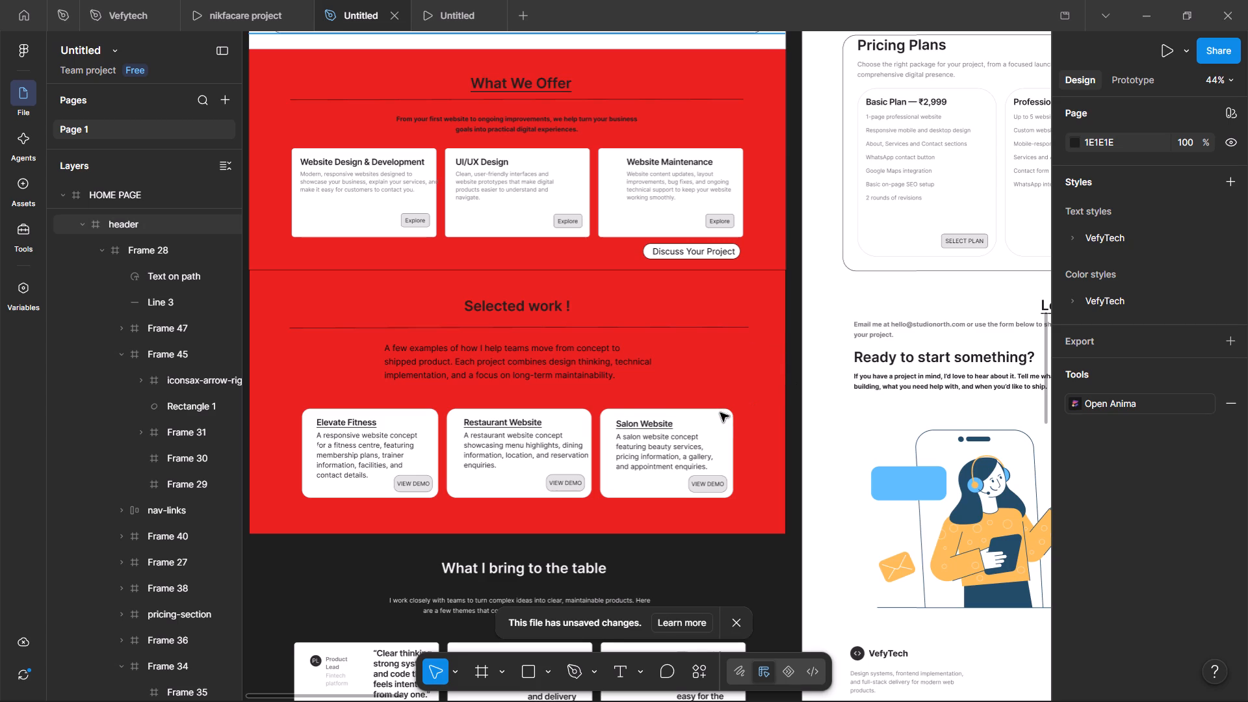
Look over the home page's testimonials, Pricing Plans and Contact Us sections and the recolored hero and About Me areas.
{"action": "scroll", "coordinate": [606, 532], "scroll_direction": "down", "scroll_amount": 8}
{"action": "scroll", "coordinate": [649, 456], "scroll_direction": "down", "scroll_amount": 4}
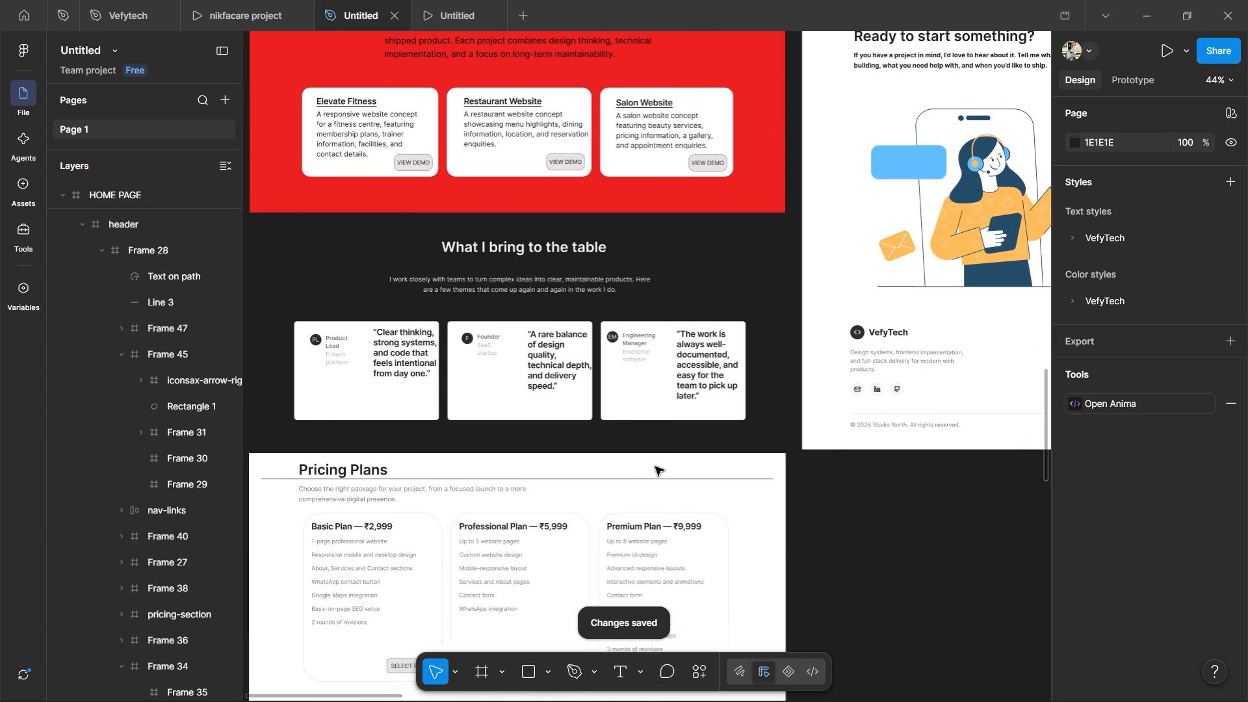
{"action": "scroll", "coordinate": [655, 467], "scroll_direction": "down", "scroll_amount": 7}
{"action": "scroll", "coordinate": [658, 465], "scroll_direction": "up", "scroll_amount": 1}
{"action": "scroll", "coordinate": [658, 465], "scroll_direction": "down", "scroll_amount": 12}
{"action": "scroll", "coordinate": [658, 465], "scroll_direction": "up", "scroll_amount": 10}
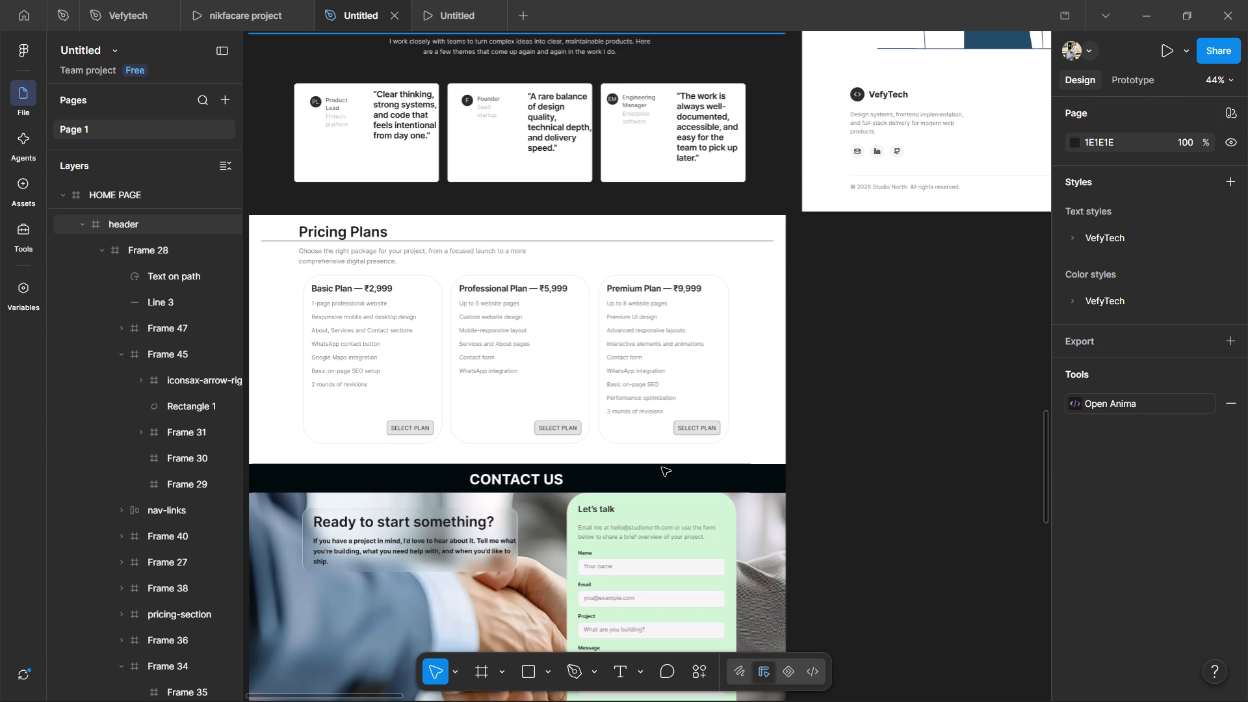
{"action": "right_click", "coordinate": [662, 467]}
{"action": "scroll", "coordinate": [662, 467], "scroll_direction": "up", "scroll_amount": 7}
{"action": "left_click", "coordinate": [660, 467]}
{"action": "scroll", "coordinate": [660, 467], "scroll_direction": "up", "scroll_amount": 13}
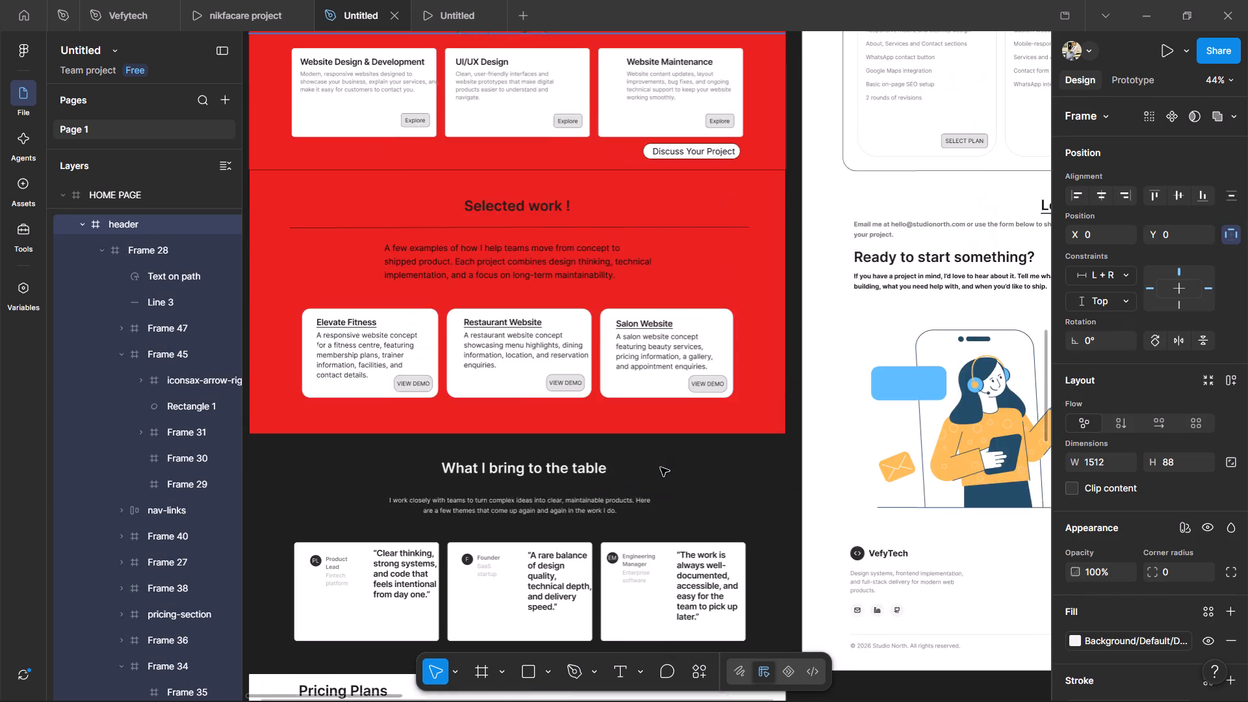
{"action": "scroll", "coordinate": [660, 467], "scroll_direction": "up", "scroll_amount": 19}
{"action": "scroll", "coordinate": [211, 396], "scroll_direction": "down", "scroll_amount": 3}
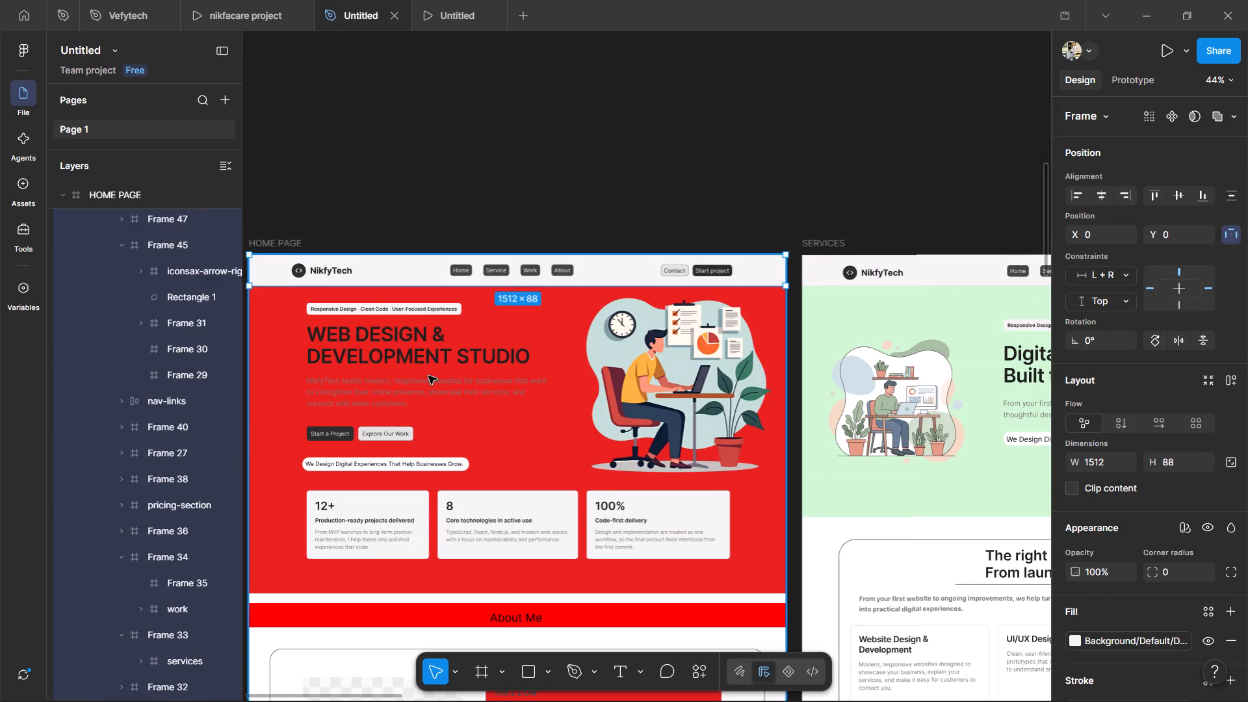
{"action": "scroll", "coordinate": [428, 376], "scroll_direction": "down", "scroll_amount": 13}
{"action": "scroll", "coordinate": [416, 378], "scroll_direction": "up", "scroll_amount": 1}
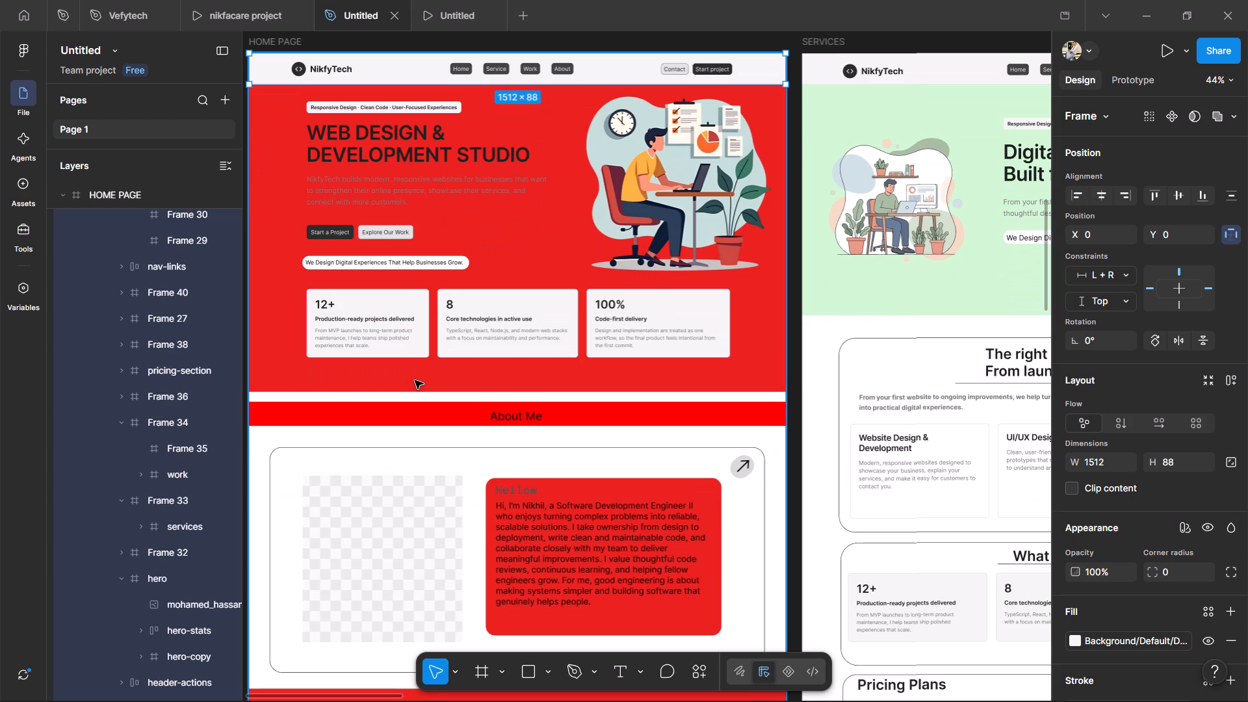
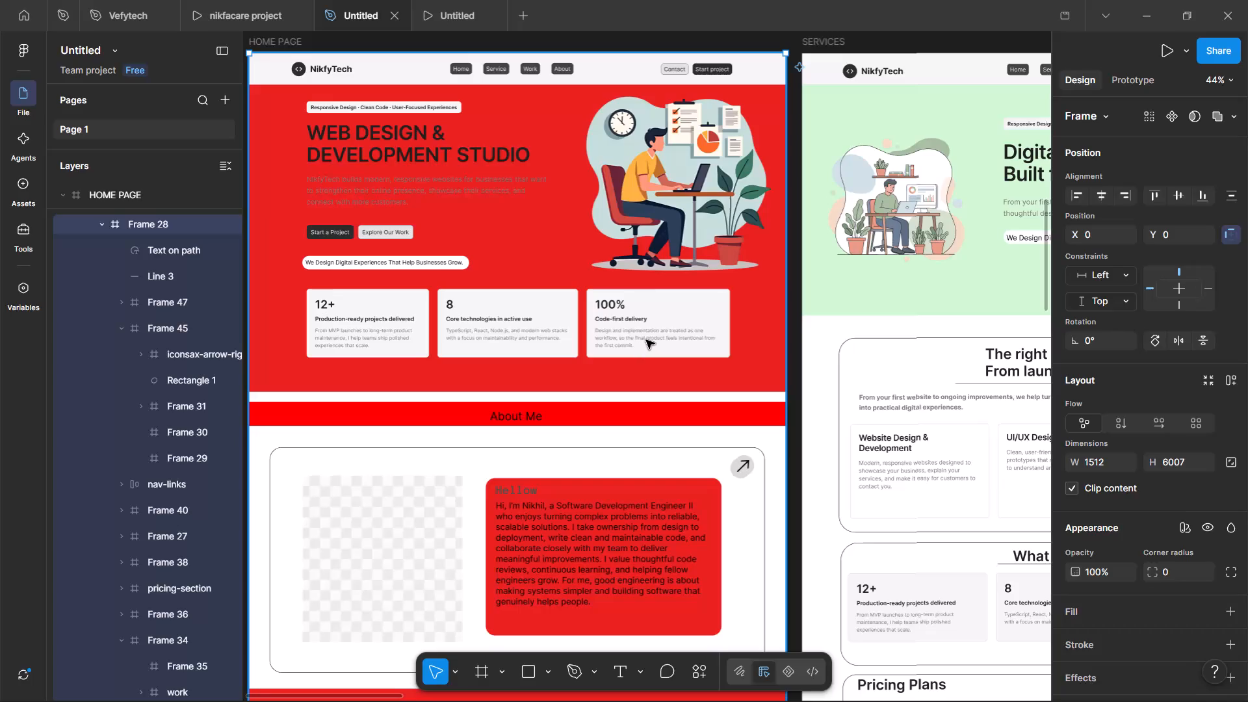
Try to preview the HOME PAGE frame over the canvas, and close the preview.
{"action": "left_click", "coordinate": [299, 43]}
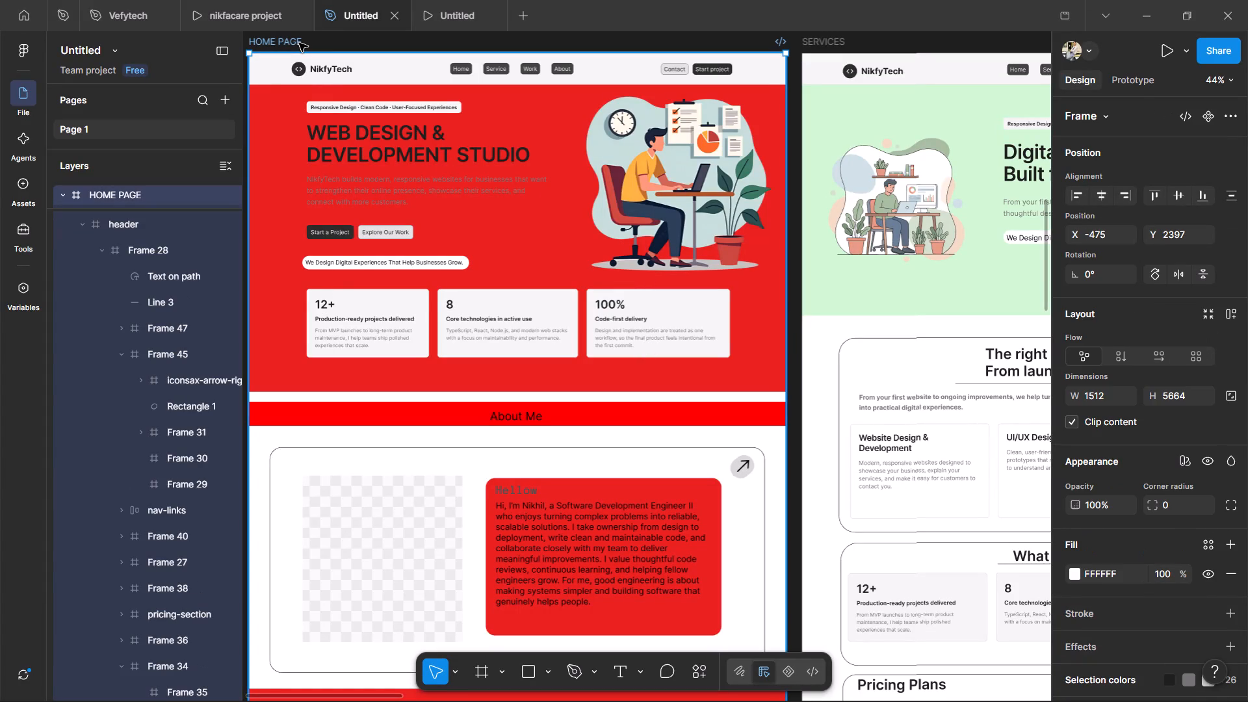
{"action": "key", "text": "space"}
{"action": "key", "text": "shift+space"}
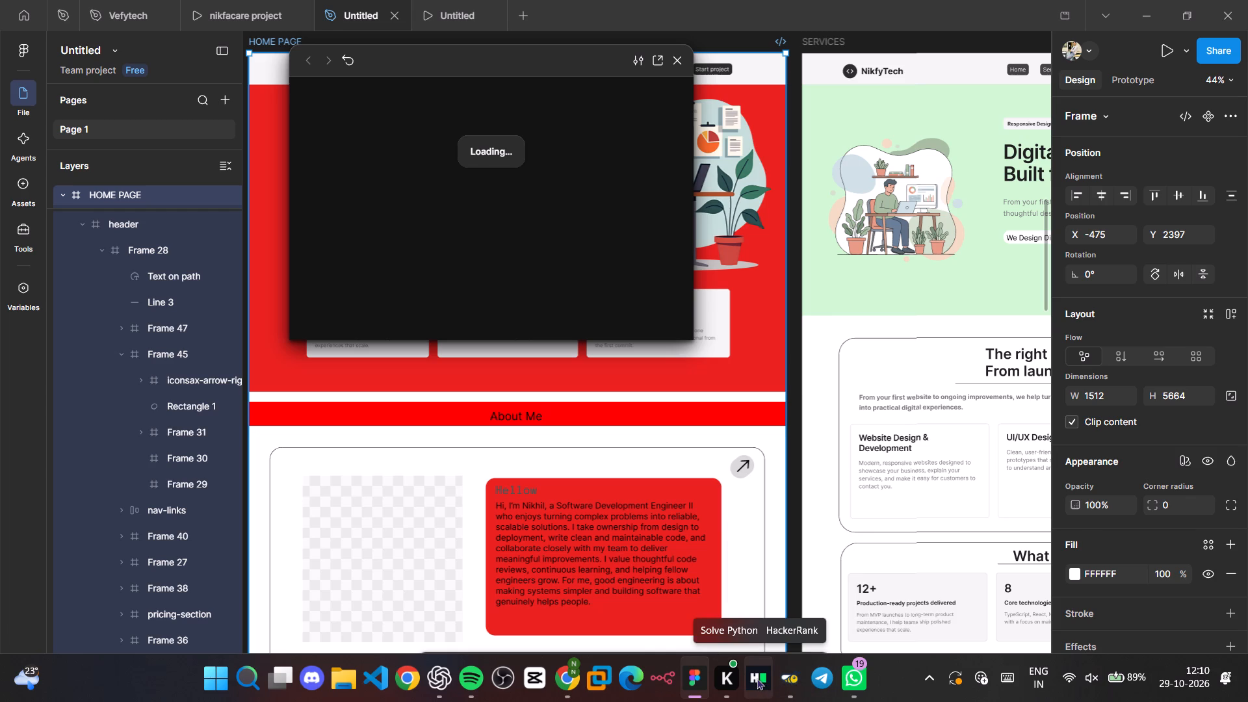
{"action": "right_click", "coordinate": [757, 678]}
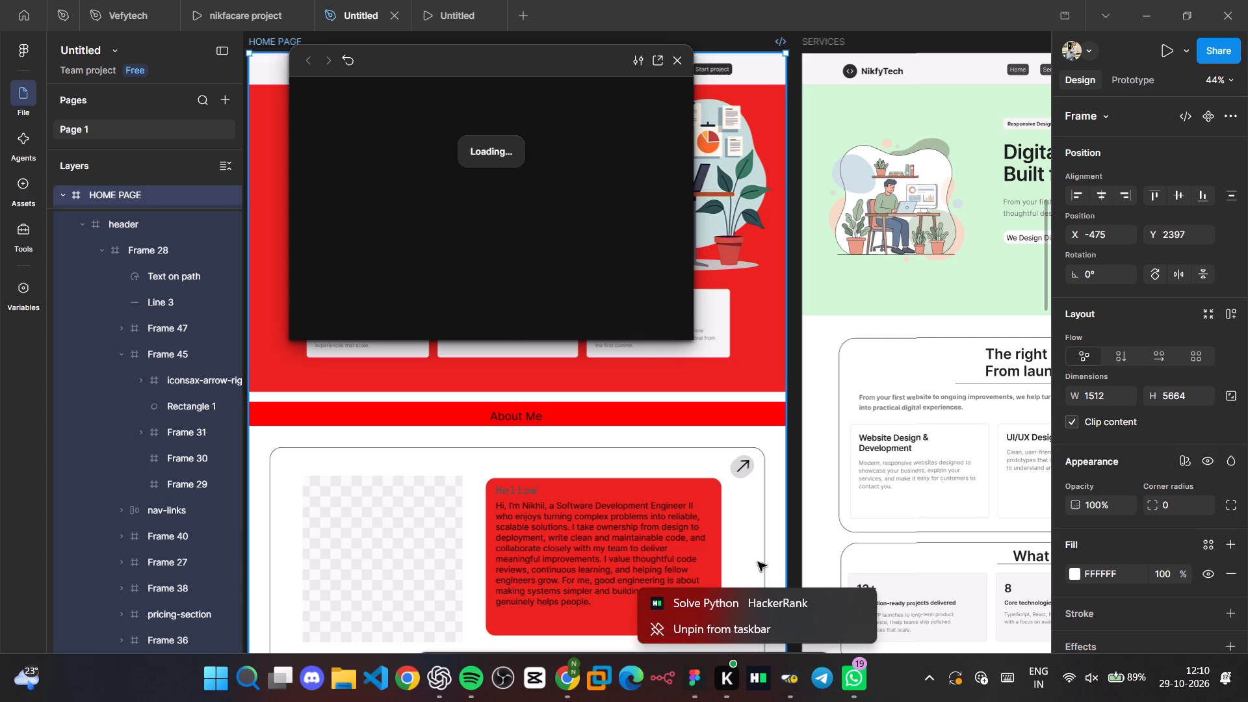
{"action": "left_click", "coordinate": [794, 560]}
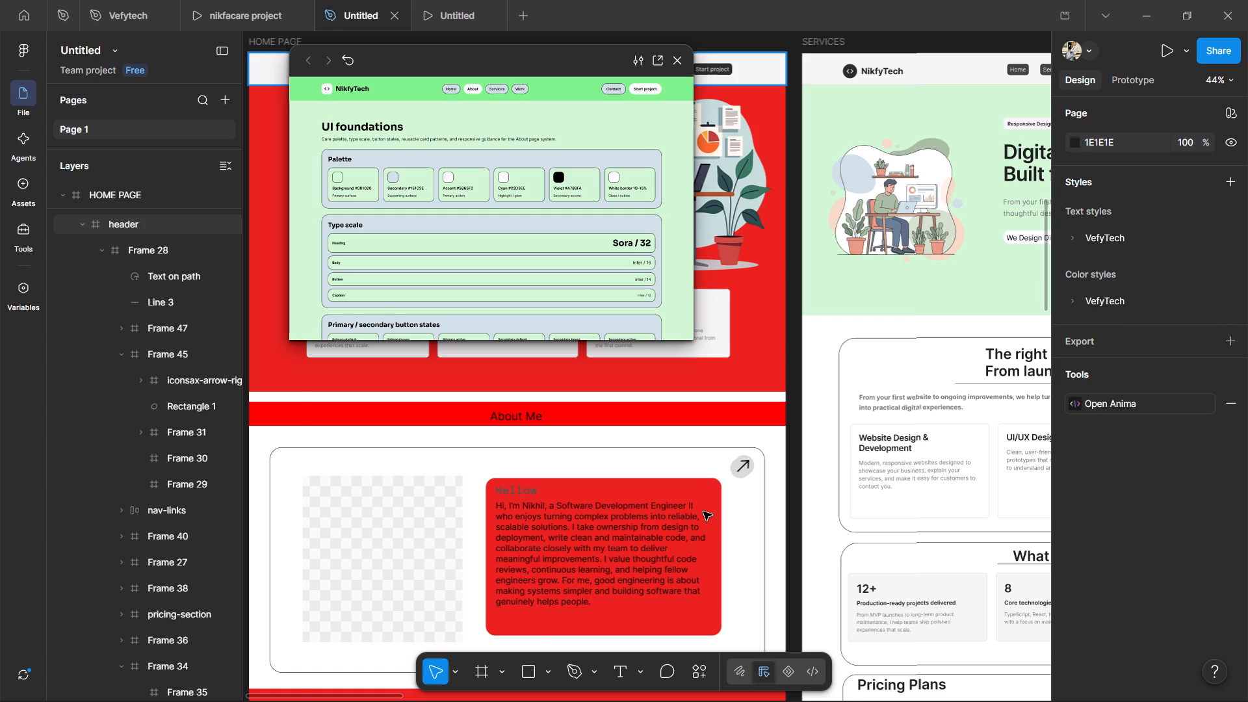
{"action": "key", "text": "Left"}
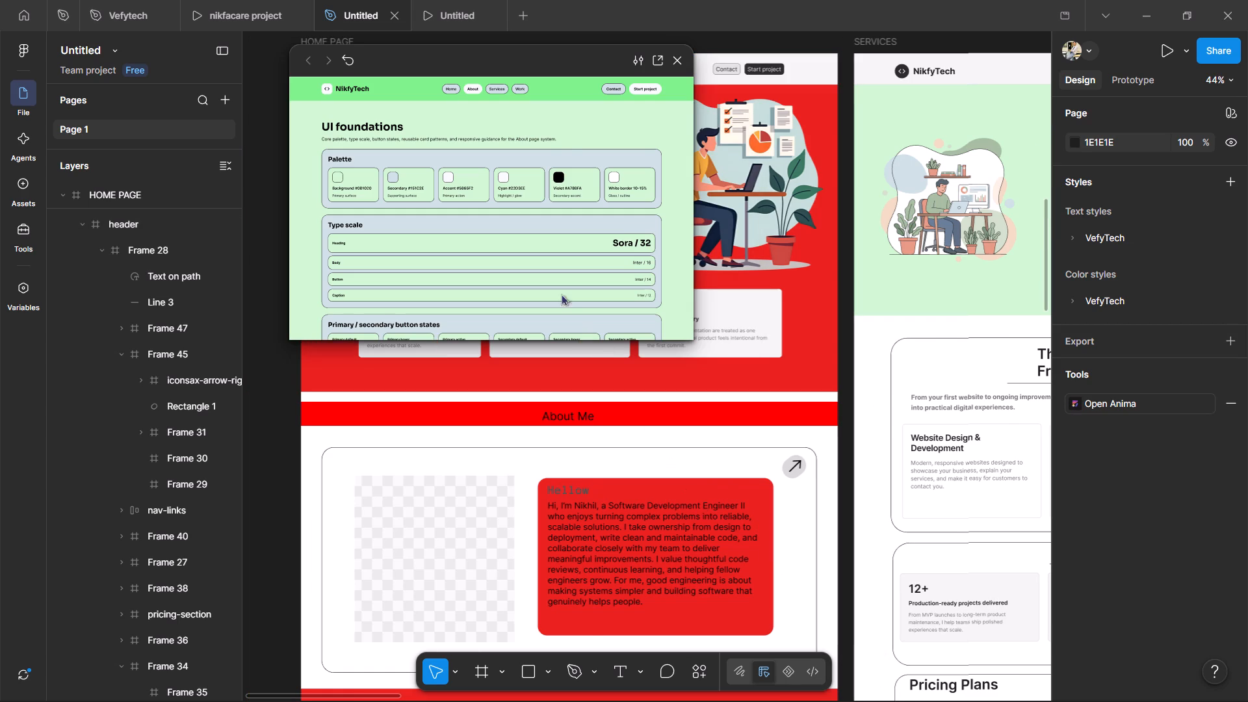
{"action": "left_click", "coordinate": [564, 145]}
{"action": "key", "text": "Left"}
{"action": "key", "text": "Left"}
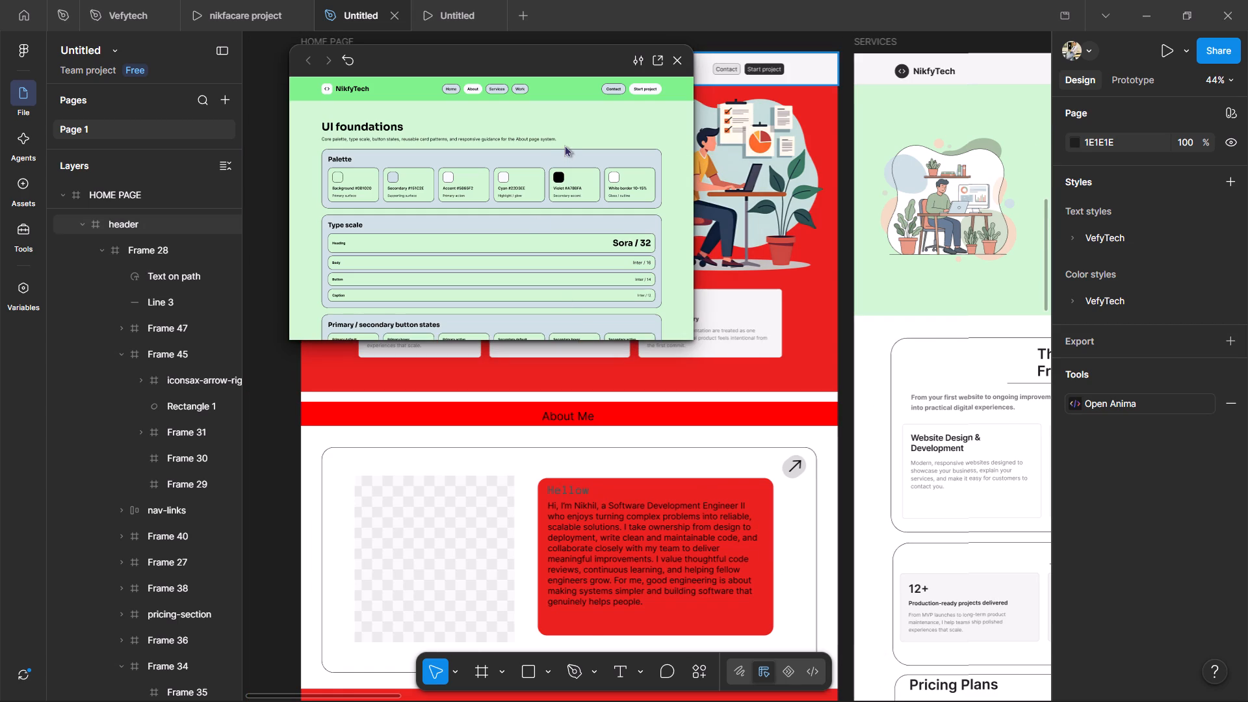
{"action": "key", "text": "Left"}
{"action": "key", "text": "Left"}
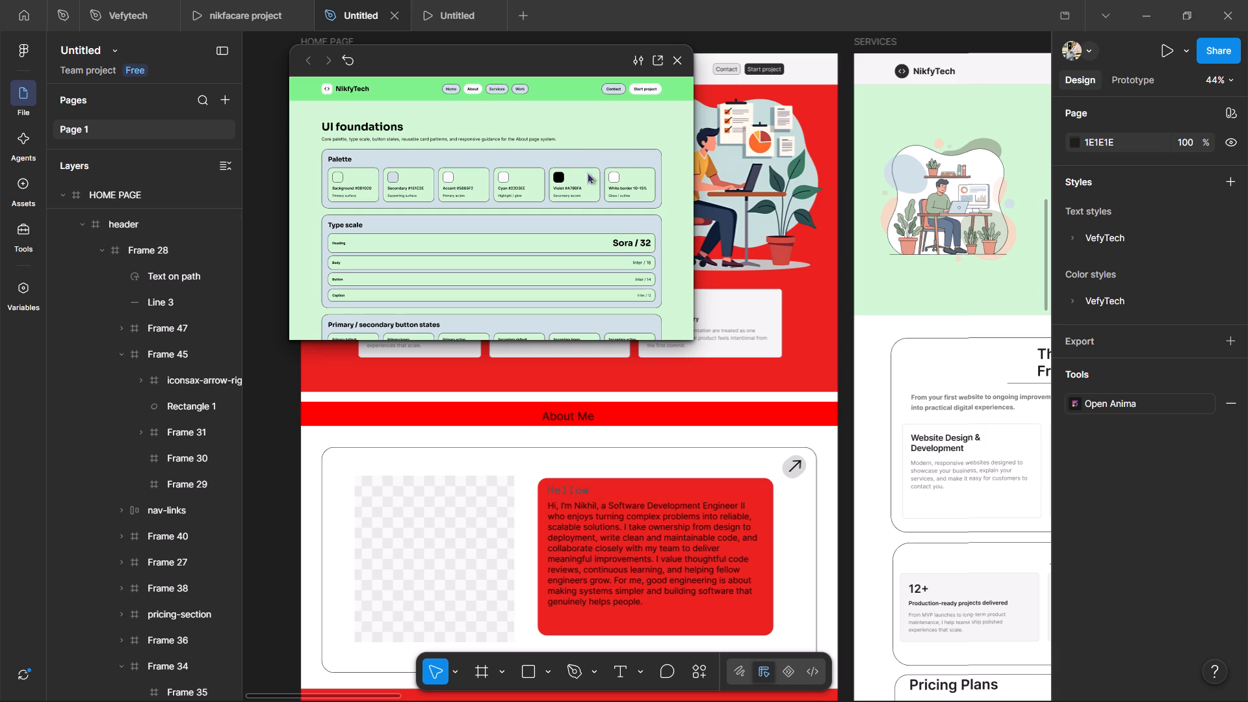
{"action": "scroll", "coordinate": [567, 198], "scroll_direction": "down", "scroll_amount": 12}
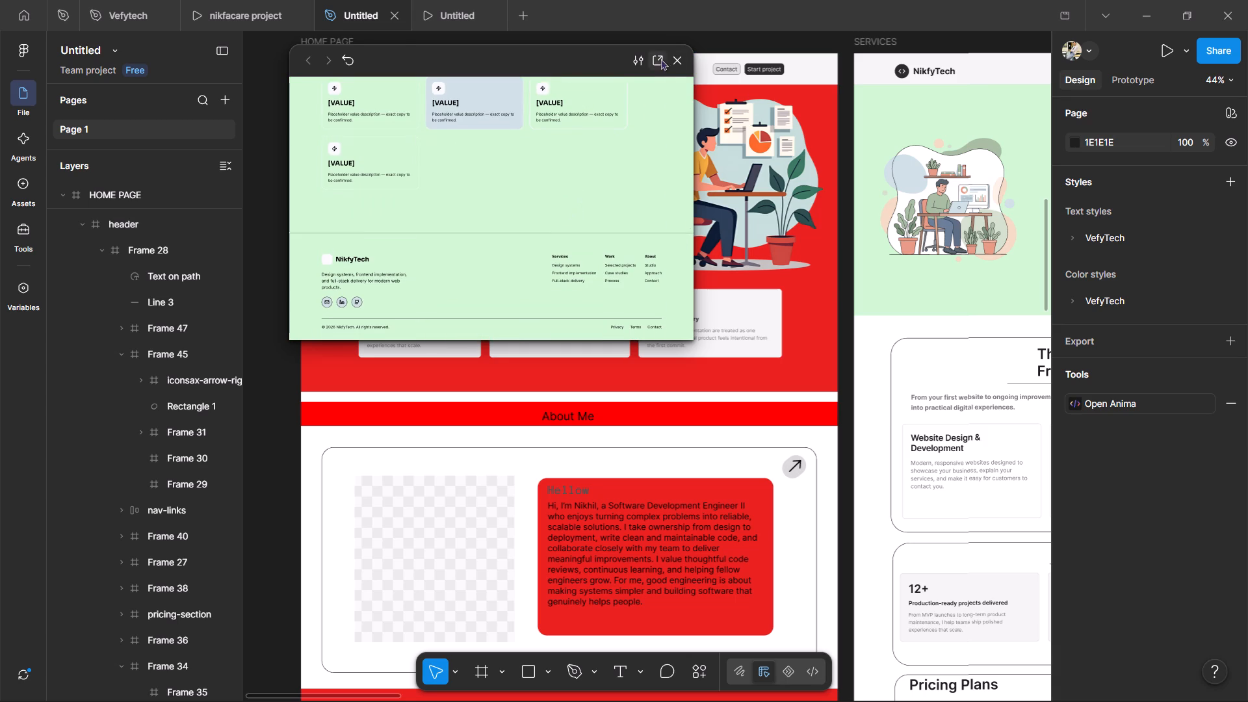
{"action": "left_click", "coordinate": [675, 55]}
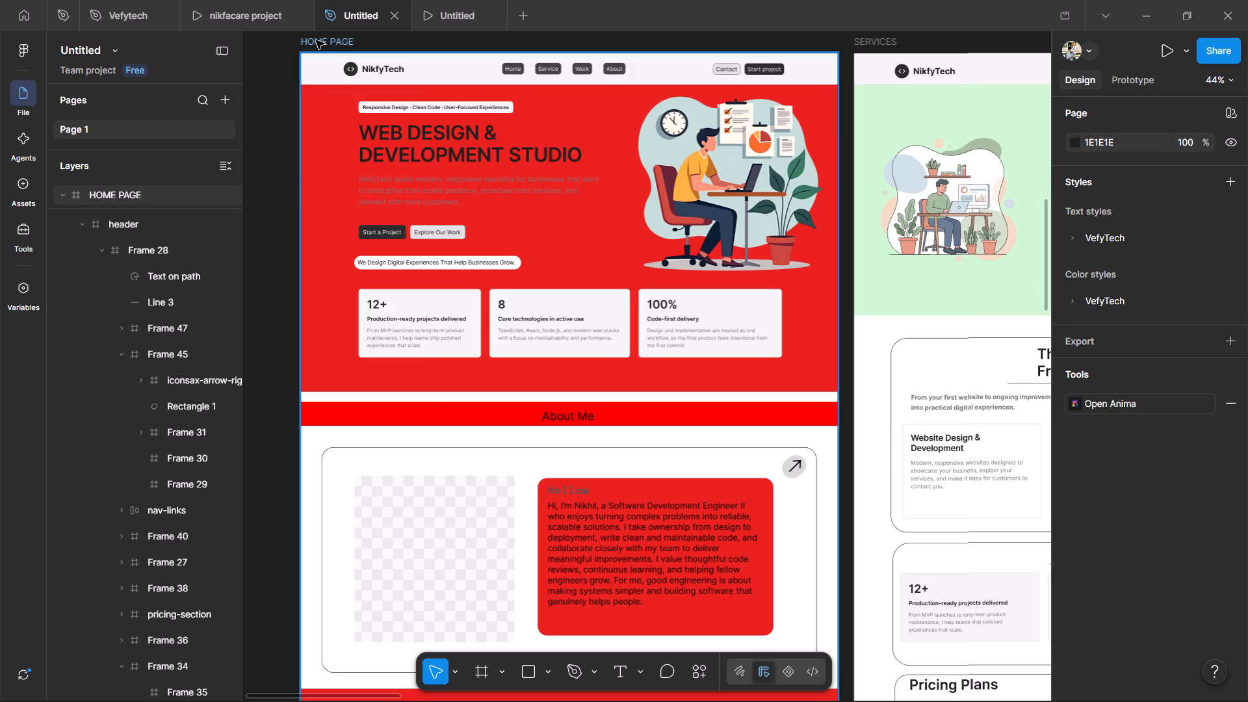
Preview the HOME PAGE frame from the hero to Contact Us and test the Professional and Basic plans' SELECT PLAN buttons.
{"action": "left_click", "coordinate": [316, 40]}
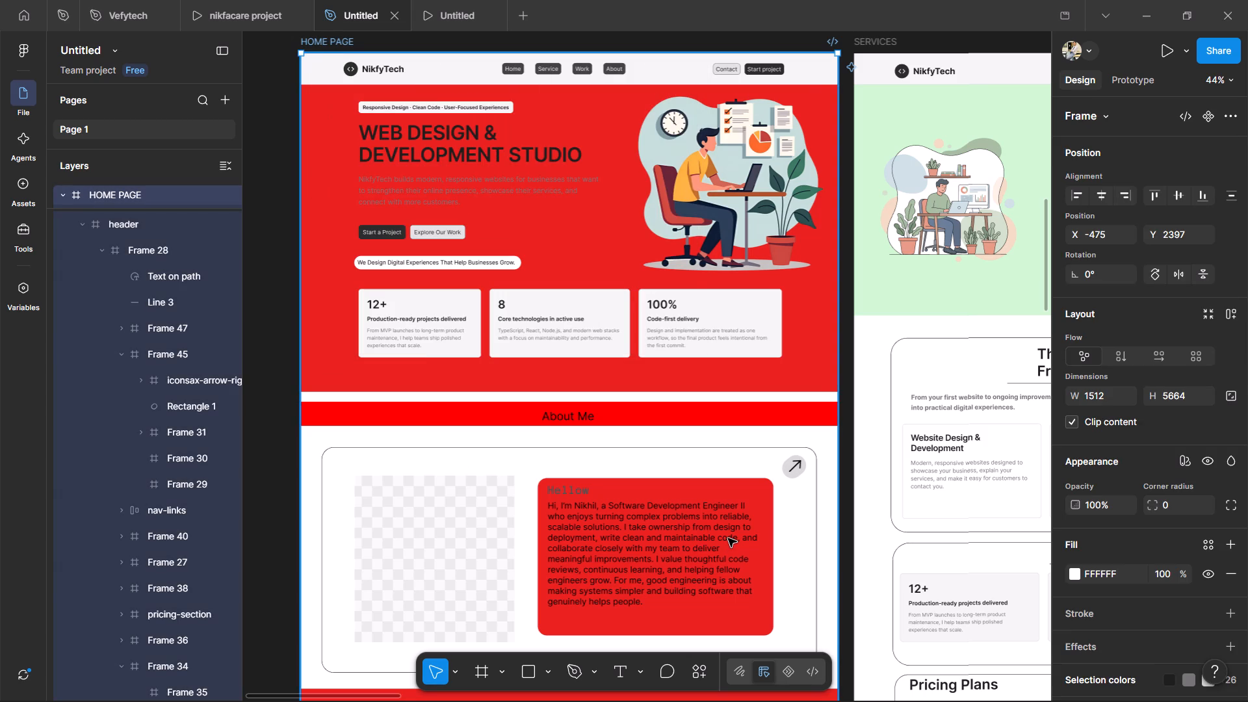
{"action": "key", "text": "shift+space"}
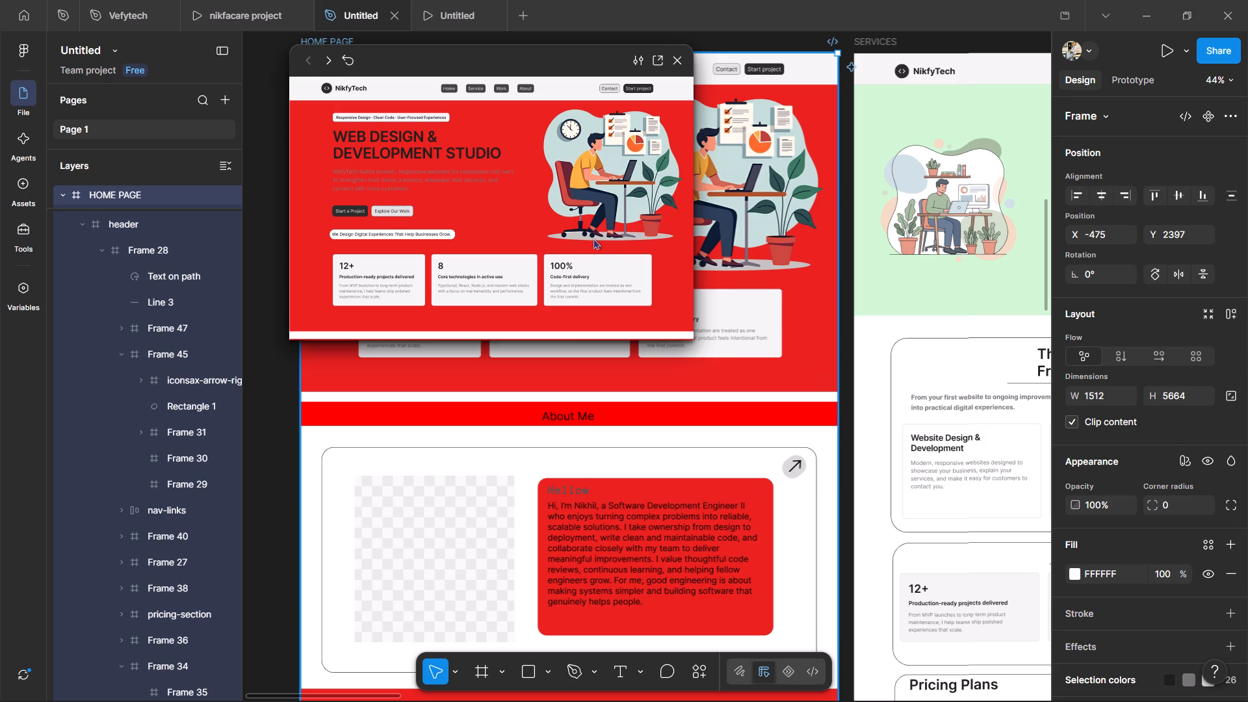
{"action": "scroll", "coordinate": [589, 235], "scroll_direction": "up", "scroll_amount": 1}
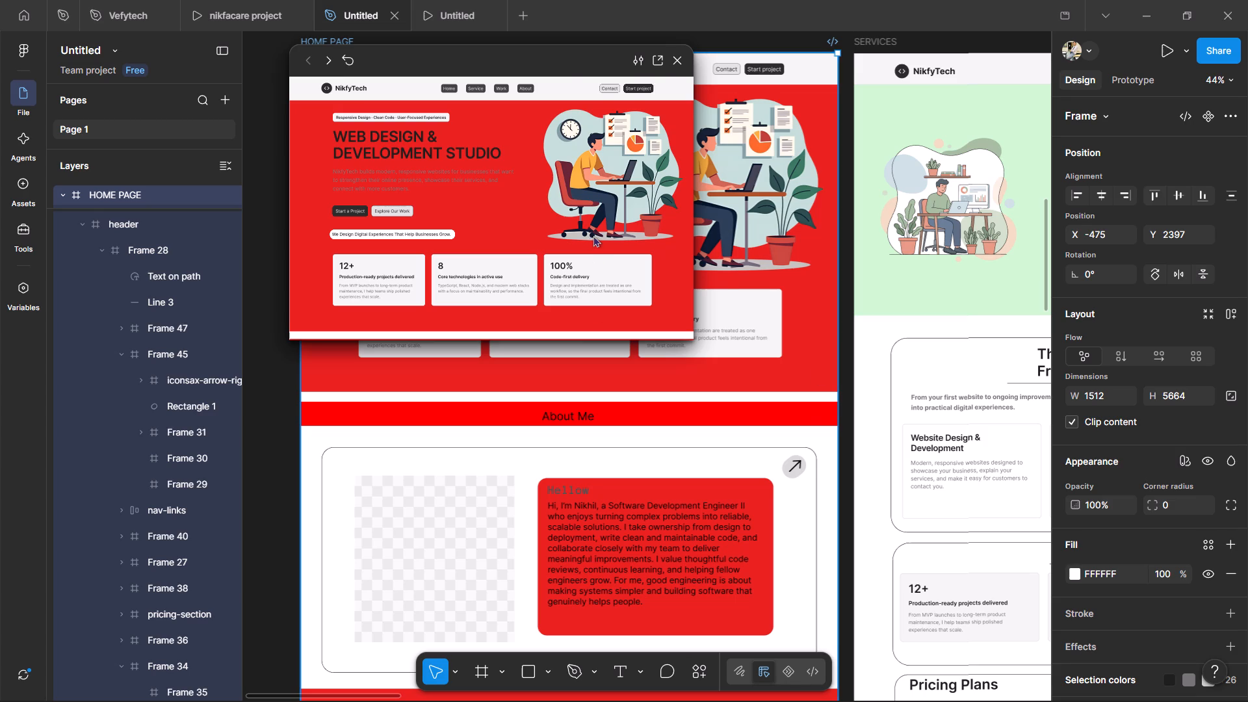
{"action": "scroll", "coordinate": [589, 255], "scroll_direction": "down", "scroll_amount": 1}
{"action": "scroll", "coordinate": [588, 259], "scroll_direction": "up", "scroll_amount": 1}
{"action": "scroll", "coordinate": [588, 262], "scroll_direction": "down", "scroll_amount": 3}
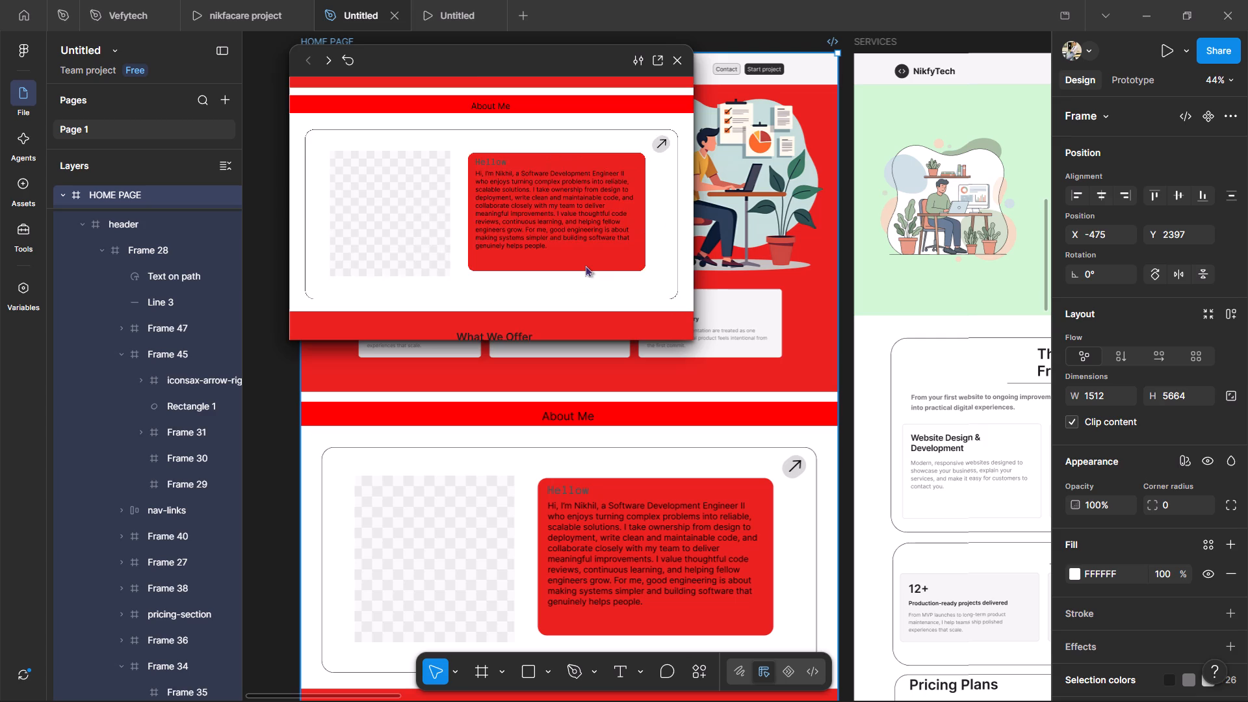
{"action": "scroll", "coordinate": [585, 265], "scroll_direction": "down", "scroll_amount": 2}
{"action": "scroll", "coordinate": [583, 270], "scroll_direction": "up", "scroll_amount": 1}
{"action": "scroll", "coordinate": [583, 270], "scroll_direction": "down", "scroll_amount": 10}
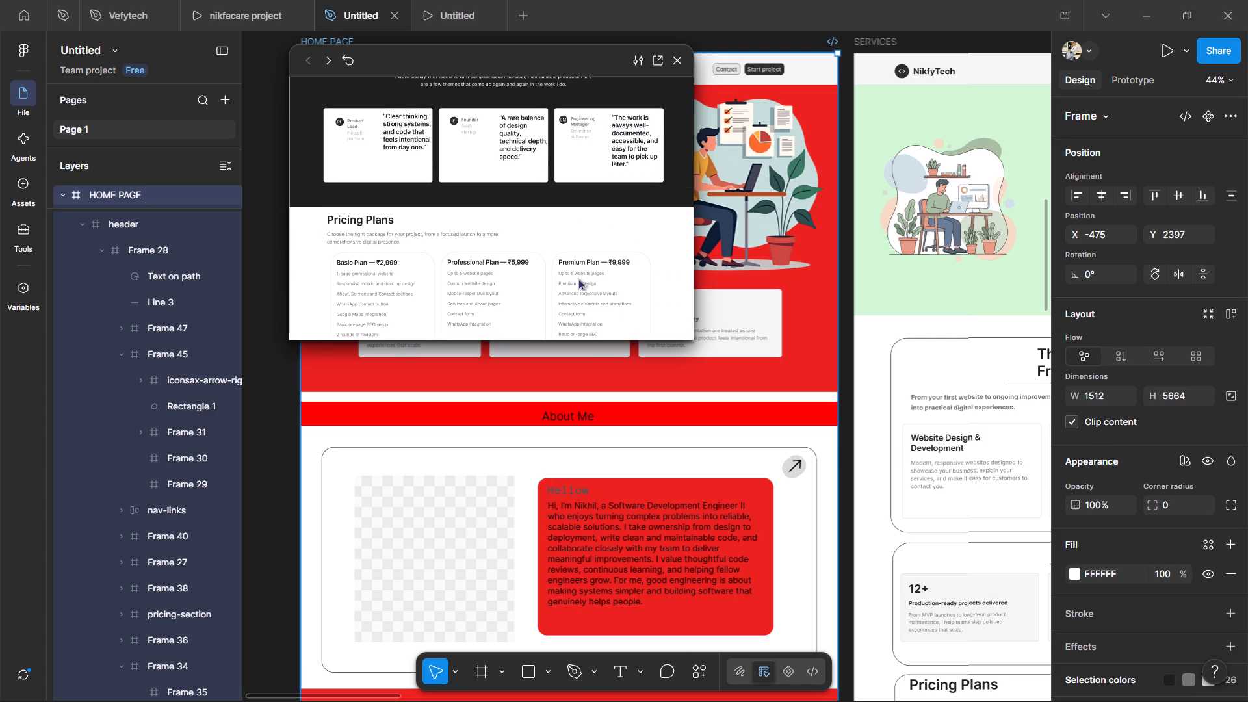
{"action": "scroll", "coordinate": [555, 283], "scroll_direction": "down", "scroll_amount": 6}
{"action": "scroll", "coordinate": [547, 281], "scroll_direction": "up", "scroll_amount": 4}
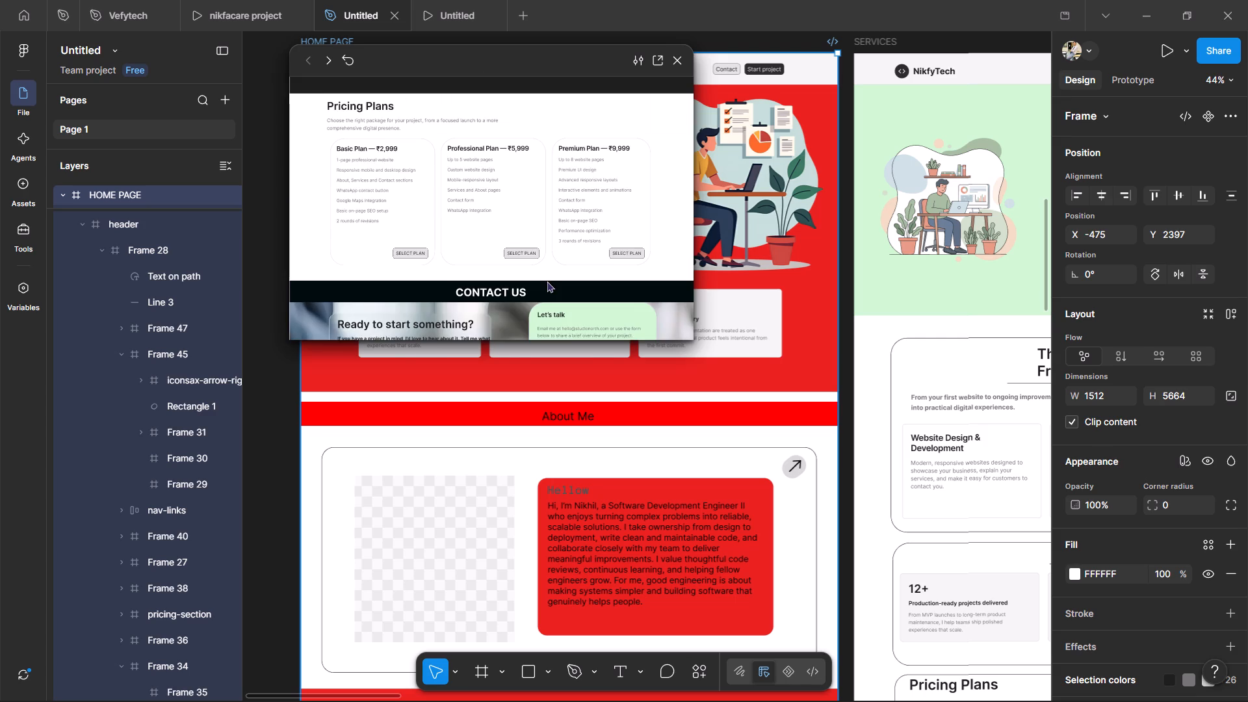
{"action": "scroll", "coordinate": [547, 283], "scroll_direction": "down", "scroll_amount": 1}
{"action": "left_click", "coordinate": [521, 253]}
{"action": "left_click", "coordinate": [409, 251]}
Review the previewed Selected work and What We Offer sections, test the UI/UX Design card's Explore button, and close the preview.
{"action": "scroll", "coordinate": [523, 288], "scroll_direction": "up", "scroll_amount": 1}
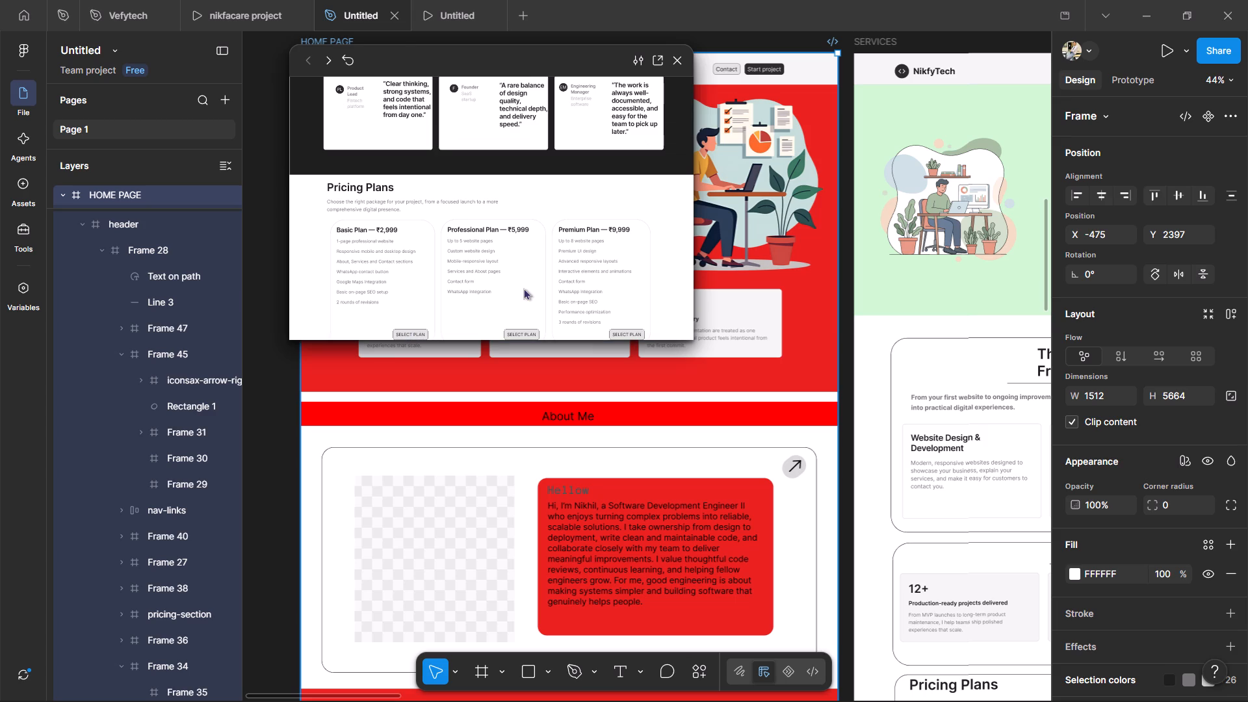
{"action": "scroll", "coordinate": [523, 283], "scroll_direction": "down", "scroll_amount": 1}
{"action": "scroll", "coordinate": [523, 283], "scroll_direction": "up", "scroll_amount": 4}
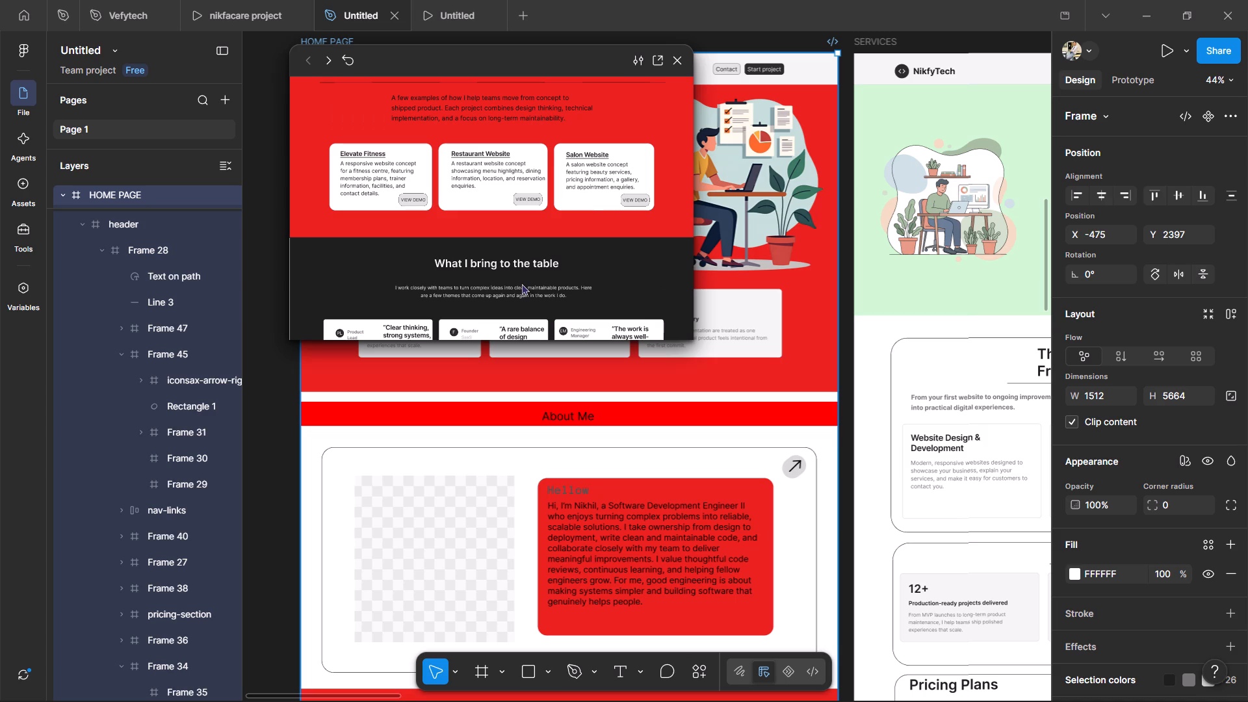
{"action": "scroll", "coordinate": [521, 283], "scroll_direction": "up", "scroll_amount": 1}
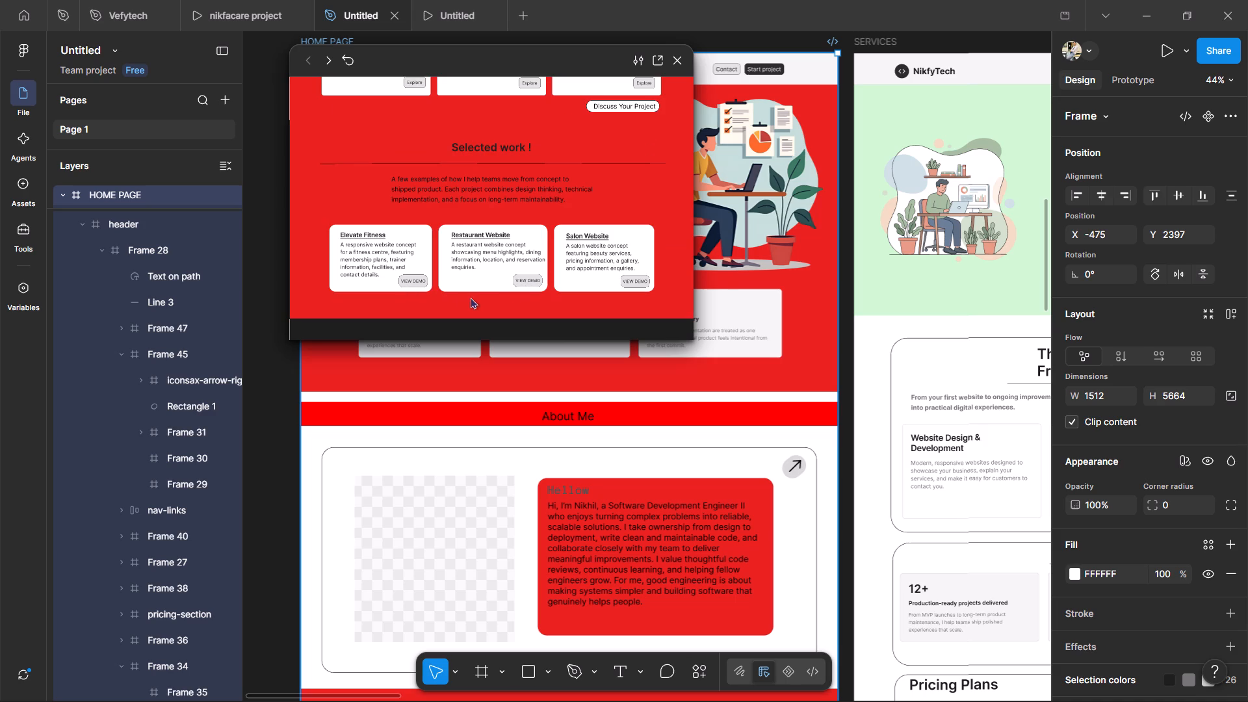
{"action": "scroll", "coordinate": [531, 289], "scroll_direction": "up", "scroll_amount": 1}
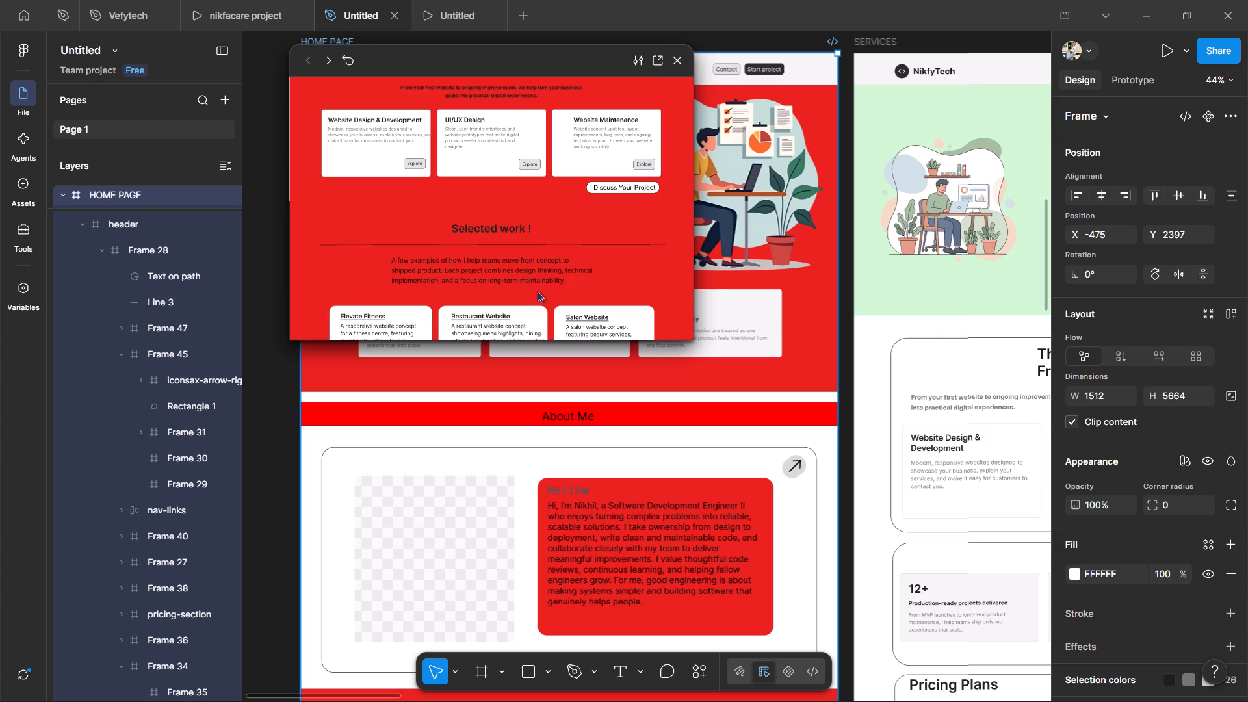
{"action": "left_click", "coordinate": [532, 162]}
{"action": "double_click", "coordinate": [532, 162]}
{"action": "scroll", "coordinate": [640, 190], "scroll_direction": "up", "scroll_amount": 1}
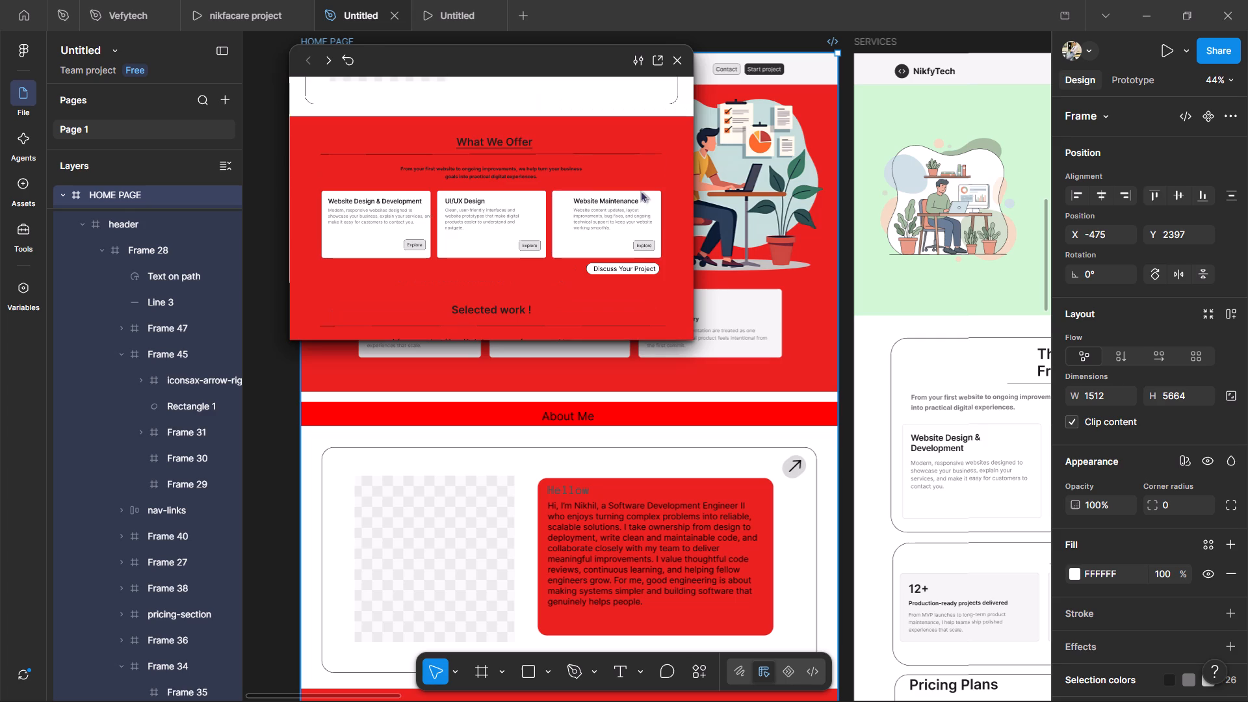
{"action": "scroll", "coordinate": [623, 241], "scroll_direction": "up", "scroll_amount": 1}
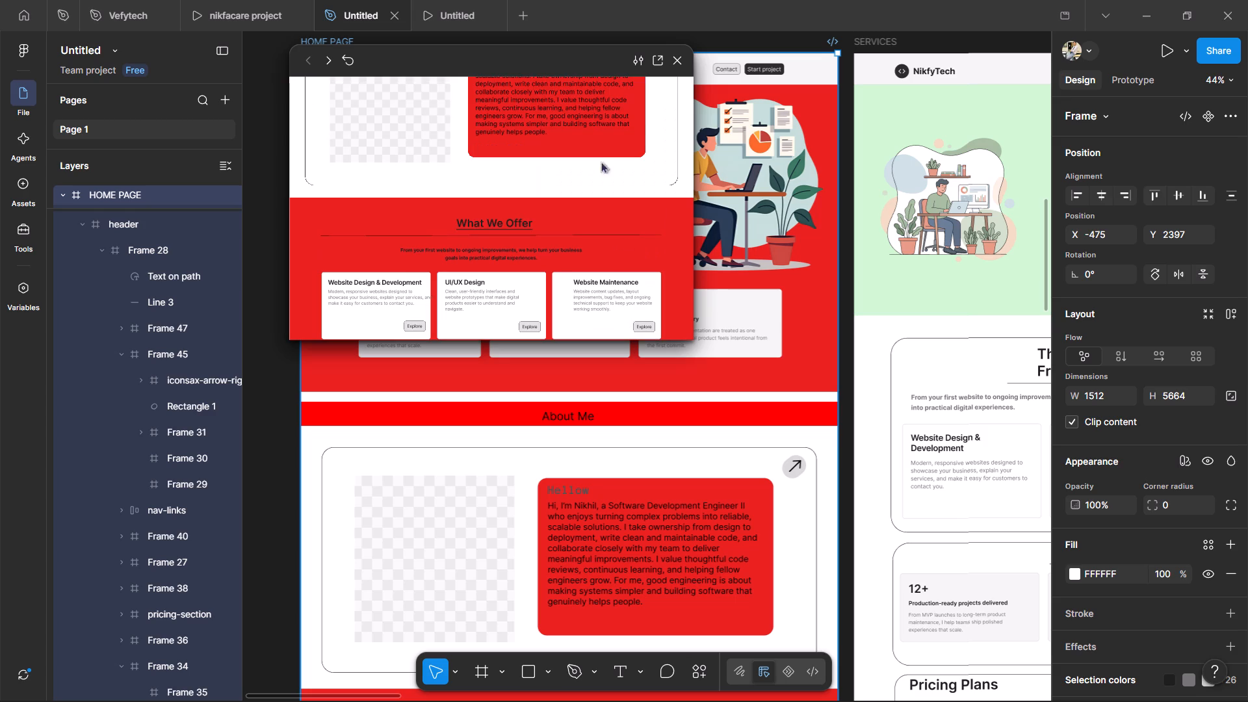
{"action": "left_click", "coordinate": [681, 66]}
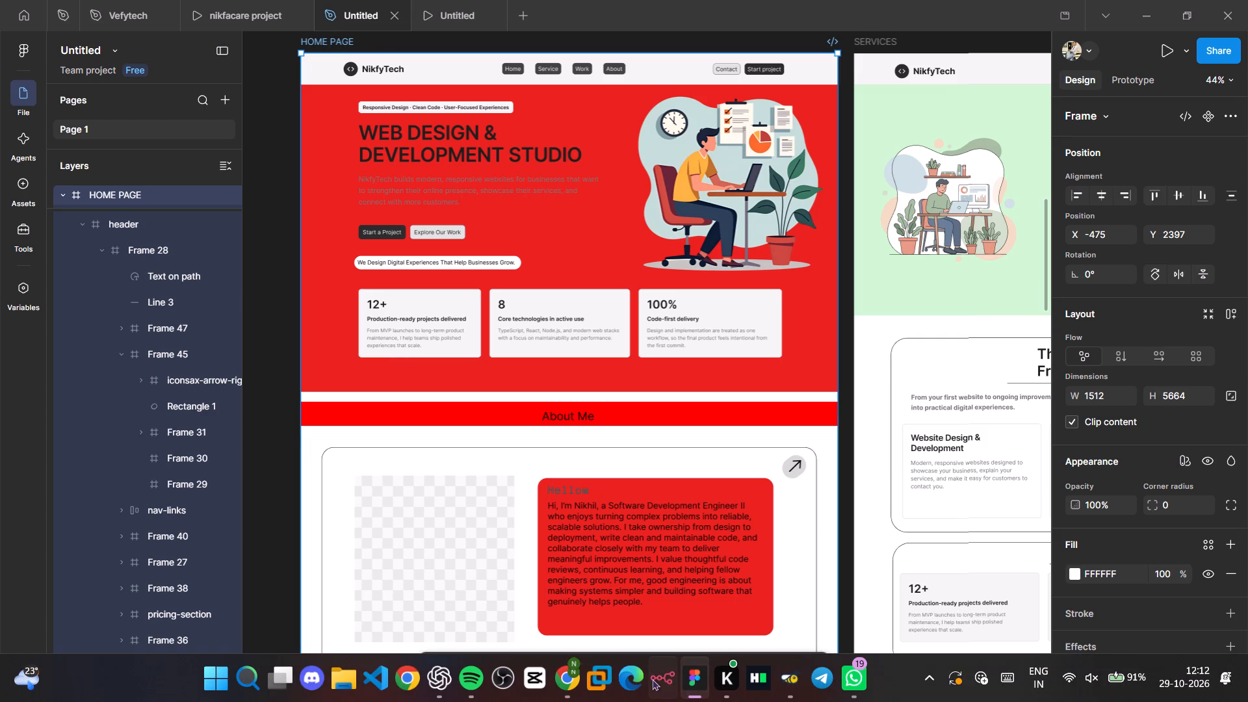
Switch to Chrome and examine how the Delhivery truckload freight page combines red, black and white across its sections.
{"action": "left_click", "coordinate": [572, 675]}
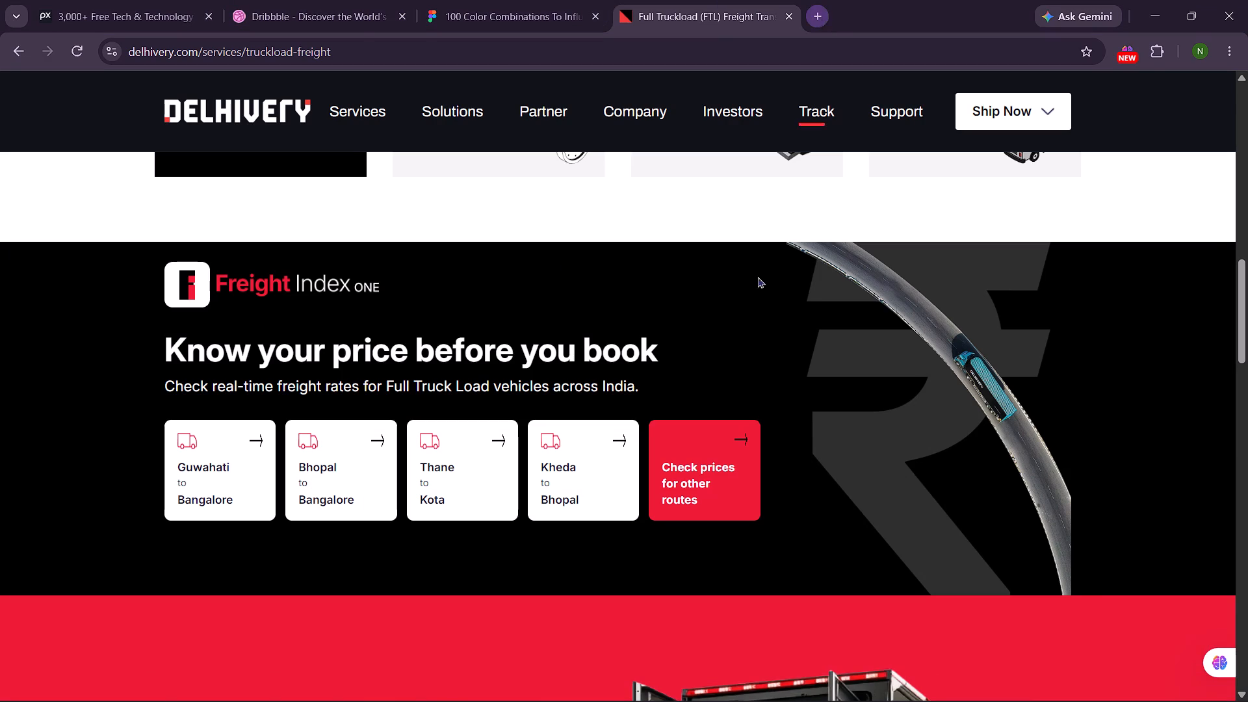
{"action": "scroll", "coordinate": [747, 329], "scroll_direction": "down", "scroll_amount": 4}
{"action": "scroll", "coordinate": [748, 330], "scroll_direction": "up", "scroll_amount": 5}
{"action": "scroll", "coordinate": [749, 330], "scroll_direction": "down", "scroll_amount": 3}
{"action": "scroll", "coordinate": [749, 330], "scroll_direction": "up", "scroll_amount": 14}
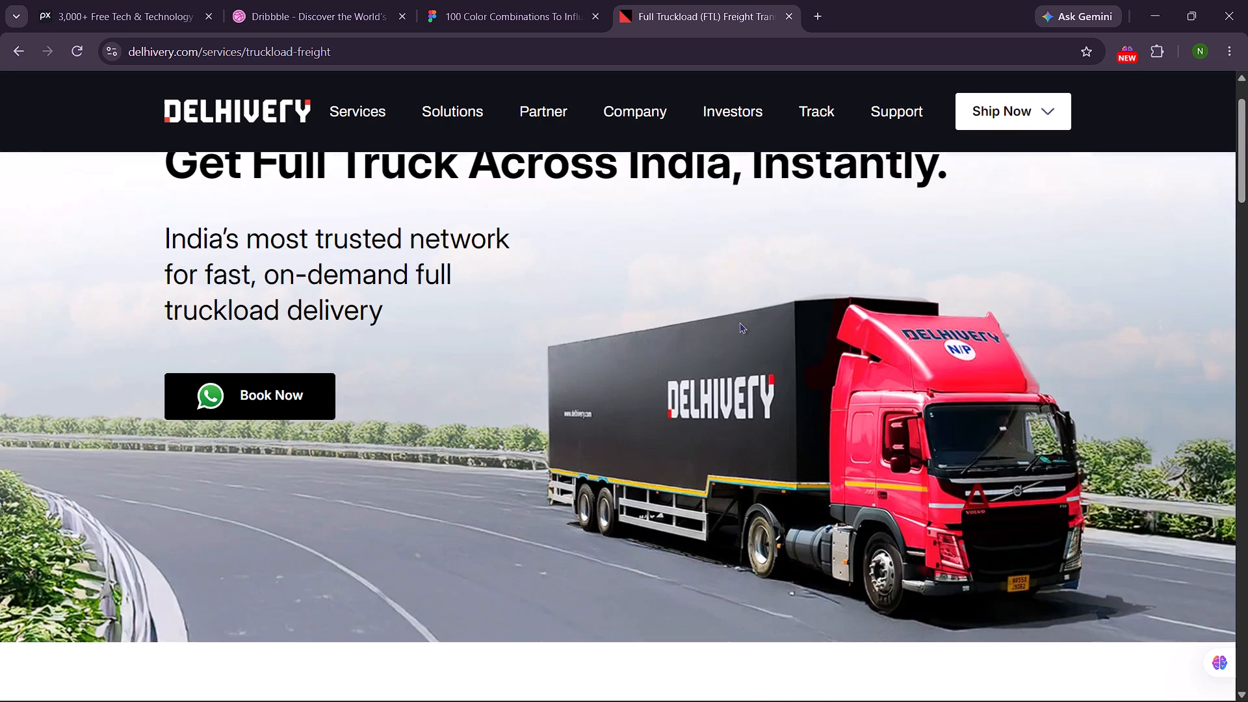
{"action": "scroll", "coordinate": [739, 322], "scroll_direction": "up", "scroll_amount": 9}
{"action": "scroll", "coordinate": [739, 322], "scroll_direction": "down", "scroll_amount": 20}
{"action": "scroll", "coordinate": [739, 322], "scroll_direction": "down", "scroll_amount": 2}
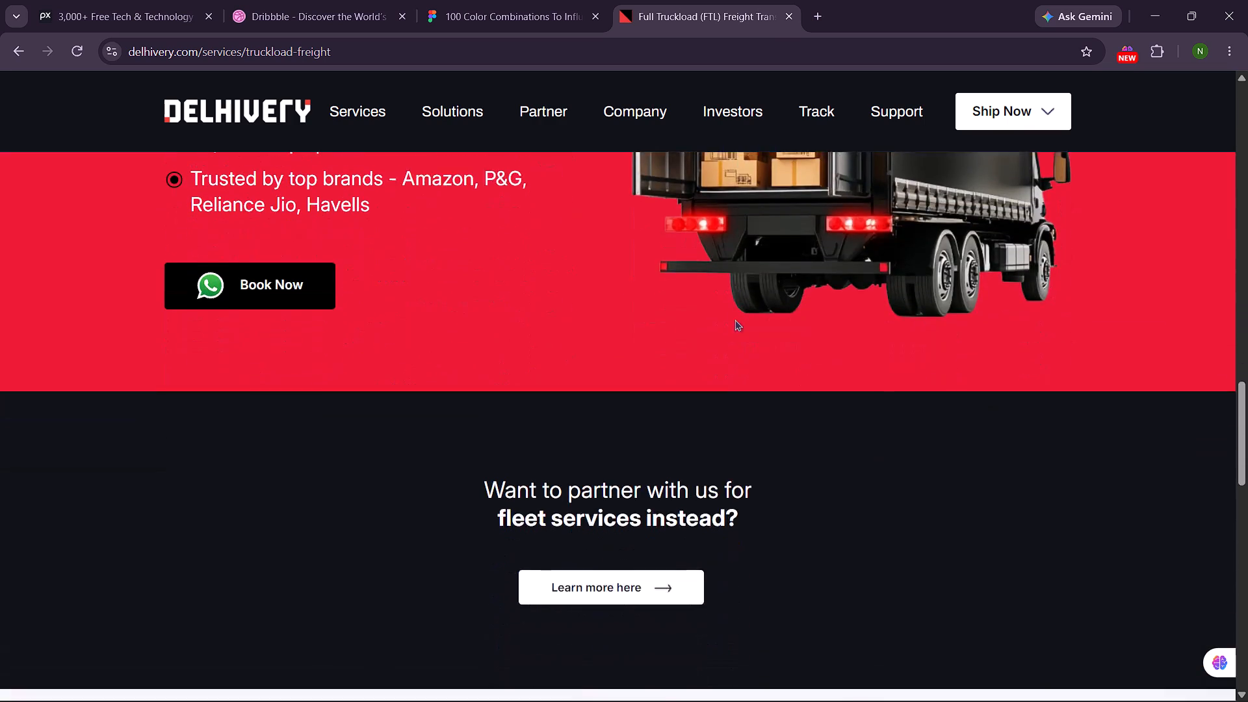
{"action": "scroll", "coordinate": [734, 319], "scroll_direction": "up", "scroll_amount": 4}
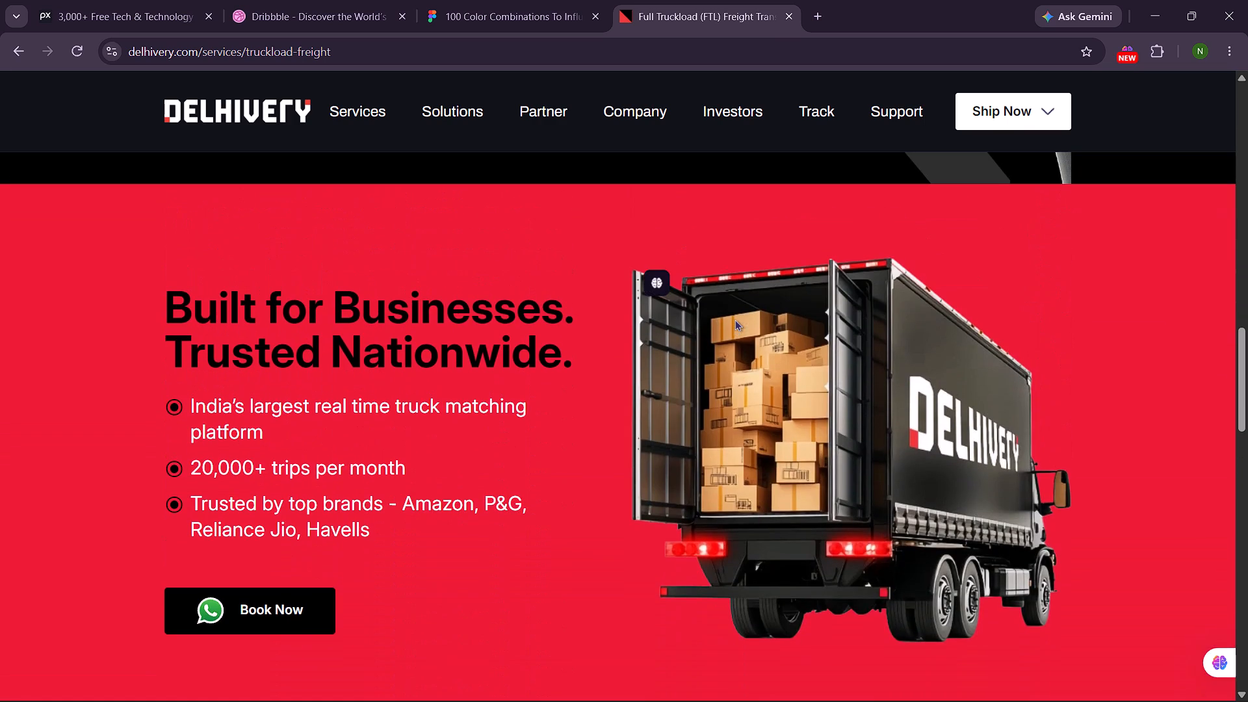
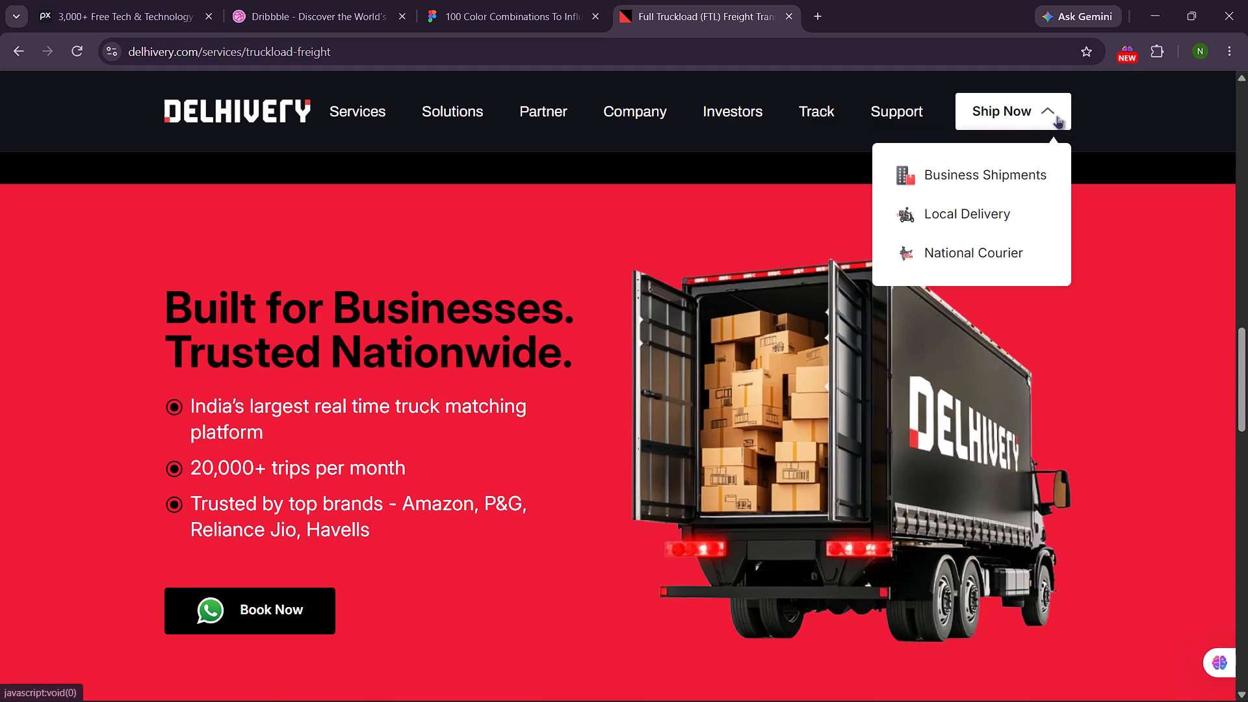
Compare the red, black and white styling of the truckload freight page's hero, Why choose us, Freight Index and Built for Businesses sections.
{"action": "scroll", "coordinate": [971, 362], "scroll_direction": "up", "scroll_amount": 12}
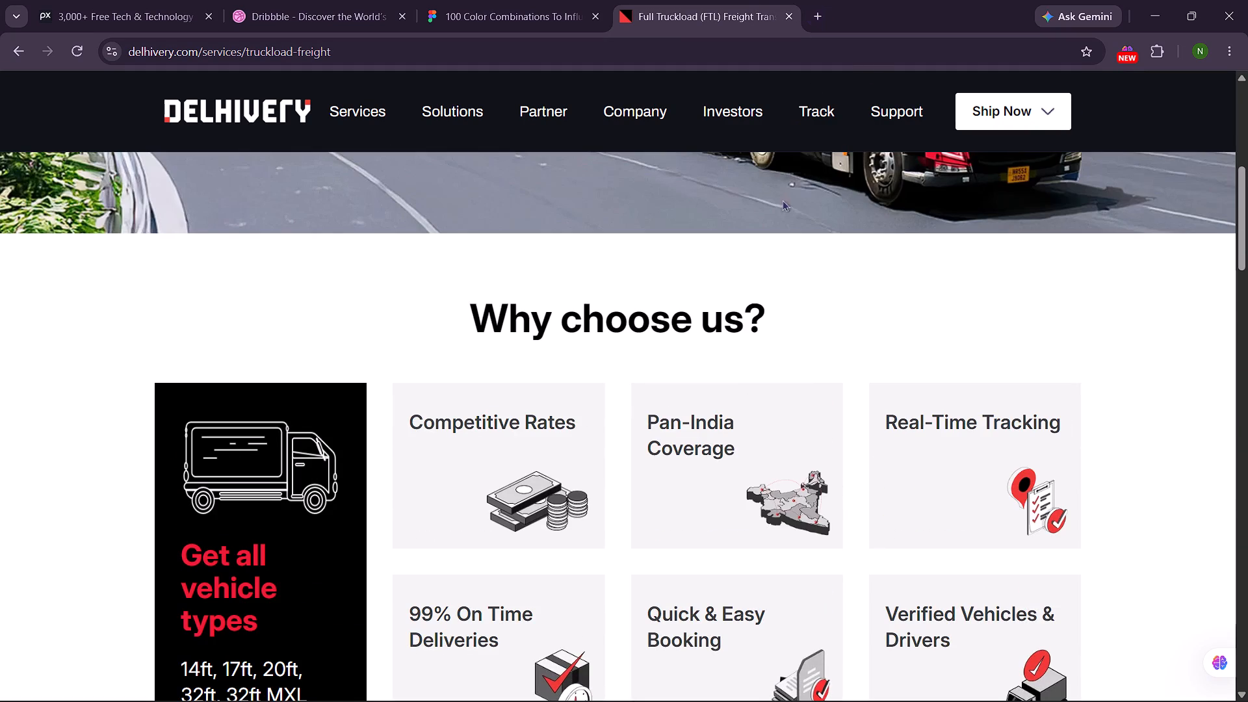
{"action": "scroll", "coordinate": [766, 242], "scroll_direction": "down", "scroll_amount": 1}
{"action": "scroll", "coordinate": [721, 282], "scroll_direction": "down", "scroll_amount": 1}
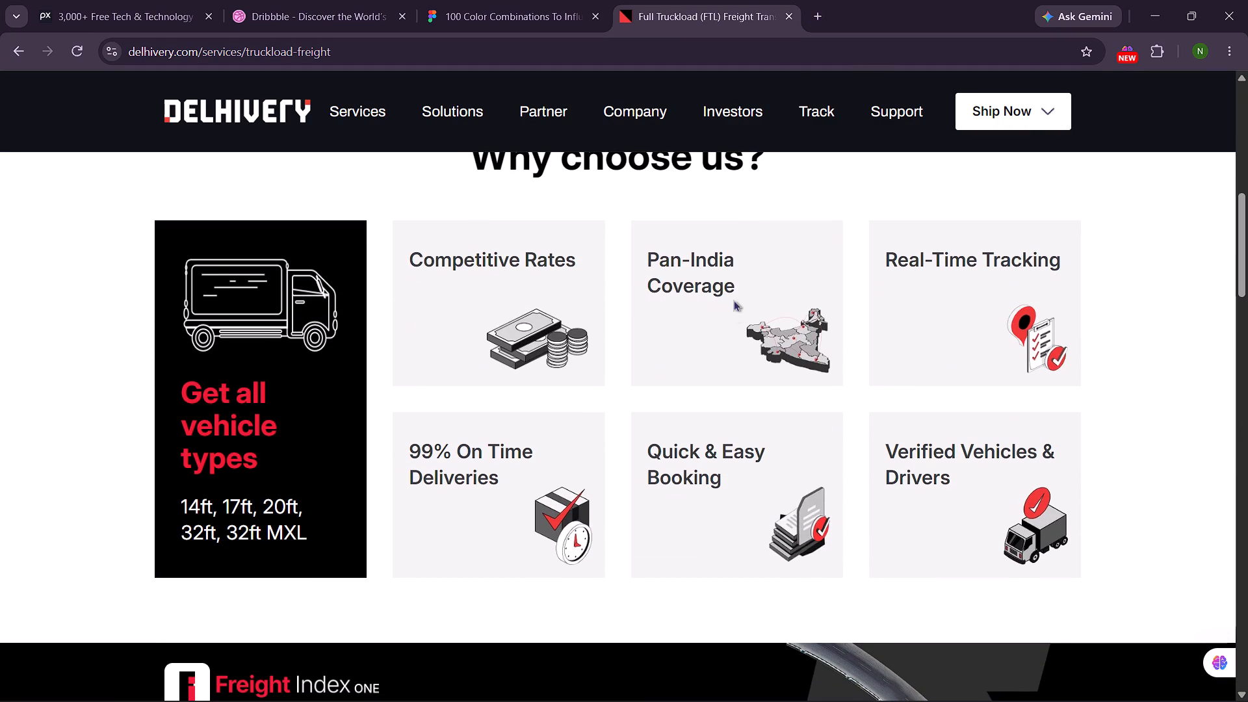
{"action": "scroll", "coordinate": [735, 313], "scroll_direction": "up", "scroll_amount": 1}
{"action": "scroll", "coordinate": [735, 313], "scroll_direction": "down", "scroll_amount": 7}
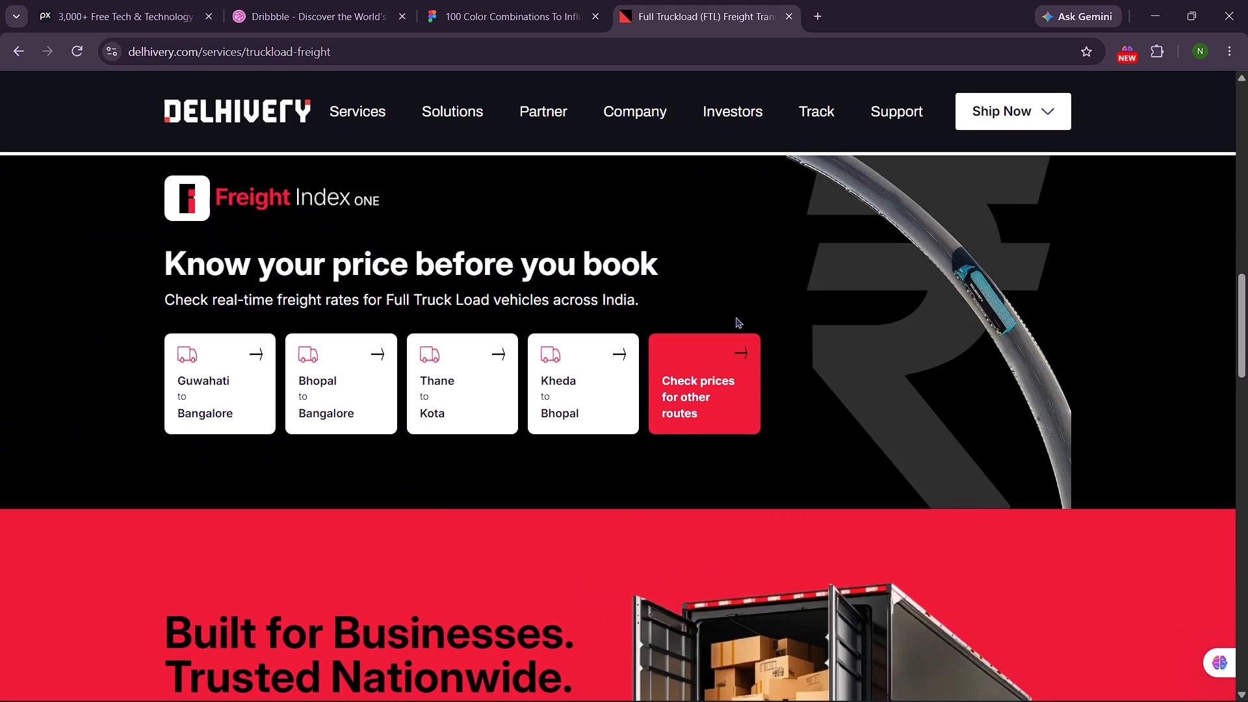
{"action": "scroll", "coordinate": [735, 317], "scroll_direction": "down", "scroll_amount": 4}
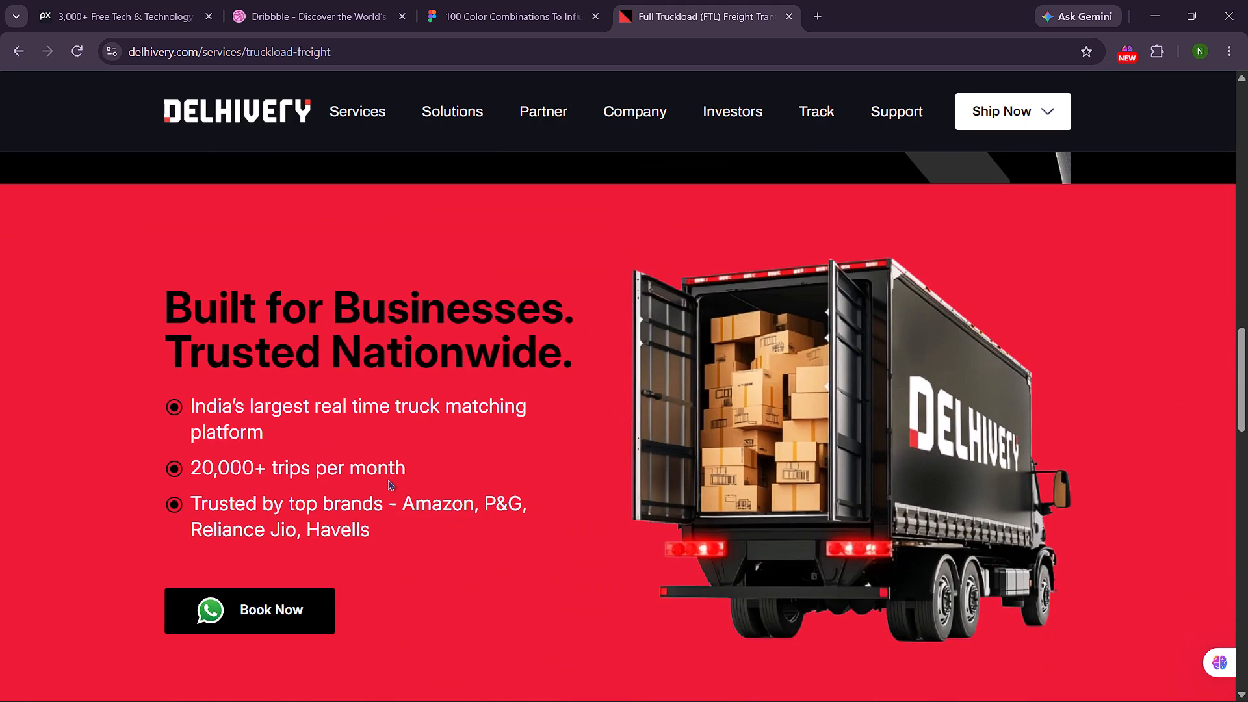
{"action": "scroll", "coordinate": [389, 482], "scroll_direction": "up", "scroll_amount": 10}
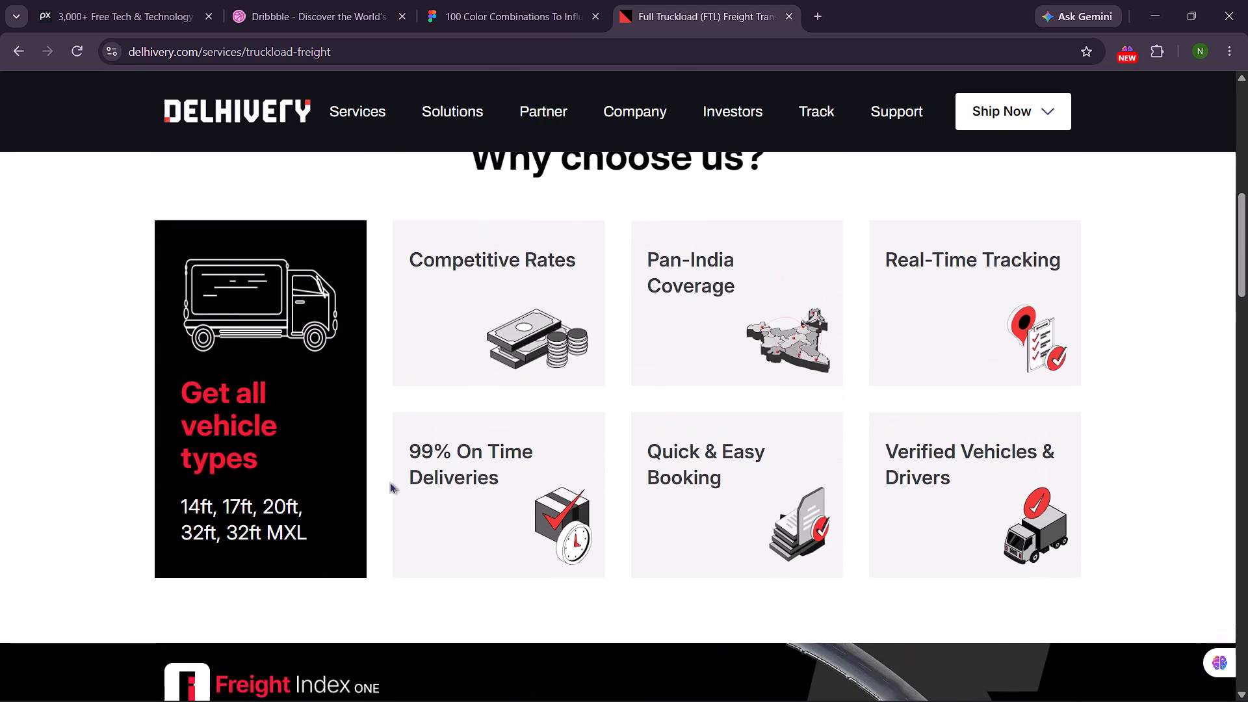
{"action": "scroll", "coordinate": [389, 482], "scroll_direction": "up", "scroll_amount": 1}
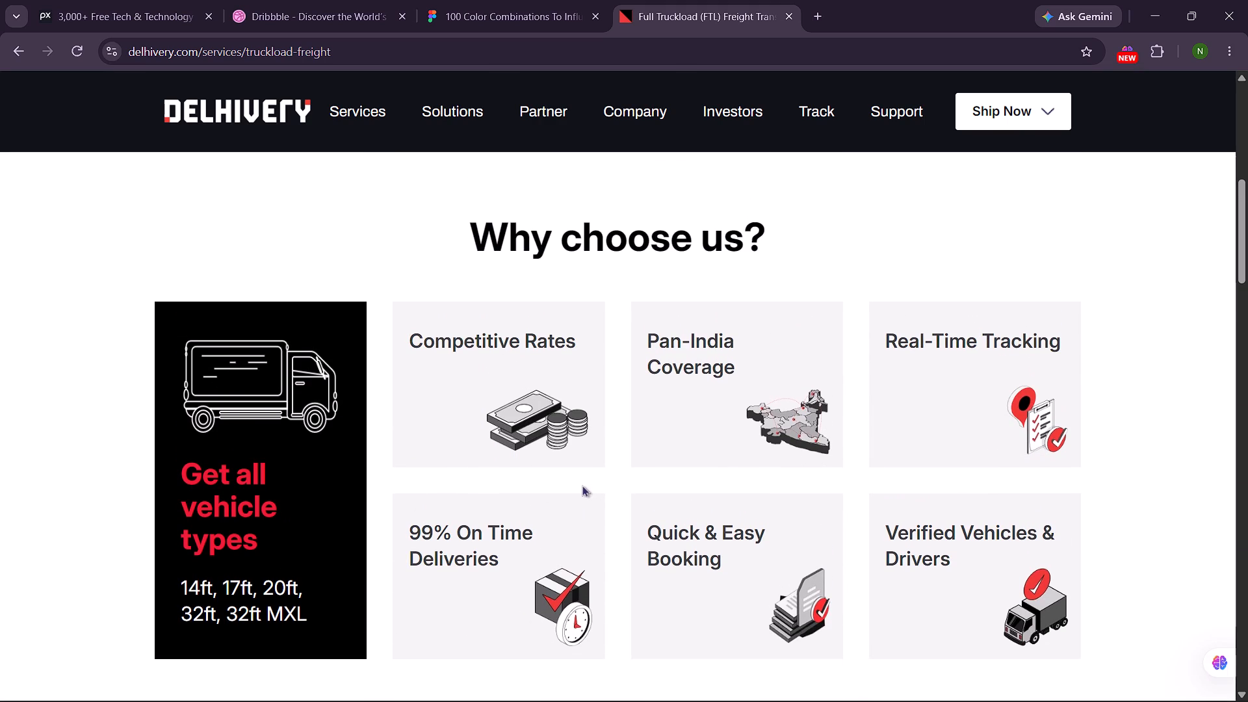
{"action": "scroll", "coordinate": [582, 485], "scroll_direction": "up", "scroll_amount": 3}
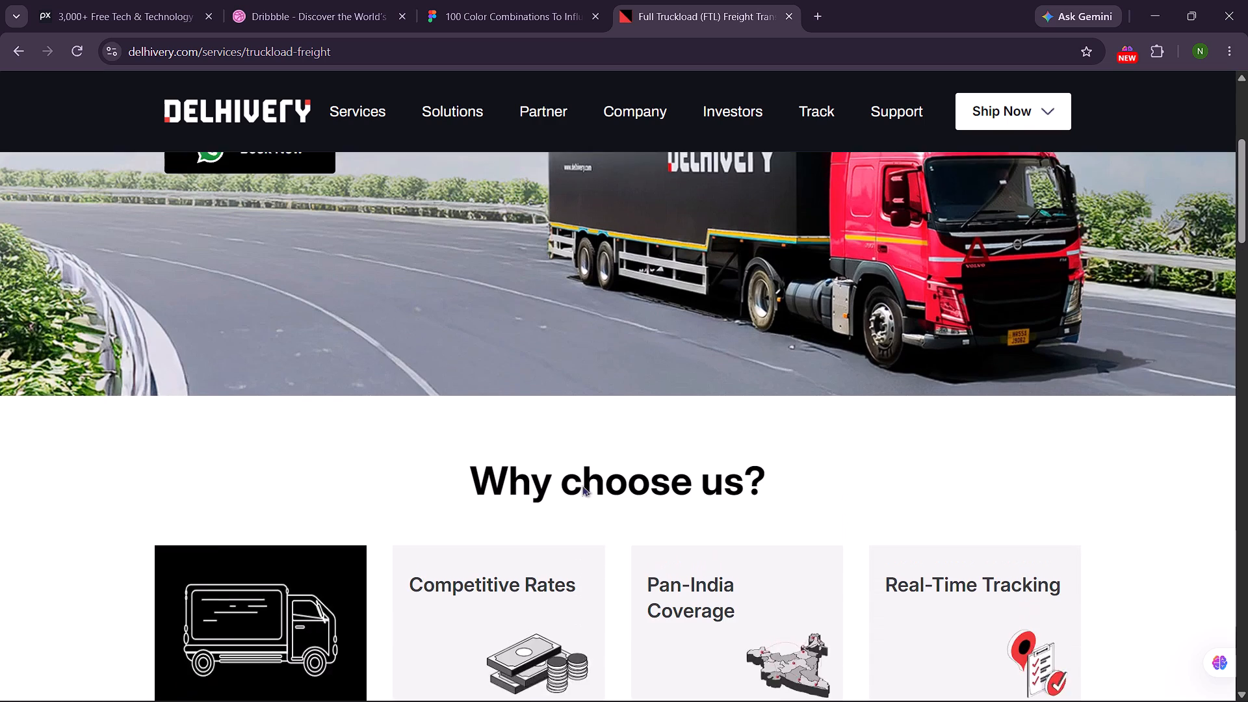
{"action": "scroll", "coordinate": [582, 485], "scroll_direction": "up", "scroll_amount": 5}
{"action": "scroll", "coordinate": [582, 485], "scroll_direction": "down", "scroll_amount": 6}
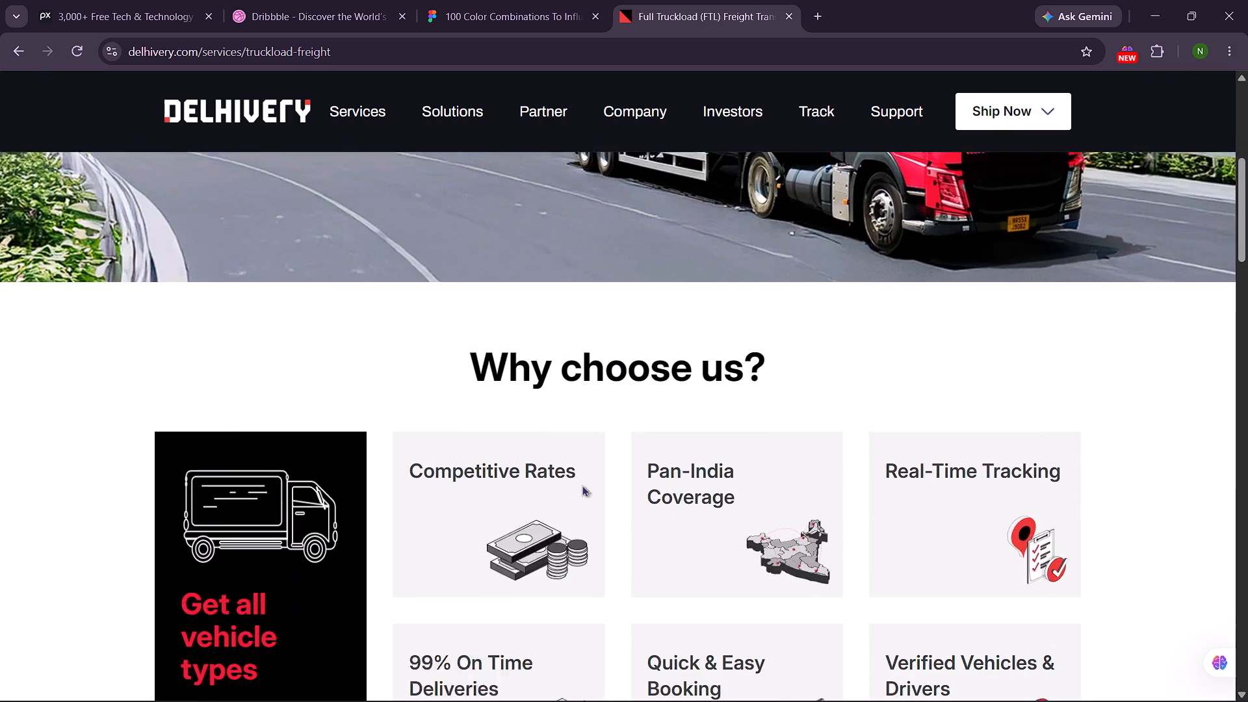
{"action": "scroll", "coordinate": [582, 485], "scroll_direction": "down", "scroll_amount": 2}
Open Delhivery's Investors page and examine the color styling of its hero, financials tabs, section list and footer.
{"action": "left_click", "coordinate": [723, 109]}
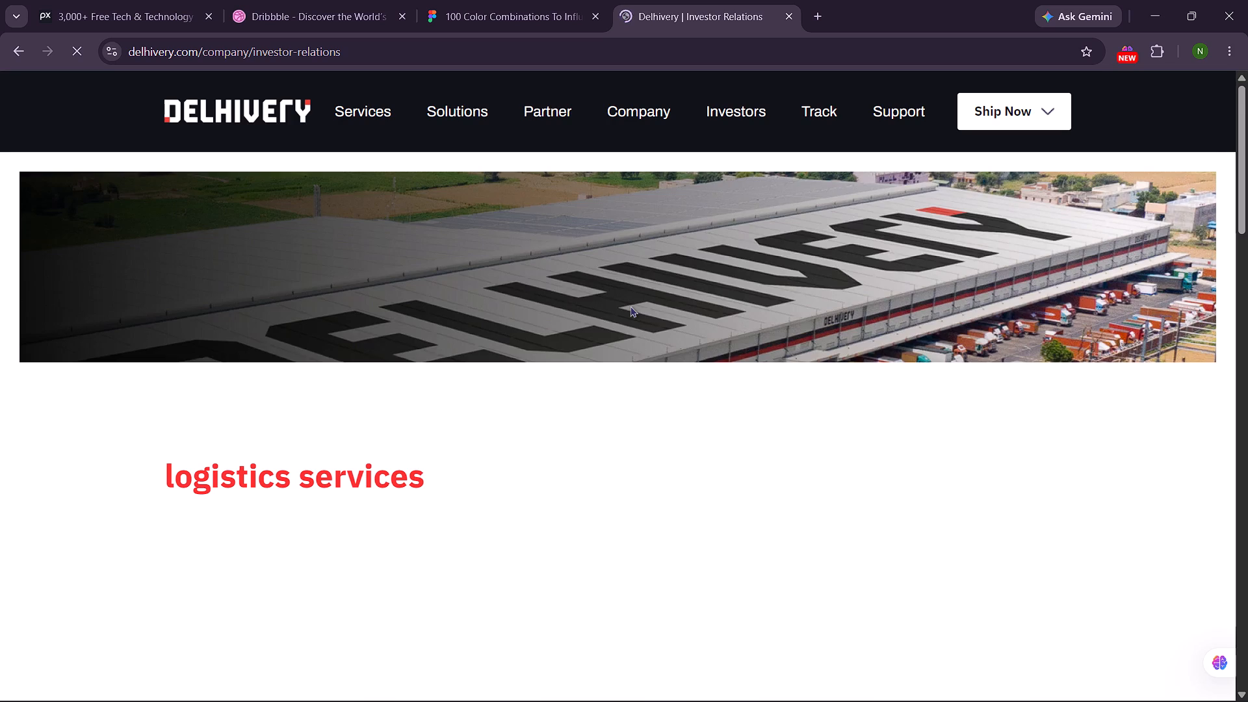
{"action": "scroll", "coordinate": [630, 305], "scroll_direction": "down", "scroll_amount": 3}
{"action": "scroll", "coordinate": [626, 312], "scroll_direction": "up", "scroll_amount": 2}
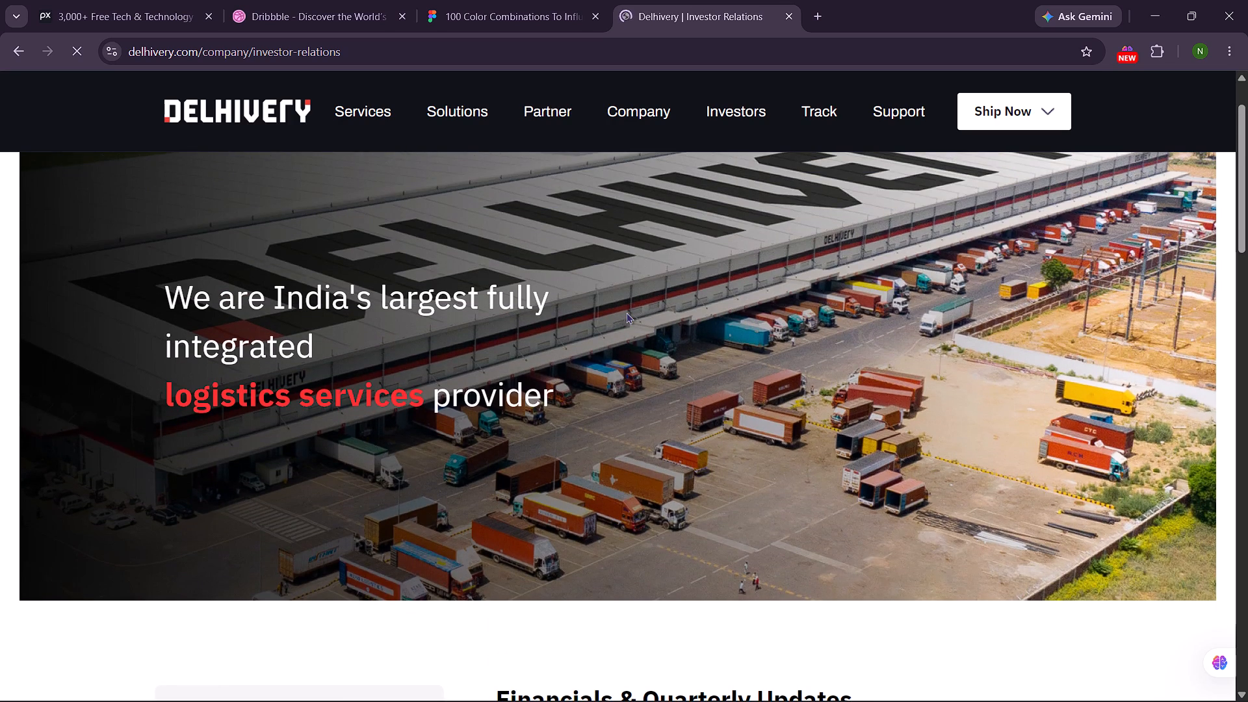
{"action": "scroll", "coordinate": [620, 317], "scroll_direction": "down", "scroll_amount": 5}
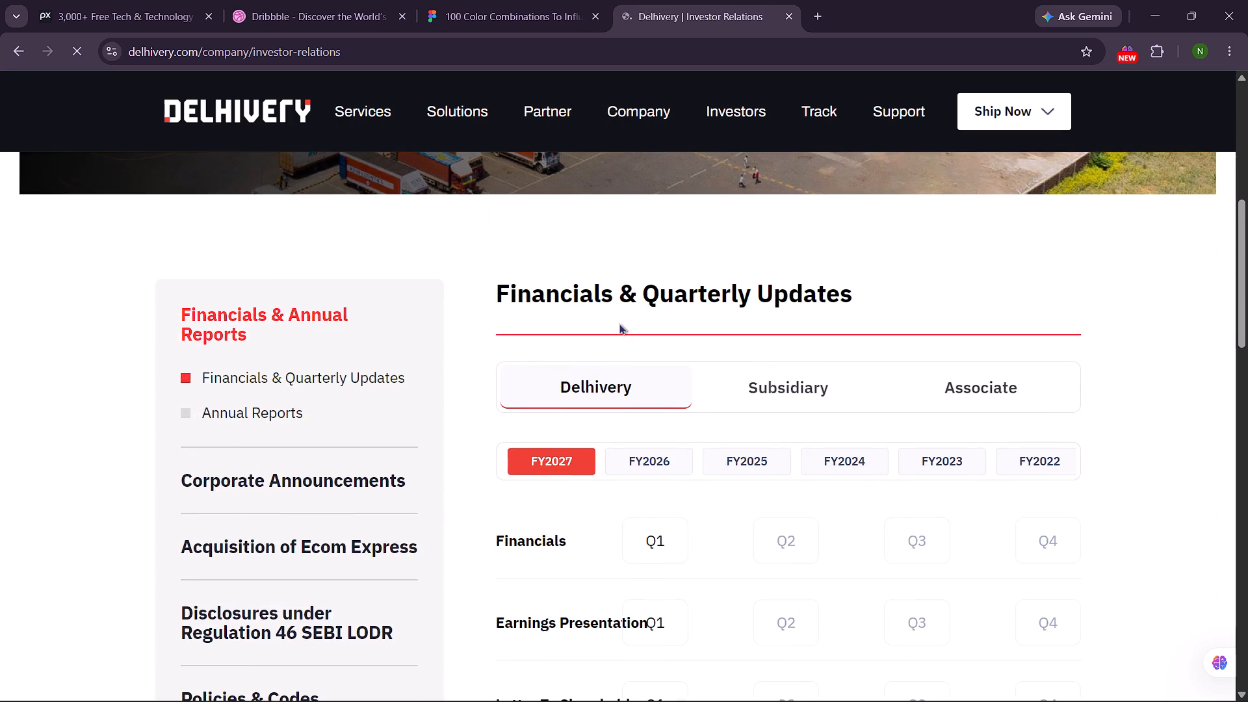
{"action": "scroll", "coordinate": [619, 323], "scroll_direction": "down", "scroll_amount": 2}
{"action": "scroll", "coordinate": [619, 323], "scroll_direction": "up", "scroll_amount": 1}
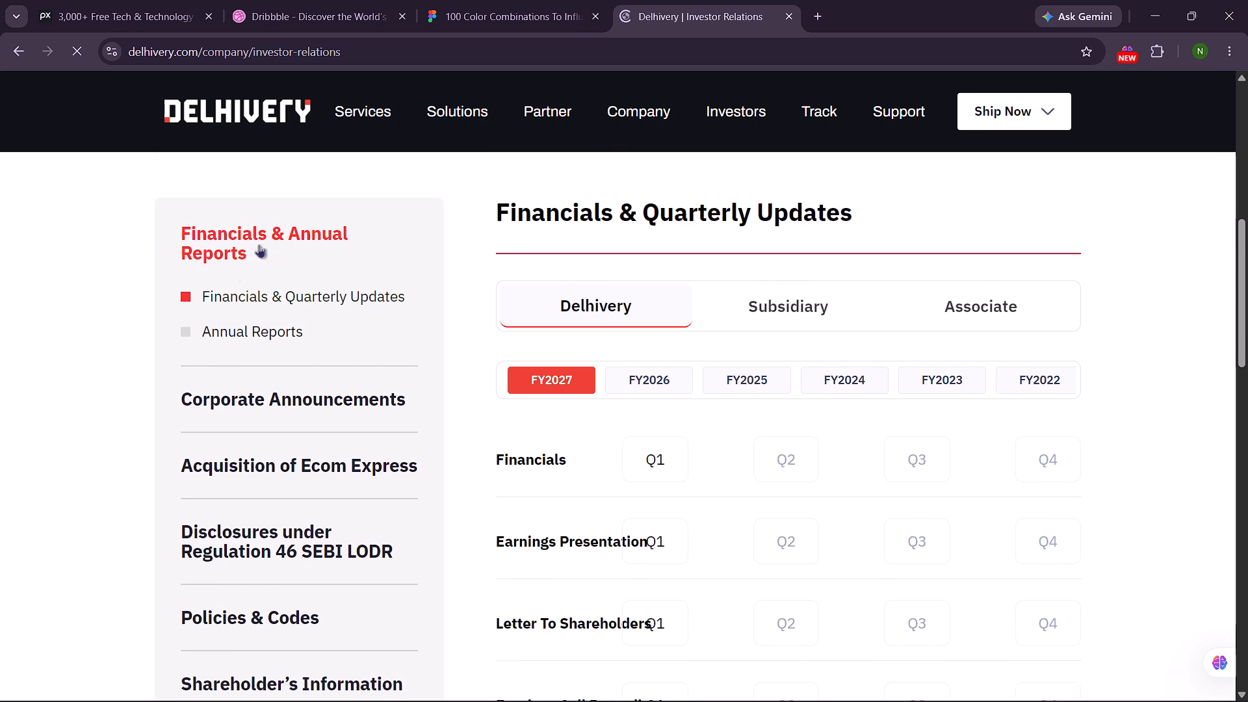
{"action": "scroll", "coordinate": [418, 430], "scroll_direction": "down", "scroll_amount": 8}
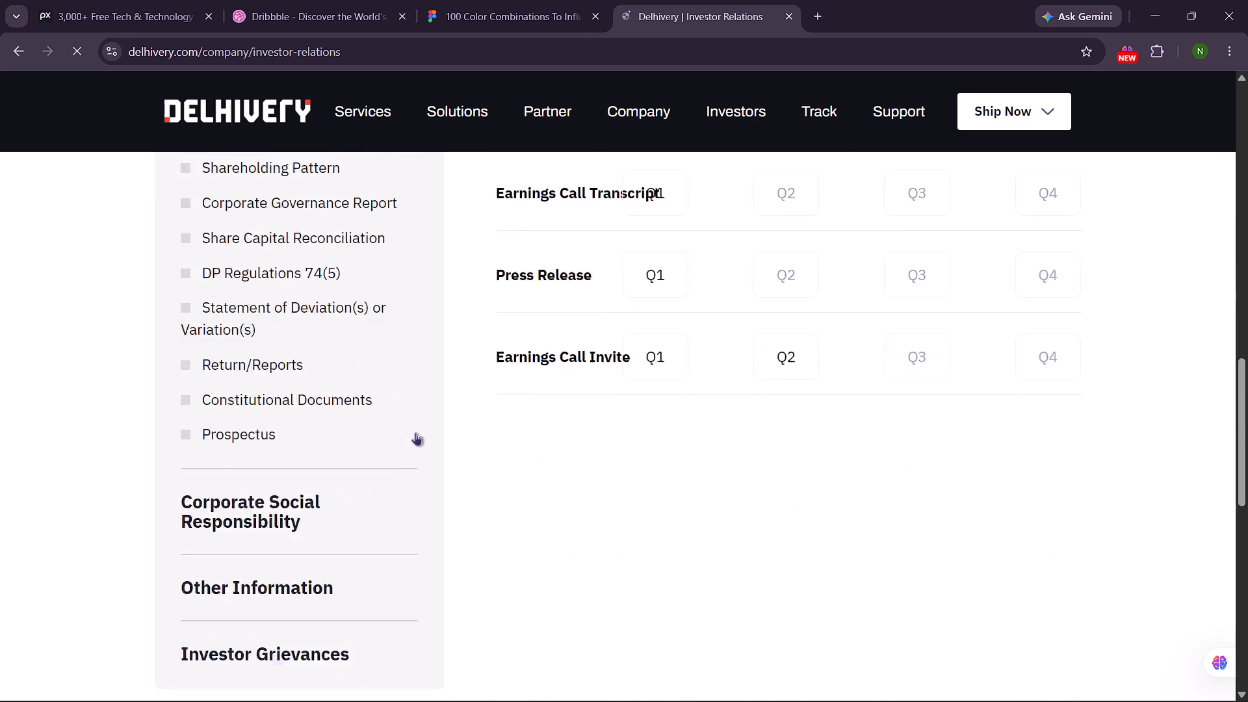
{"action": "scroll", "coordinate": [415, 432], "scroll_direction": "down", "scroll_amount": 9}
{"action": "scroll", "coordinate": [415, 432], "scroll_direction": "up", "scroll_amount": 6}
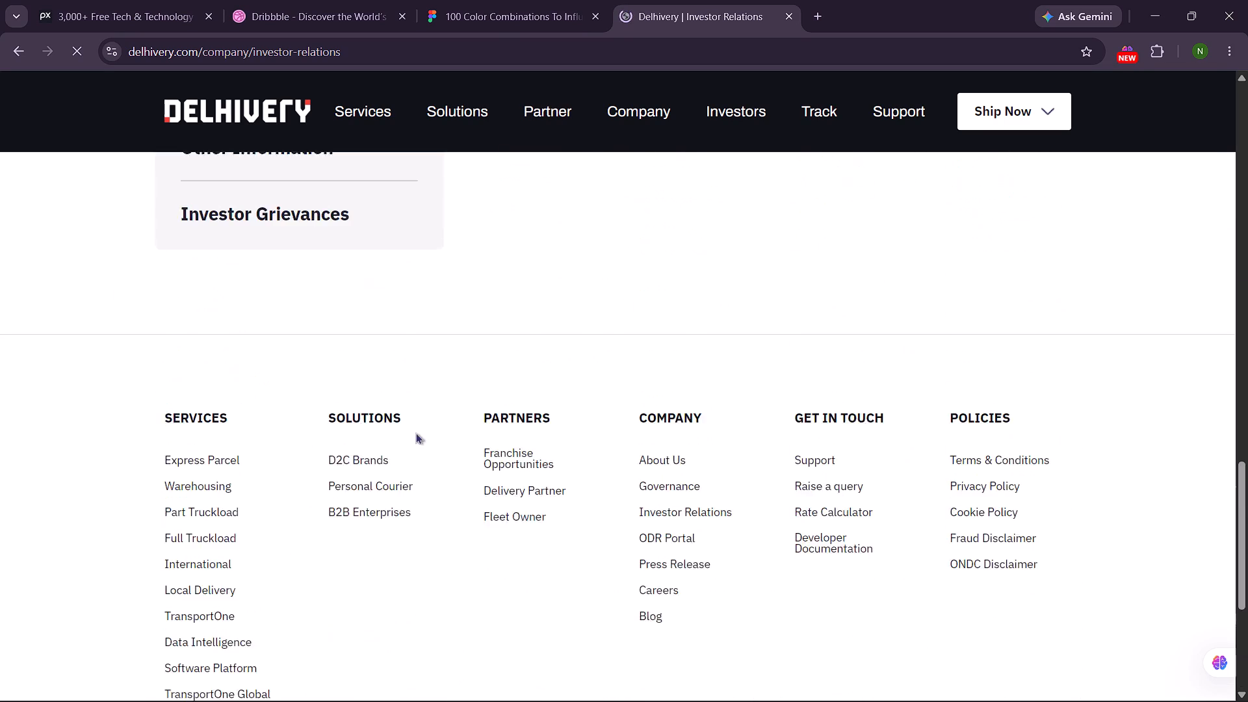
{"action": "scroll", "coordinate": [415, 432], "scroll_direction": "up", "scroll_amount": 14}
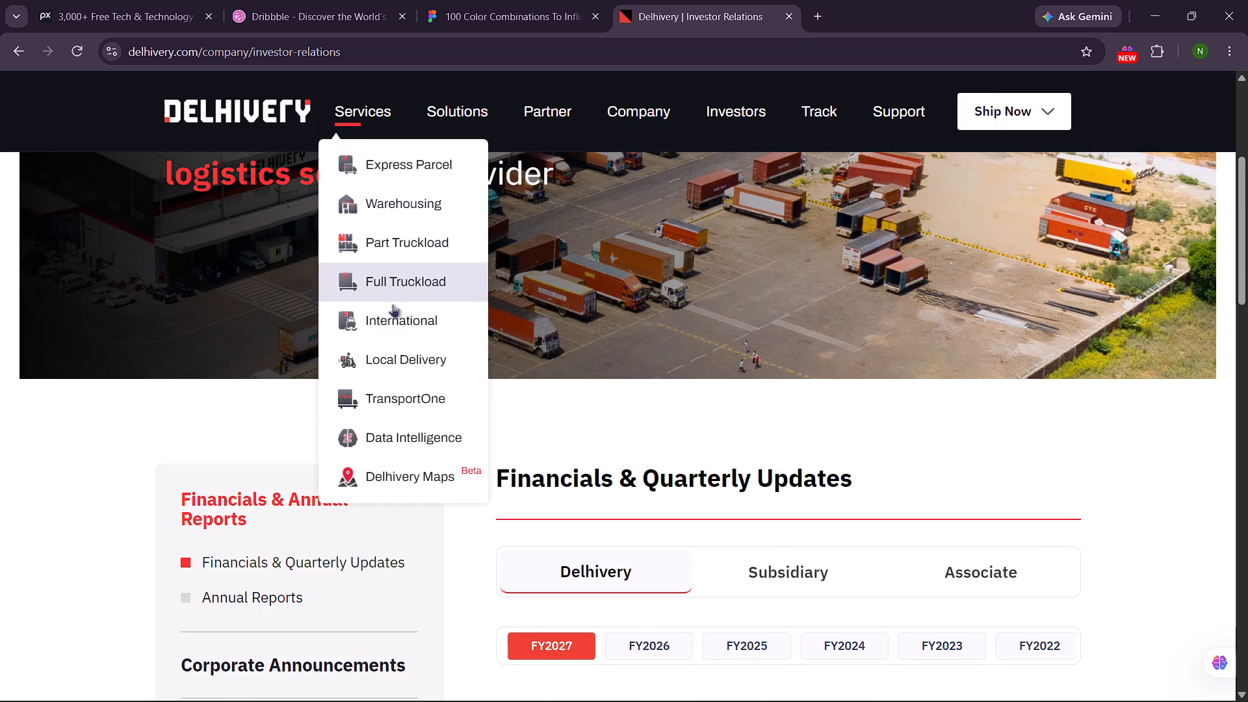
Open Delhivery Maps from the site's services and examine the dark red-accented hero, feature cards and API product cards.
{"action": "left_click", "coordinate": [402, 461]}
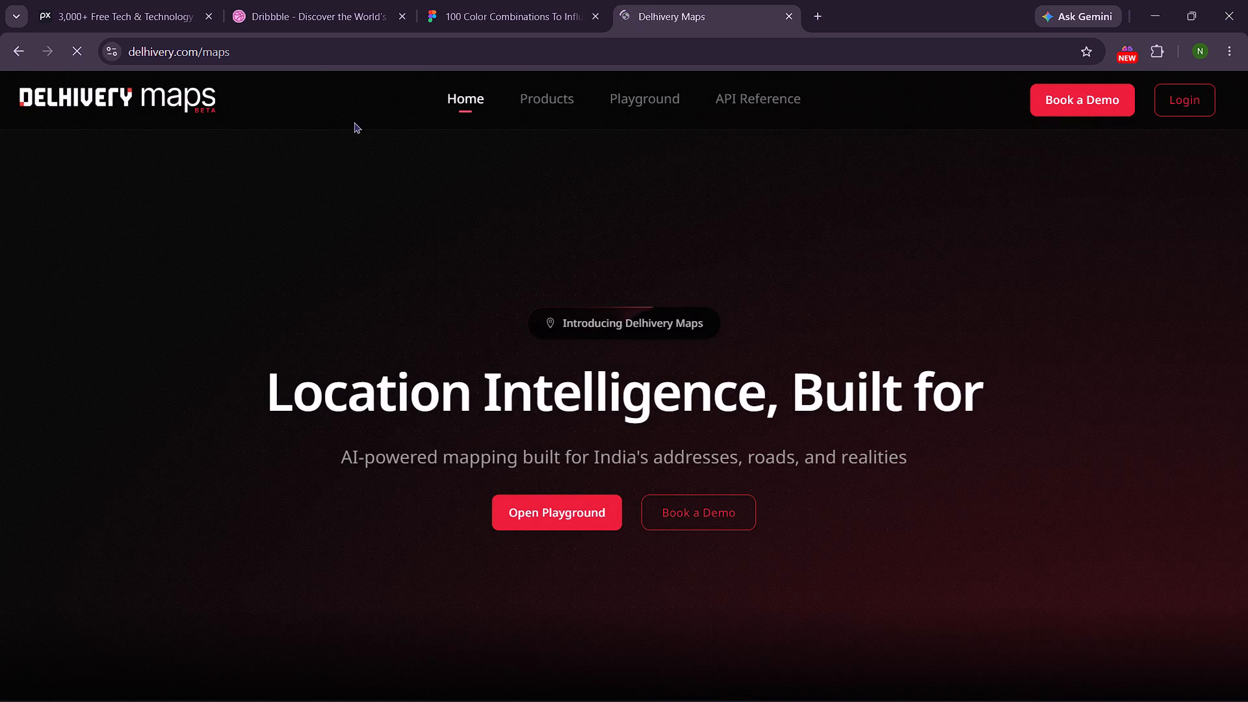
{"action": "scroll", "coordinate": [431, 404], "scroll_direction": "down", "scroll_amount": 9}
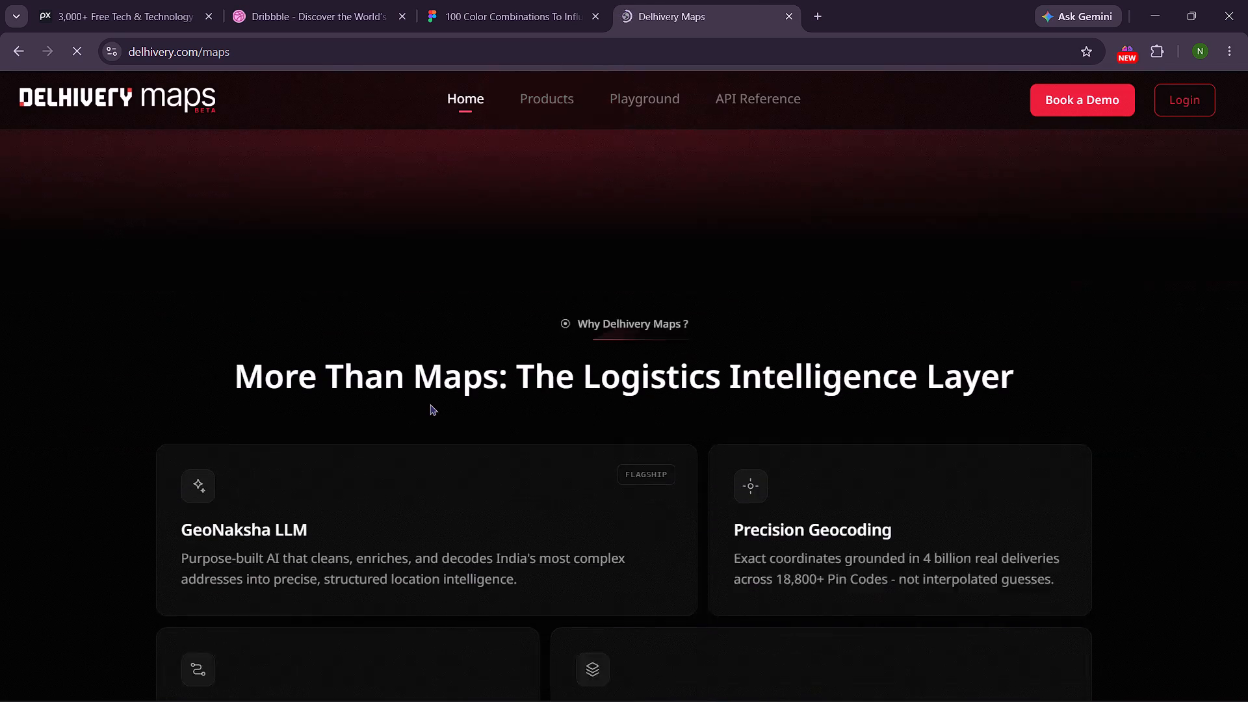
{"action": "scroll", "coordinate": [430, 404], "scroll_direction": "down", "scroll_amount": 3}
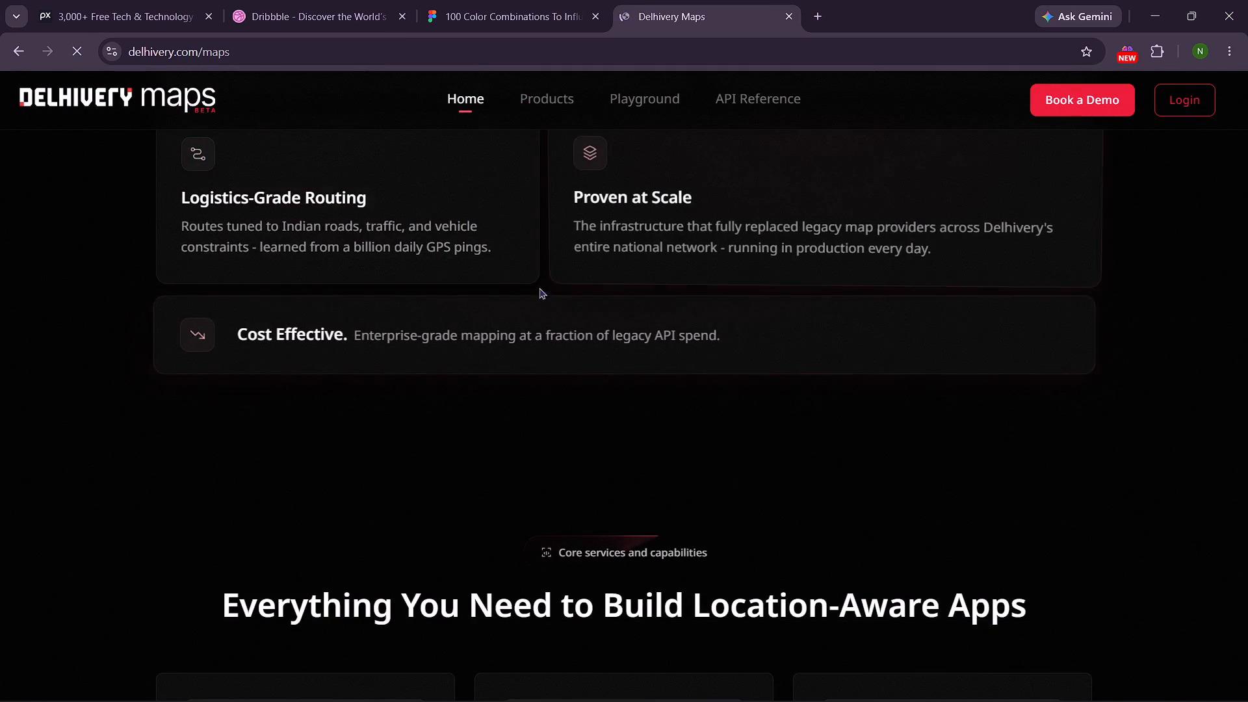
{"action": "scroll", "coordinate": [519, 319], "scroll_direction": "down", "scroll_amount": 6}
{"action": "scroll", "coordinate": [459, 476], "scroll_direction": "down", "scroll_amount": 4}
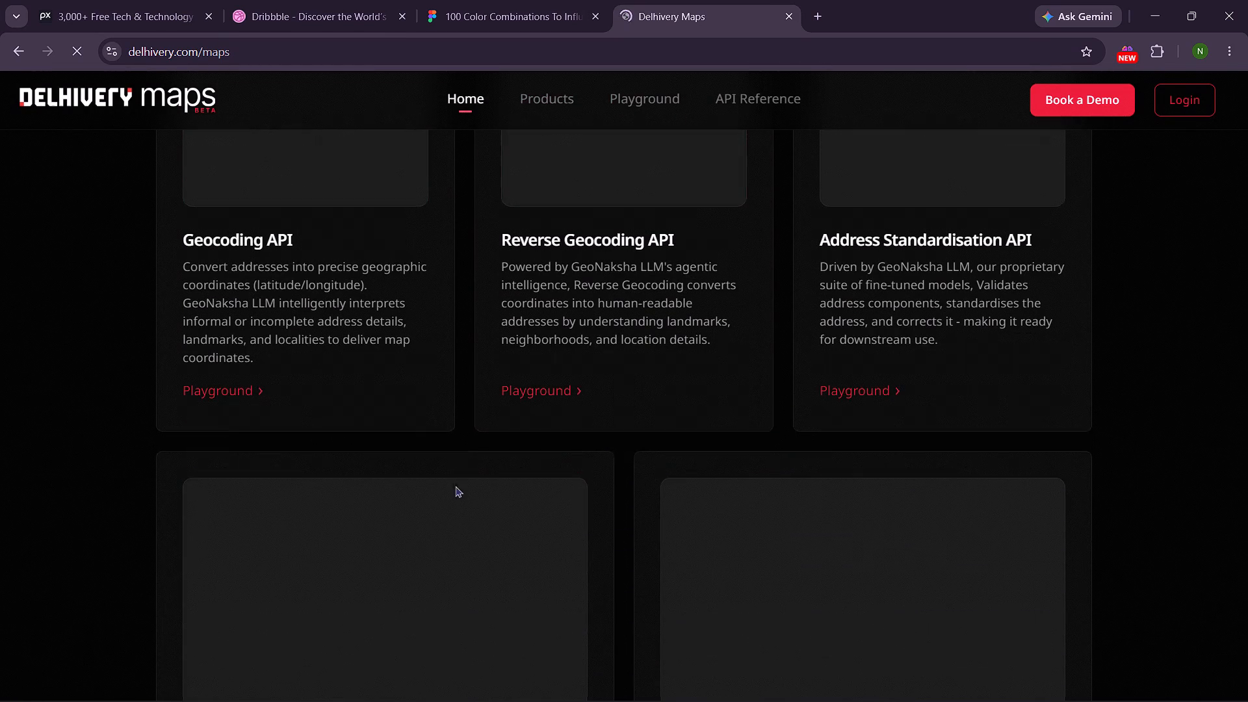
{"action": "scroll", "coordinate": [587, 518], "scroll_direction": "down", "scroll_amount": 7}
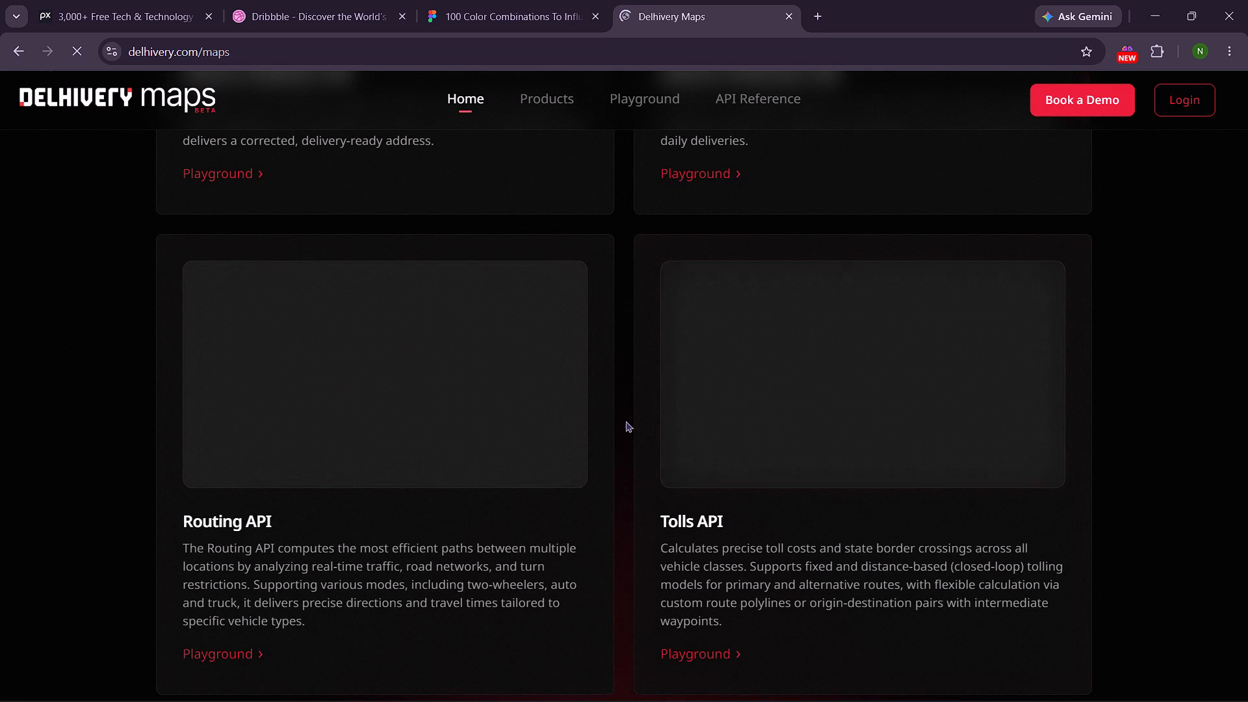
{"action": "scroll", "coordinate": [664, 438], "scroll_direction": "down", "scroll_amount": 5}
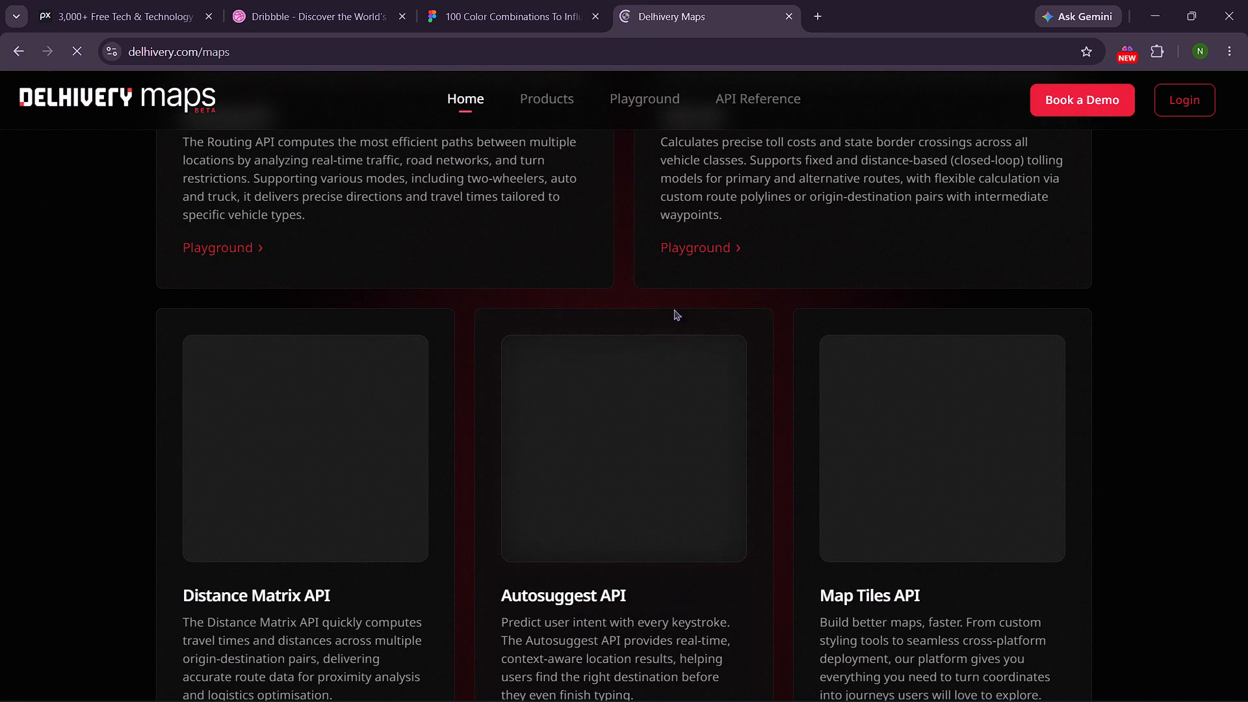
{"action": "scroll", "coordinate": [595, 334], "scroll_direction": "down", "scroll_amount": 7}
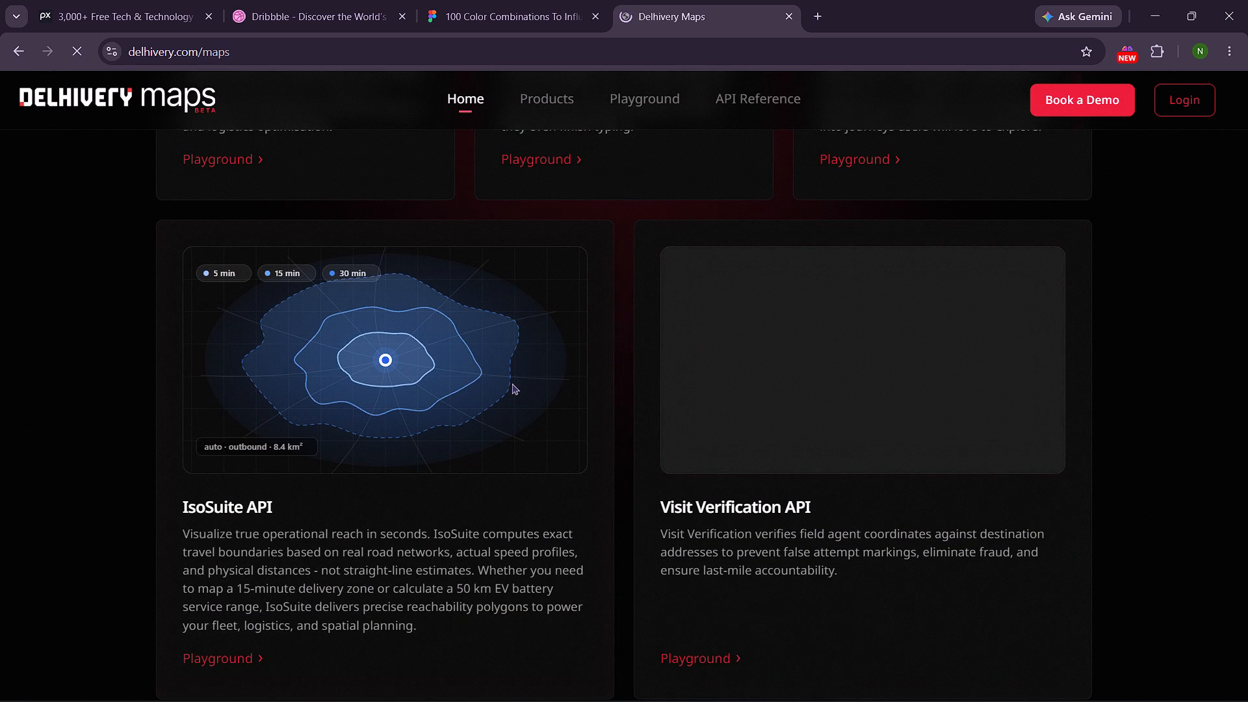
{"action": "scroll", "coordinate": [512, 386], "scroll_direction": "down", "scroll_amount": 7}
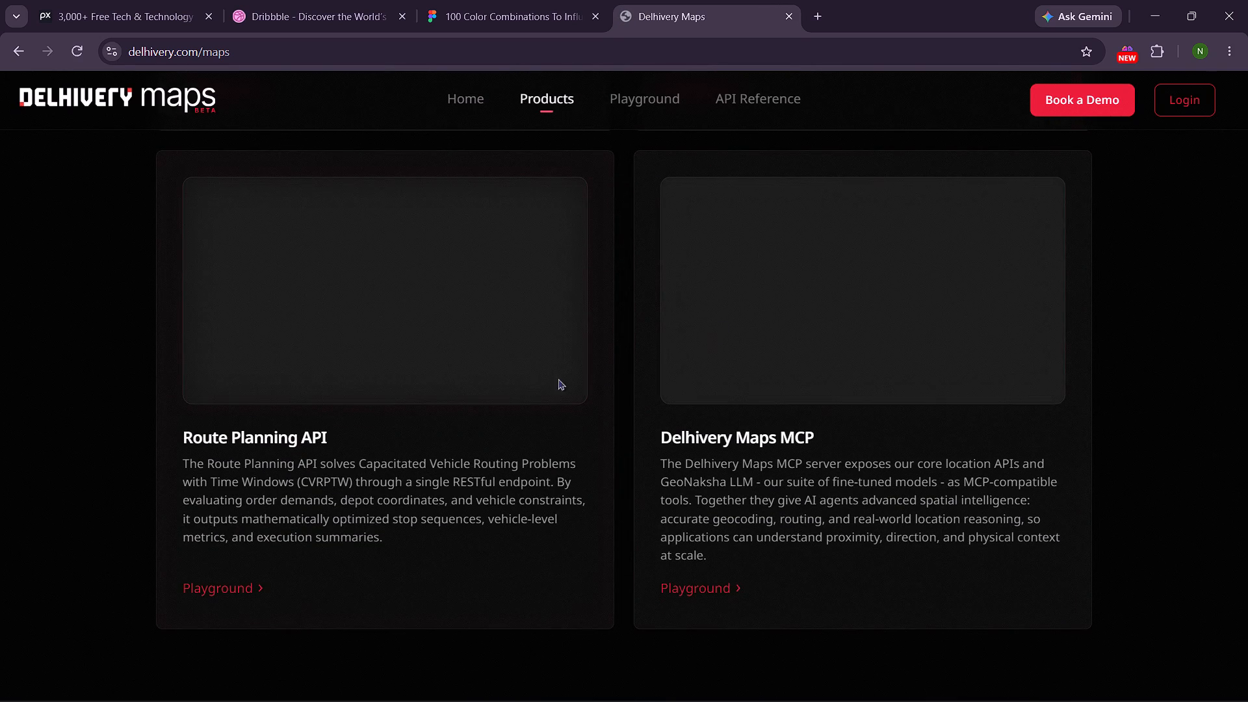
Examine the Delhivery Maps statistics, Frequently Asked Questions, Contact Us and footer sections for their dark red styling.
{"action": "scroll", "coordinate": [556, 420], "scroll_direction": "down", "scroll_amount": 9}
{"action": "scroll", "coordinate": [629, 339], "scroll_direction": "down", "scroll_amount": 1}
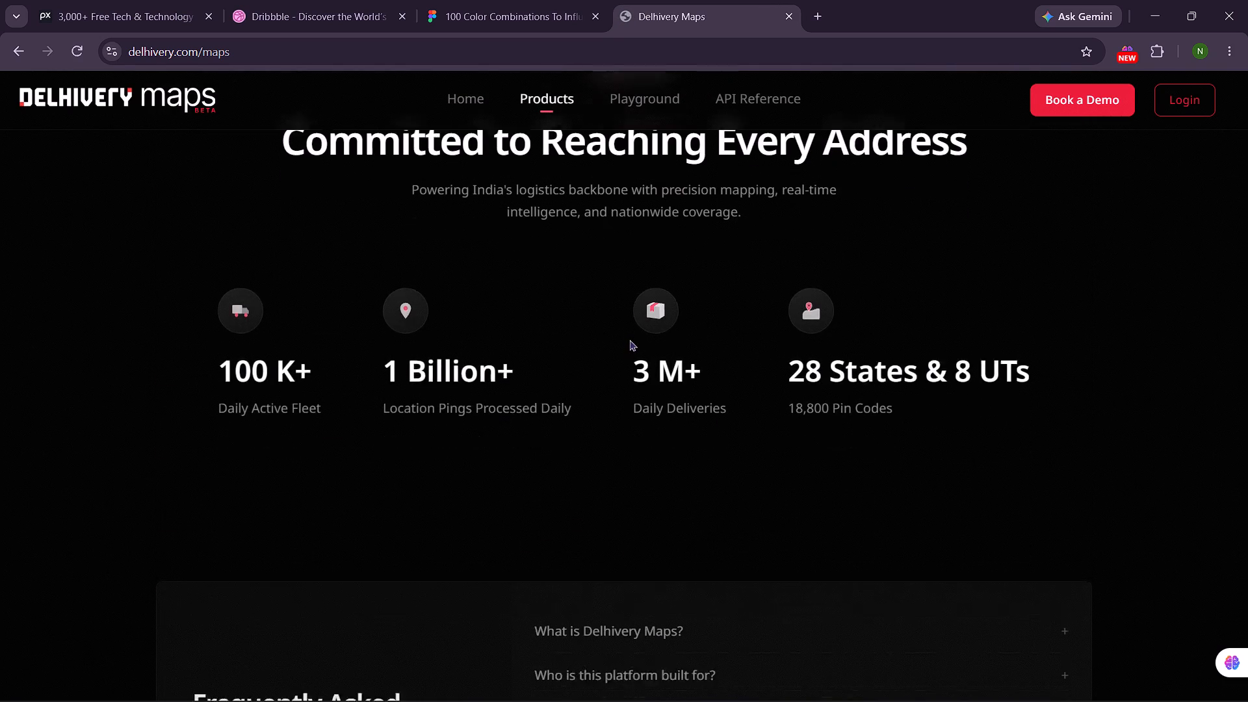
{"action": "scroll", "coordinate": [629, 339], "scroll_direction": "down", "scroll_amount": 6}
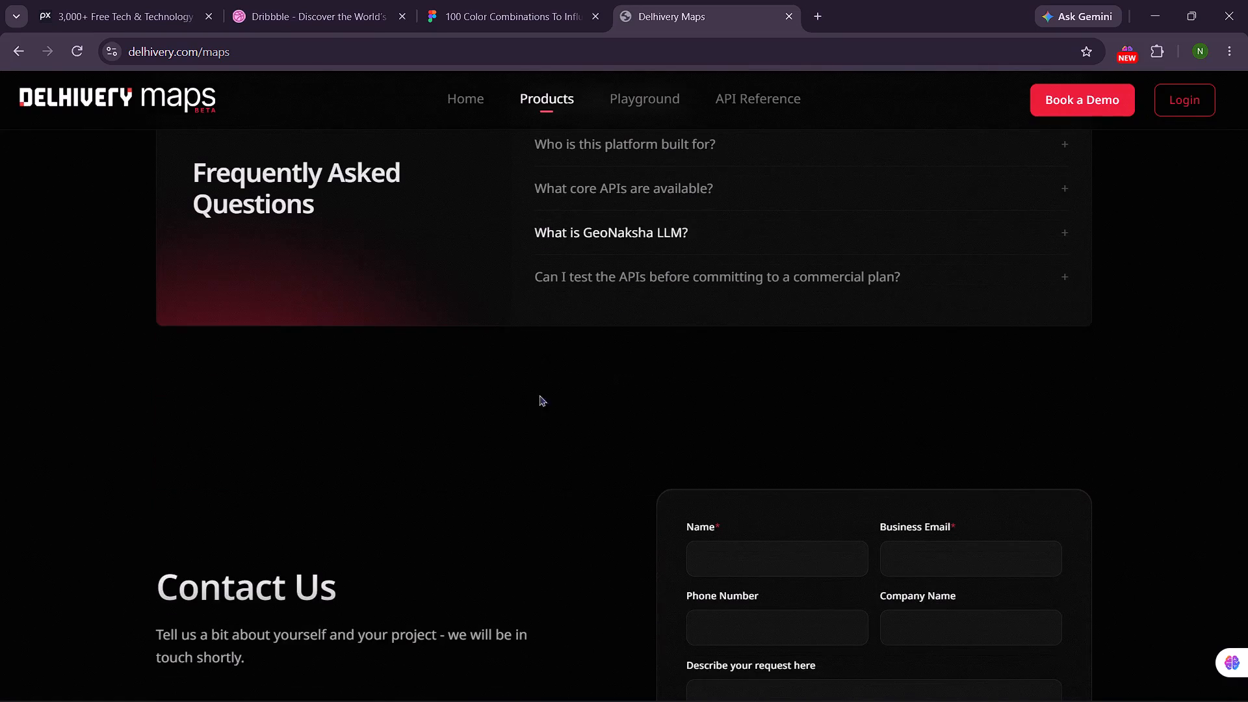
{"action": "scroll", "coordinate": [681, 538], "scroll_direction": "down", "scroll_amount": 2}
{"action": "scroll", "coordinate": [731, 489], "scroll_direction": "down", "scroll_amount": 7}
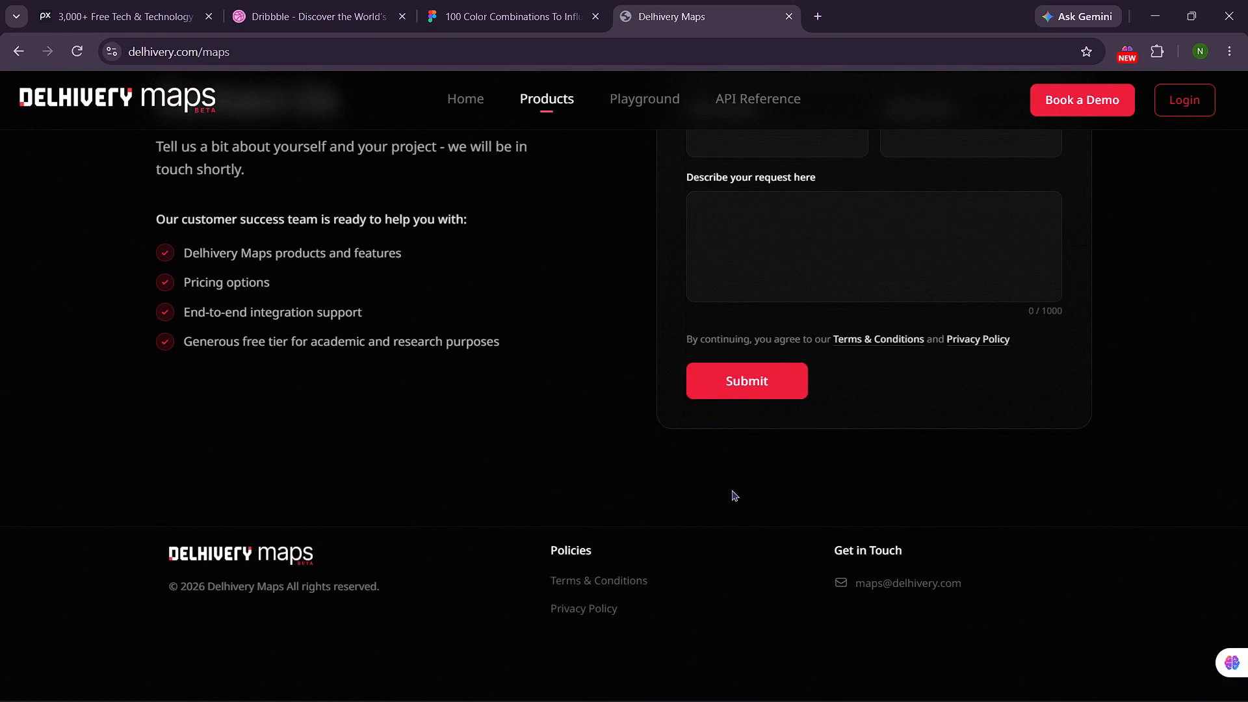
{"action": "scroll", "coordinate": [731, 489], "scroll_direction": "down", "scroll_amount": 1}
Test submitting the empty Contact Us form and check the focus styling of its Name, Phone Number and request fields.
{"action": "left_click", "coordinate": [755, 370]}
{"action": "scroll", "coordinate": [755, 370], "scroll_direction": "up", "scroll_amount": 4}
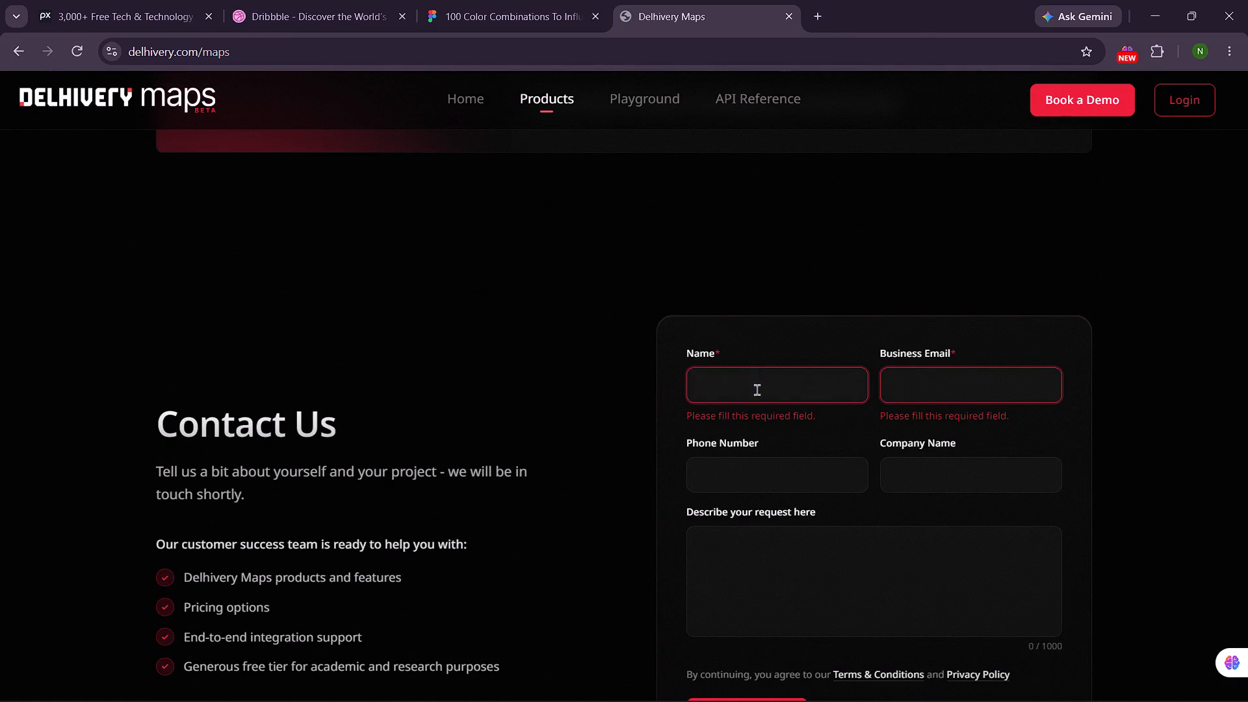
{"action": "left_click", "coordinate": [755, 405]}
{"action": "left_click", "coordinate": [740, 471]}
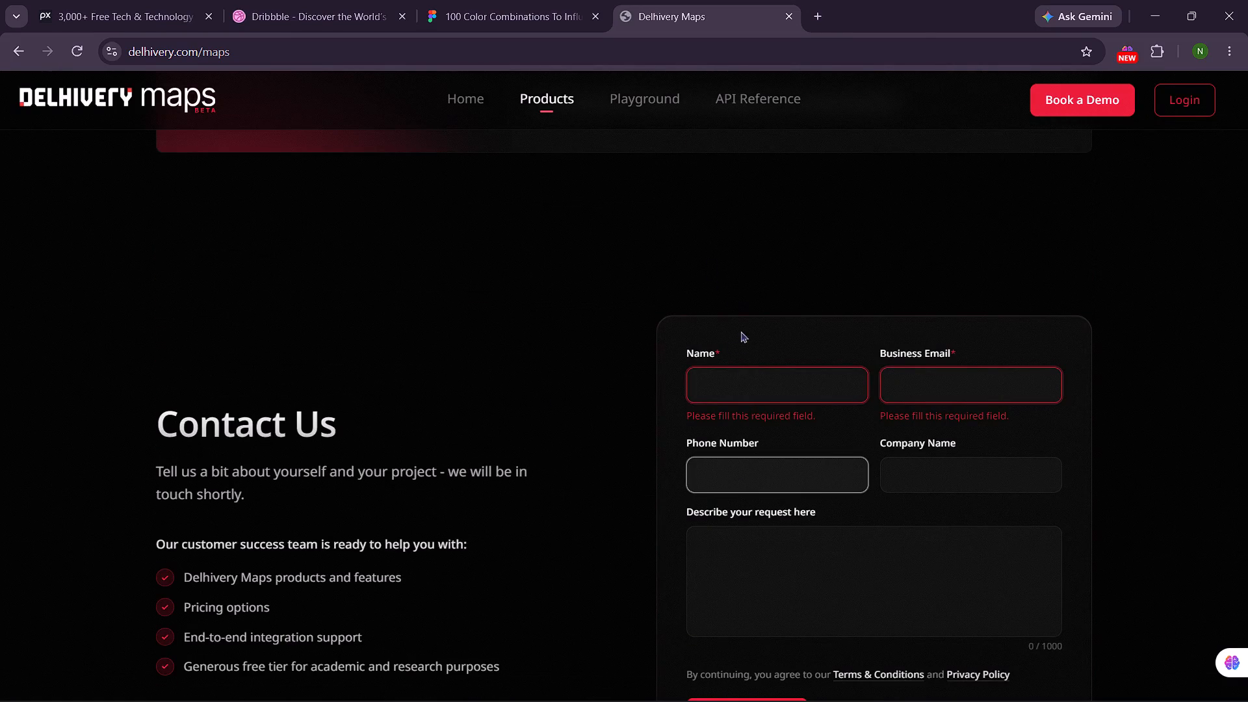
{"action": "left_click", "coordinate": [733, 376]}
{"action": "left_click", "coordinate": [692, 536]}
{"action": "left_click", "coordinate": [708, 555]}
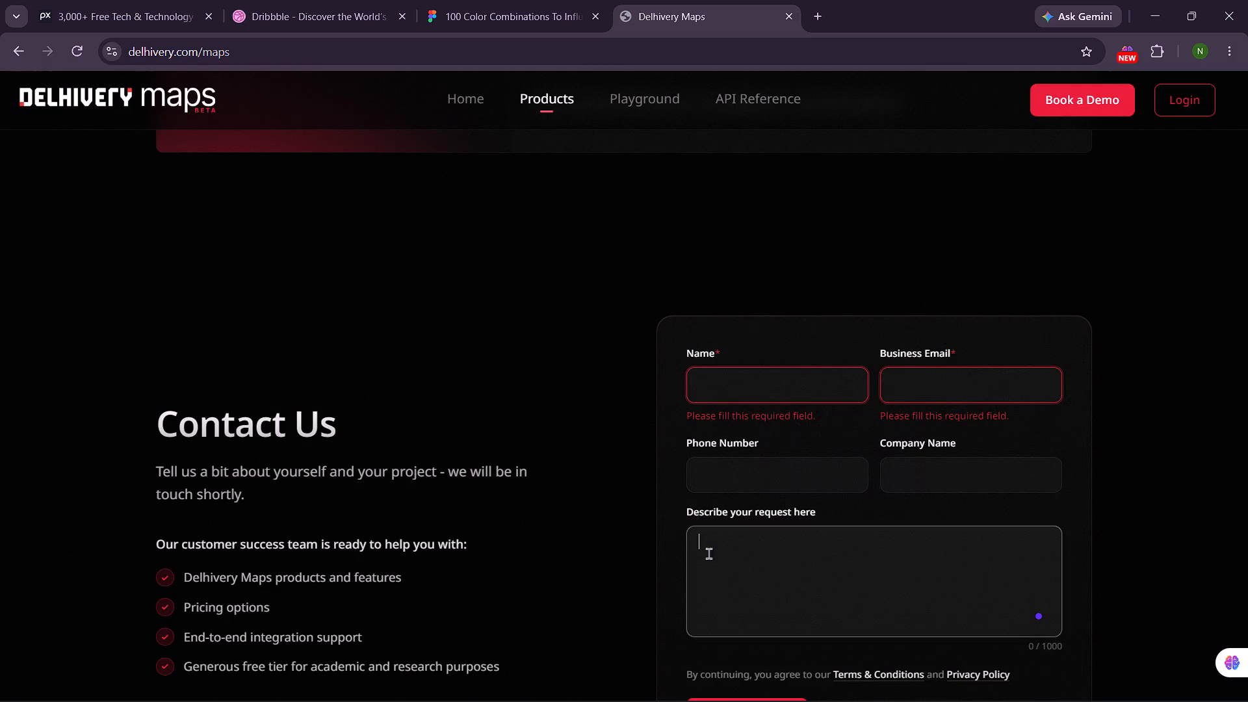
{"action": "left_click", "coordinate": [732, 397]}
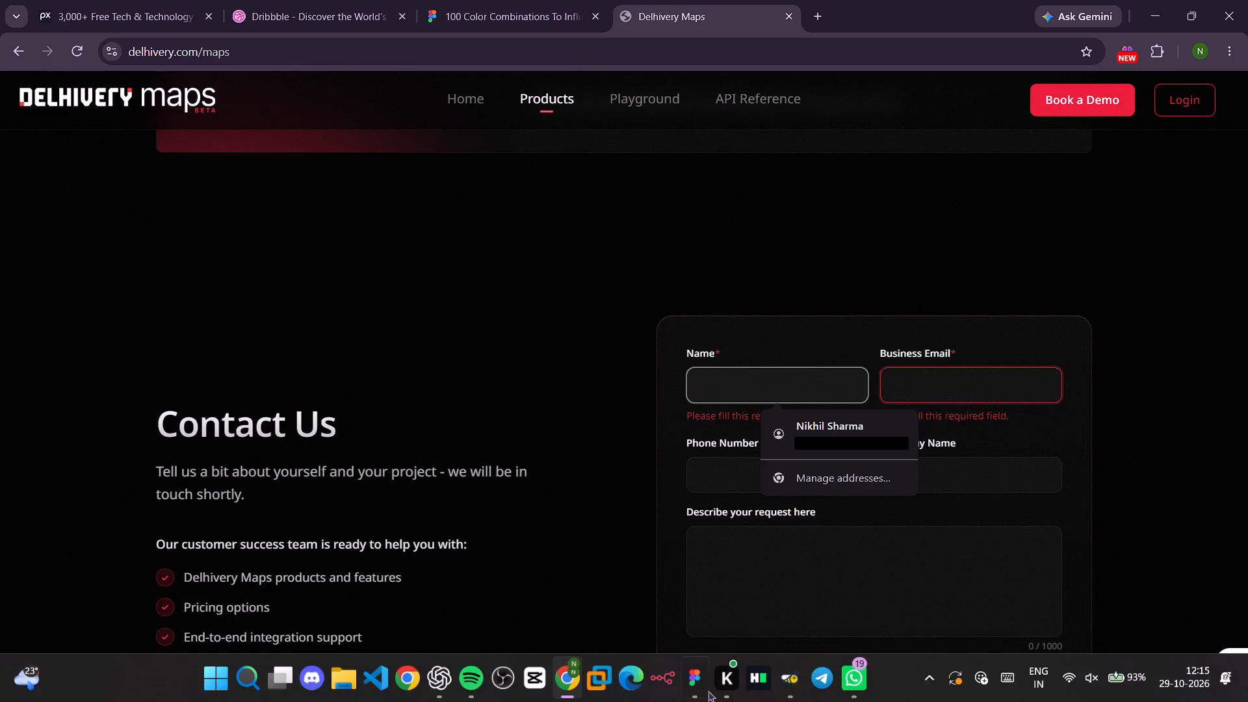
Switch to Figma and review the red HOME PAGE frame's hero, About Me, What We Offer and Selected work sections.
{"action": "left_click", "coordinate": [697, 694]}
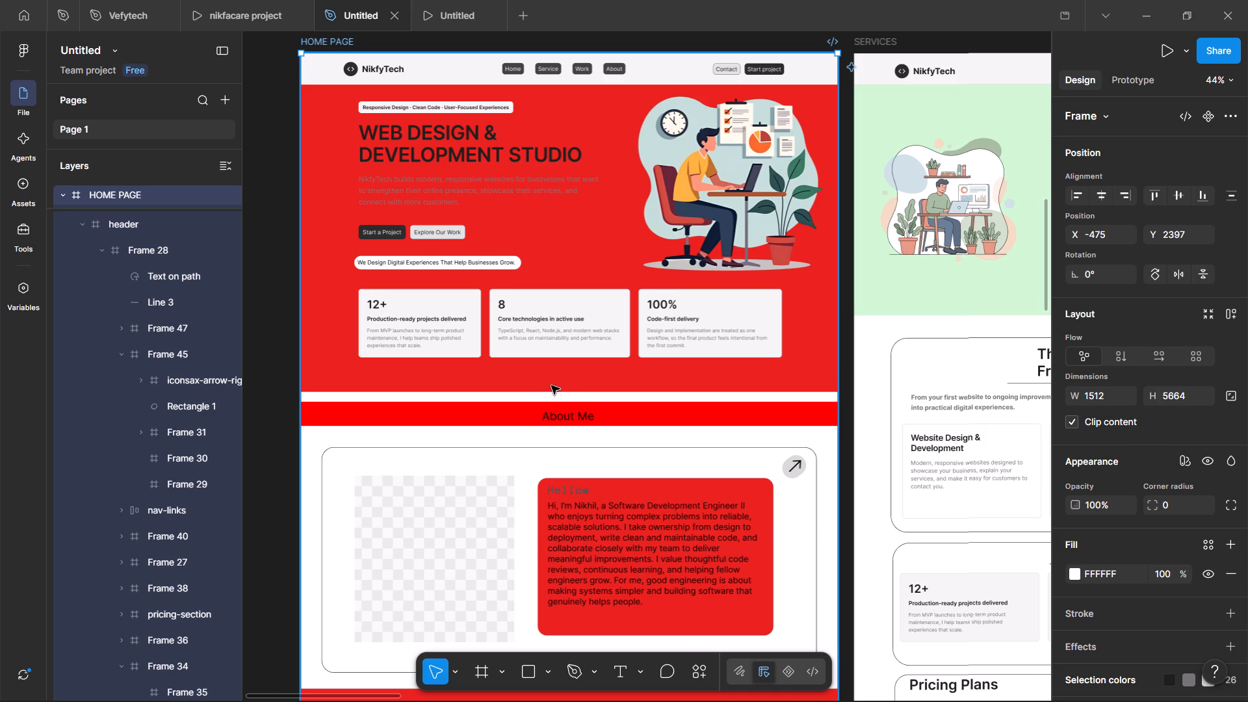
{"action": "scroll", "coordinate": [551, 385], "scroll_direction": "down", "scroll_amount": 19}
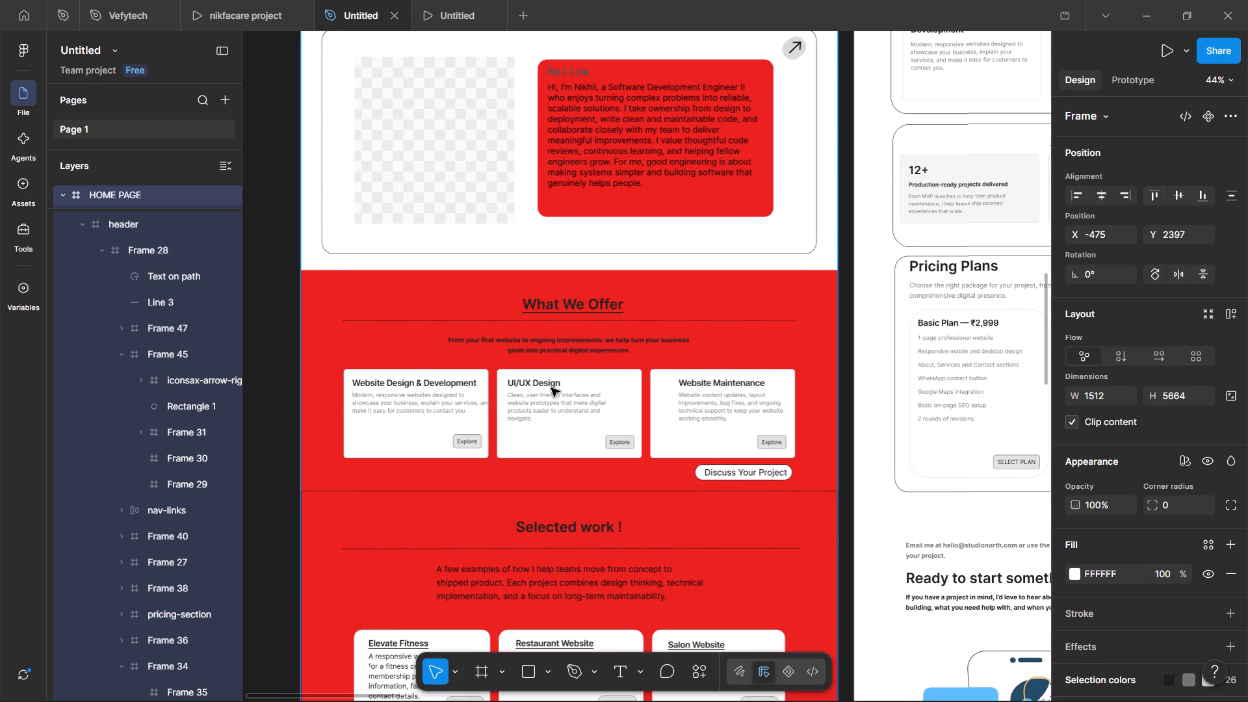
{"action": "scroll", "coordinate": [551, 388], "scroll_direction": "down", "scroll_amount": 5}
{"action": "scroll", "coordinate": [551, 388], "scroll_direction": "up", "scroll_amount": 13}
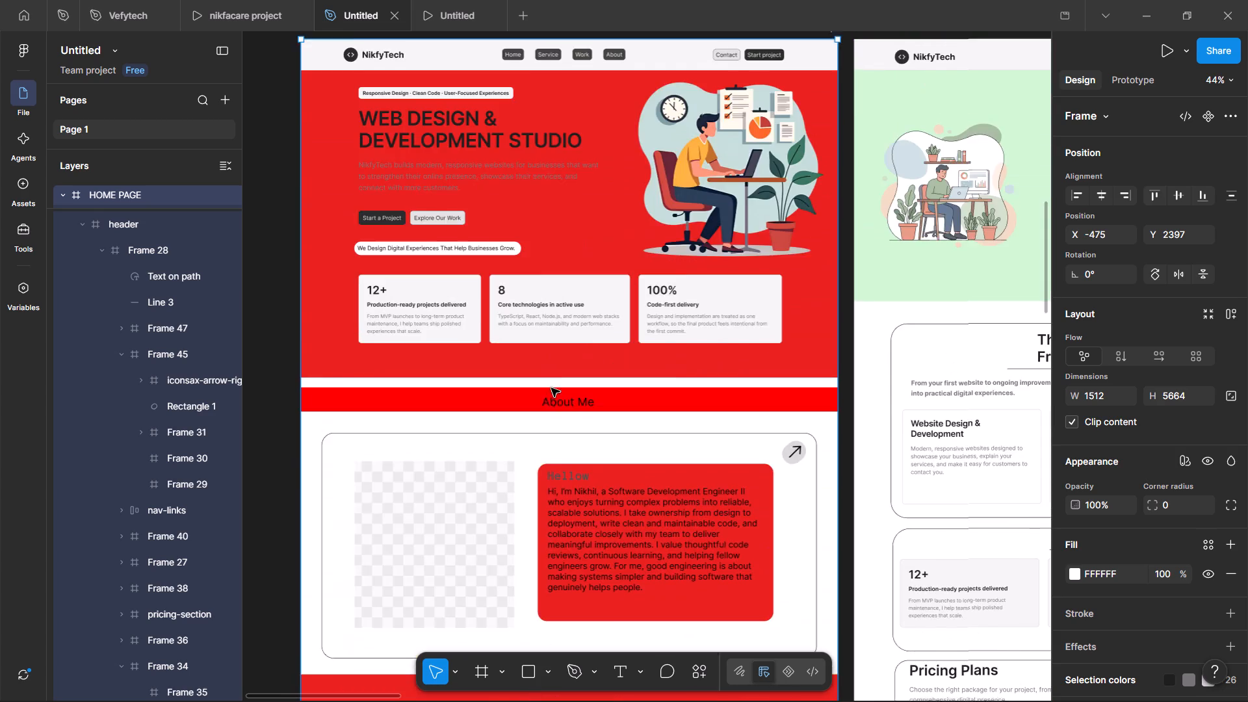
{"action": "scroll", "coordinate": [551, 388], "scroll_direction": "up", "scroll_amount": 7}
{"action": "scroll", "coordinate": [551, 388], "scroll_direction": "down", "scroll_amount": 5}
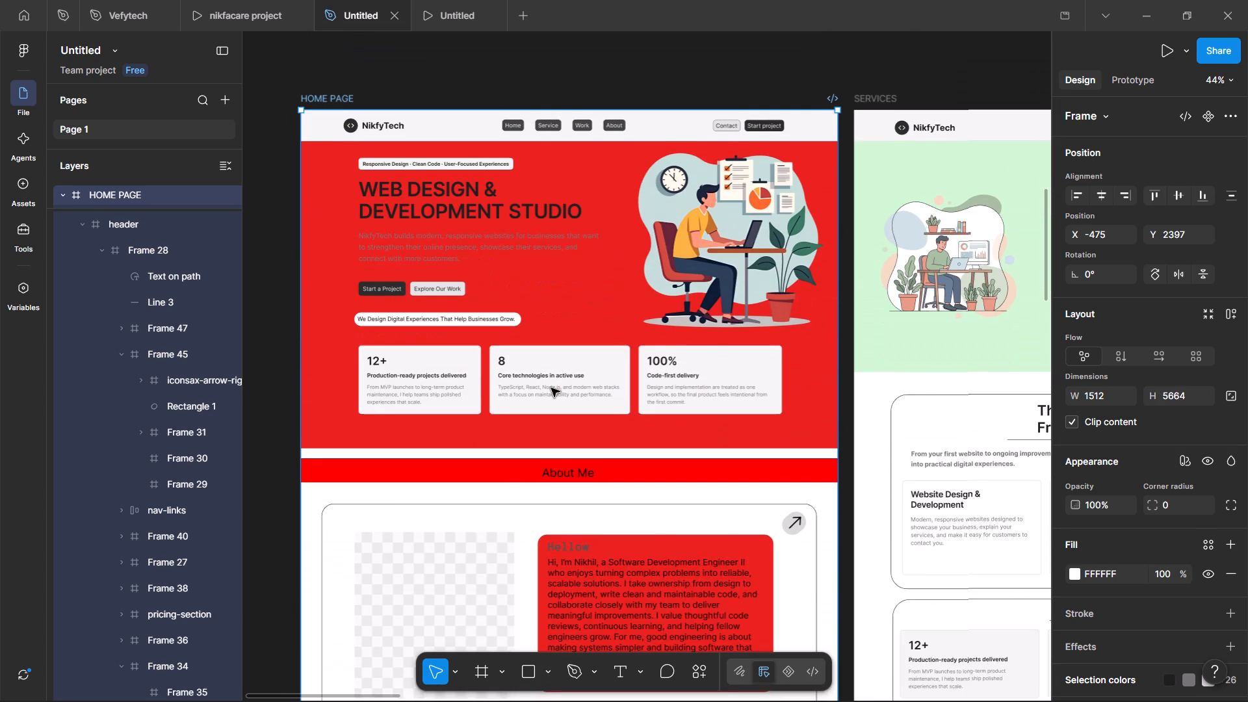
{"action": "scroll", "coordinate": [551, 388], "scroll_direction": "down", "scroll_amount": 11}
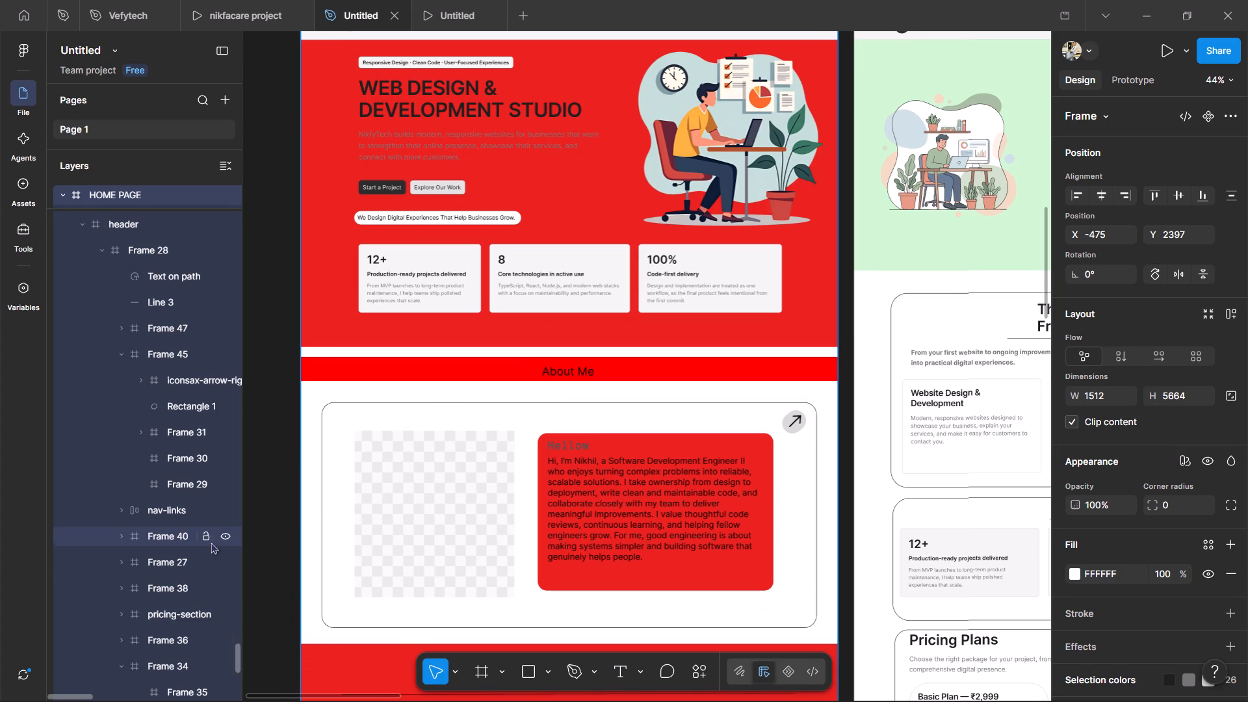
Set the HOME PAGE hero frame's fill to the palest pink Background/Danger tertiary library color, comparing it with the green and deeper pink swatches.
{"action": "double_click", "coordinate": [593, 512]}
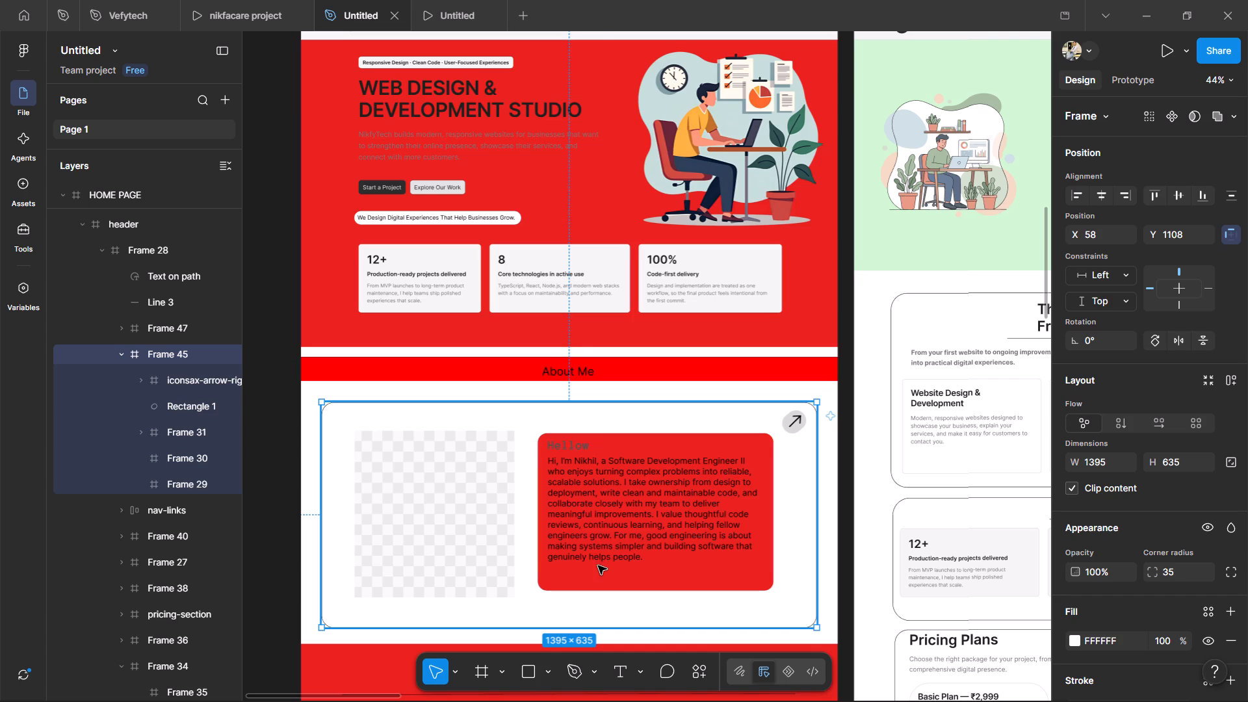
{"action": "scroll", "coordinate": [598, 565], "scroll_direction": "up", "scroll_amount": 3}
{"action": "scroll", "coordinate": [598, 566], "scroll_direction": "down", "scroll_amount": 1}
{"action": "scroll", "coordinate": [596, 568], "scroll_direction": "up", "scroll_amount": 2}
{"action": "scroll", "coordinate": [596, 568], "scroll_direction": "down", "scroll_amount": 1}
{"action": "scroll", "coordinate": [596, 568], "scroll_direction": "up", "scroll_amount": 2}
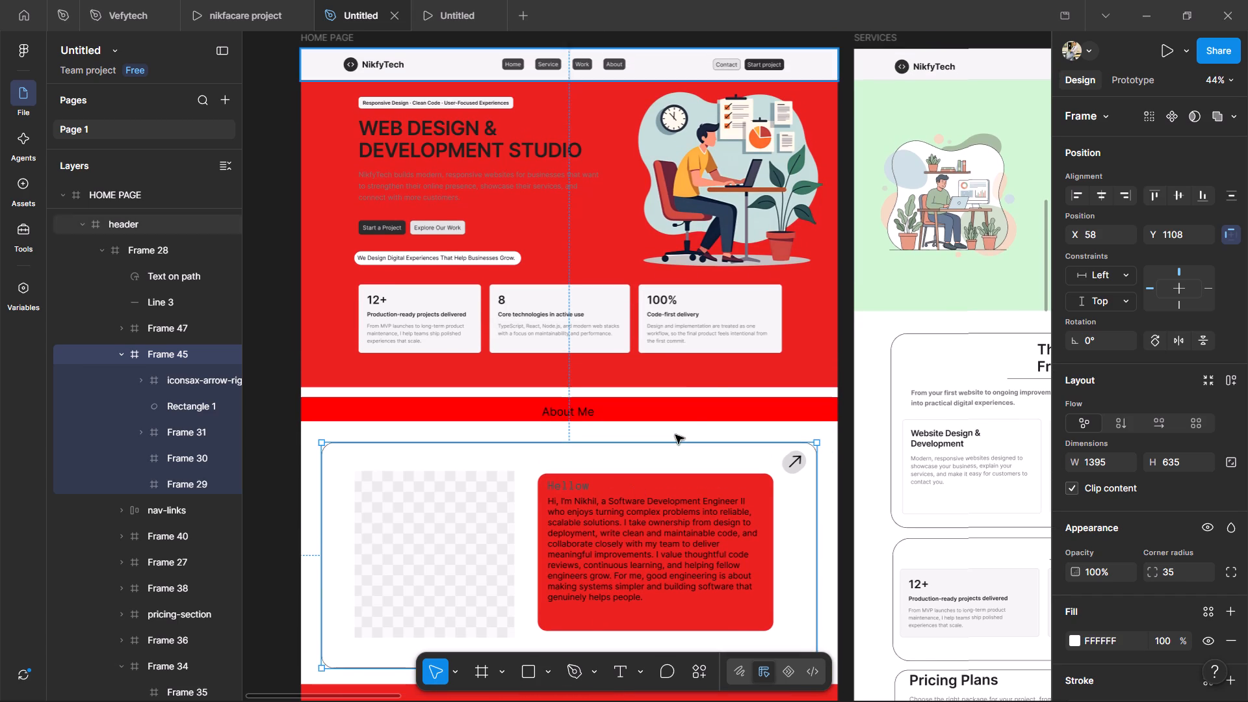
{"action": "left_click", "coordinate": [779, 349]}
{"action": "double_click", "coordinate": [772, 381]}
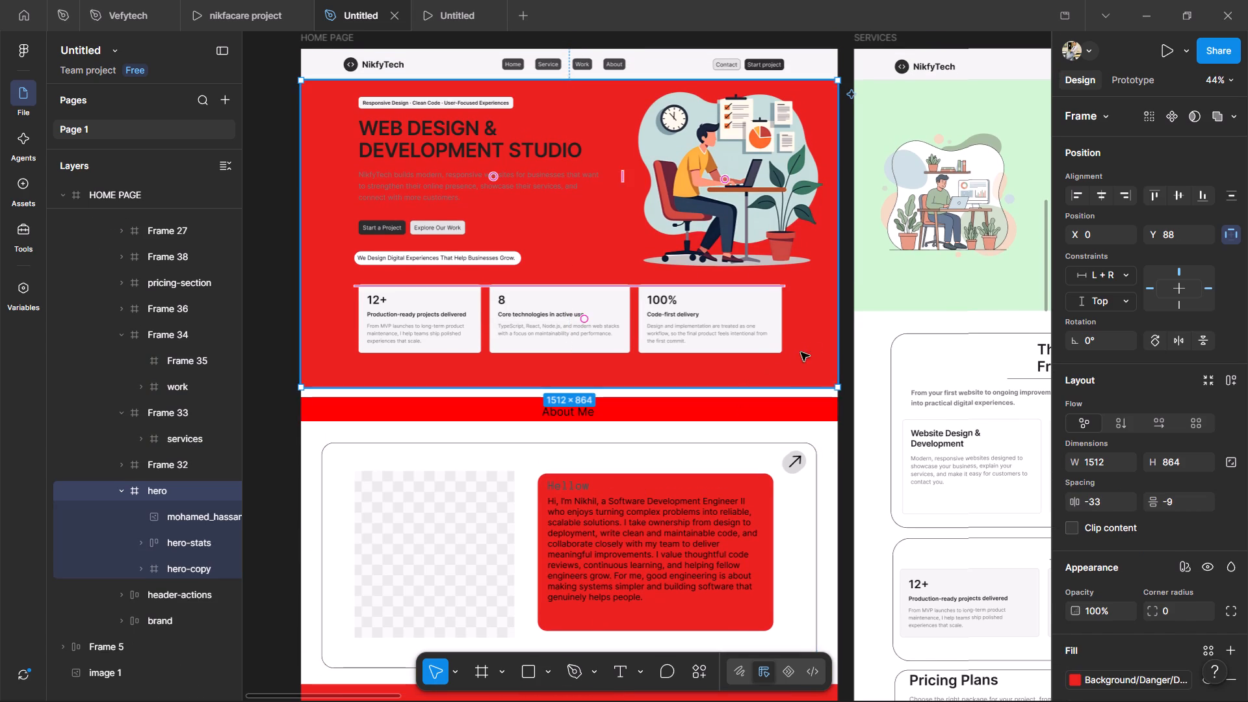
{"action": "scroll", "coordinate": [1132, 523], "scroll_direction": "down", "scroll_amount": 3}
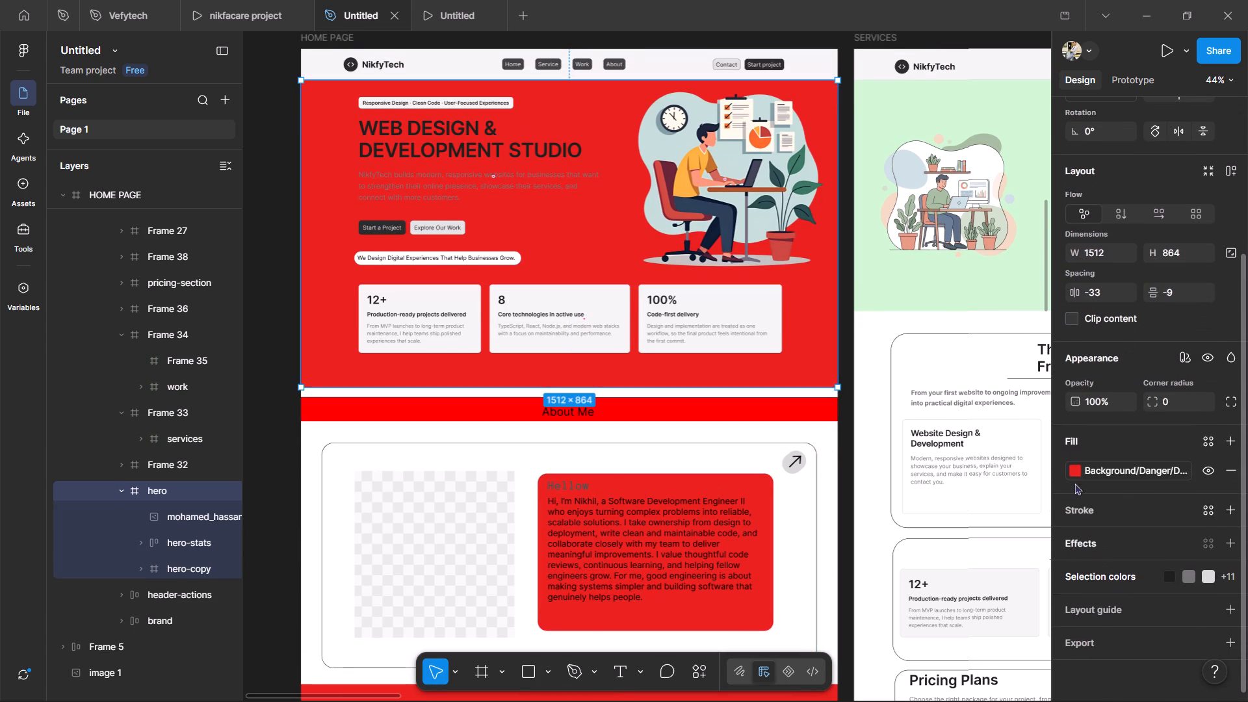
{"action": "left_click", "coordinate": [1074, 464]}
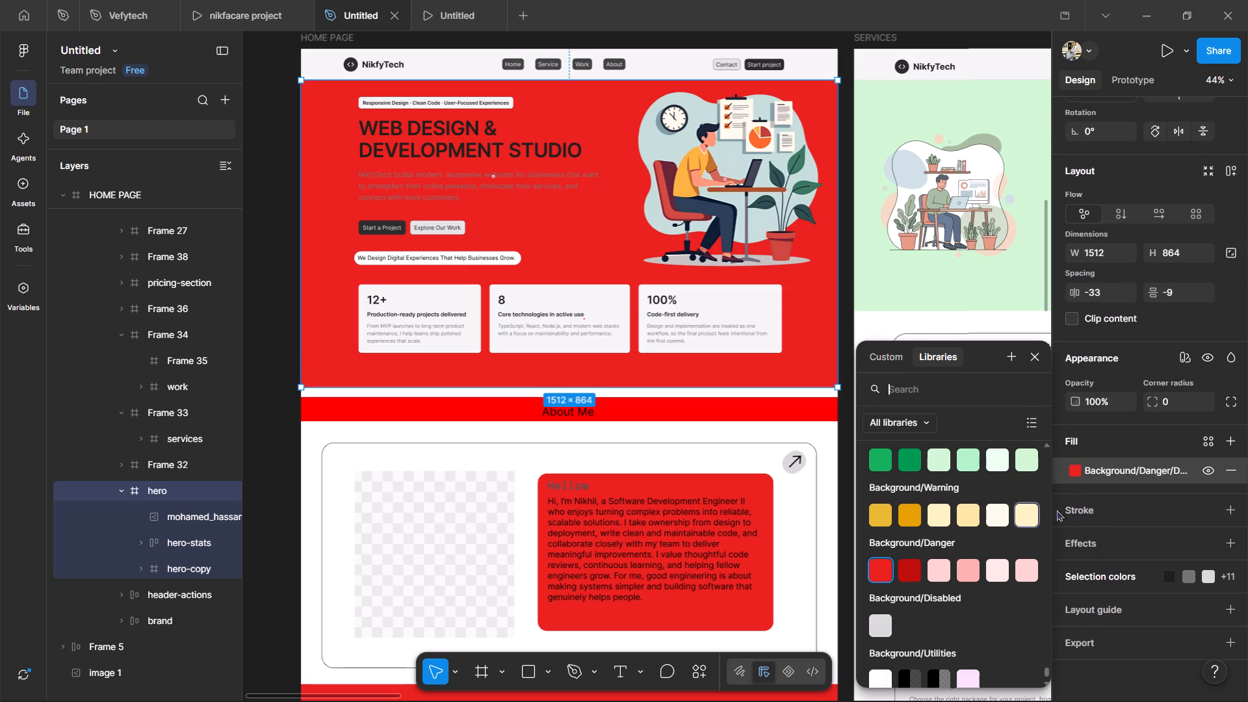
{"action": "left_click", "coordinate": [995, 461]}
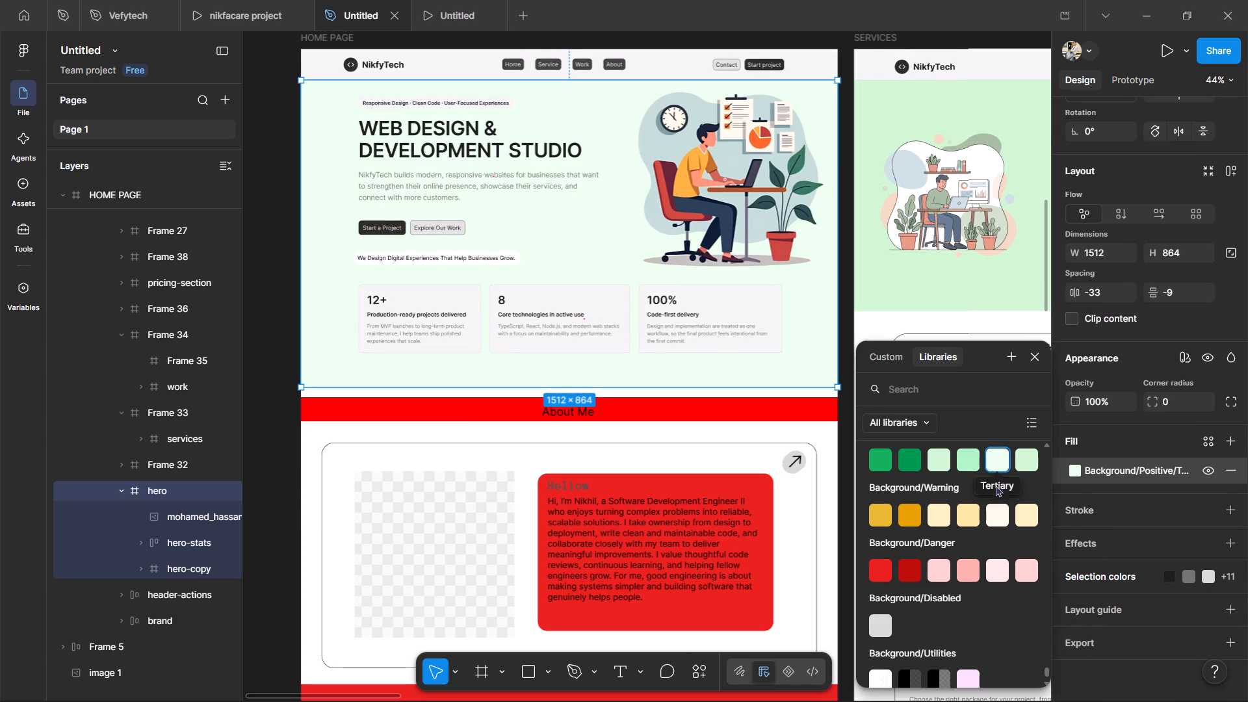
{"action": "left_click", "coordinate": [1006, 562]}
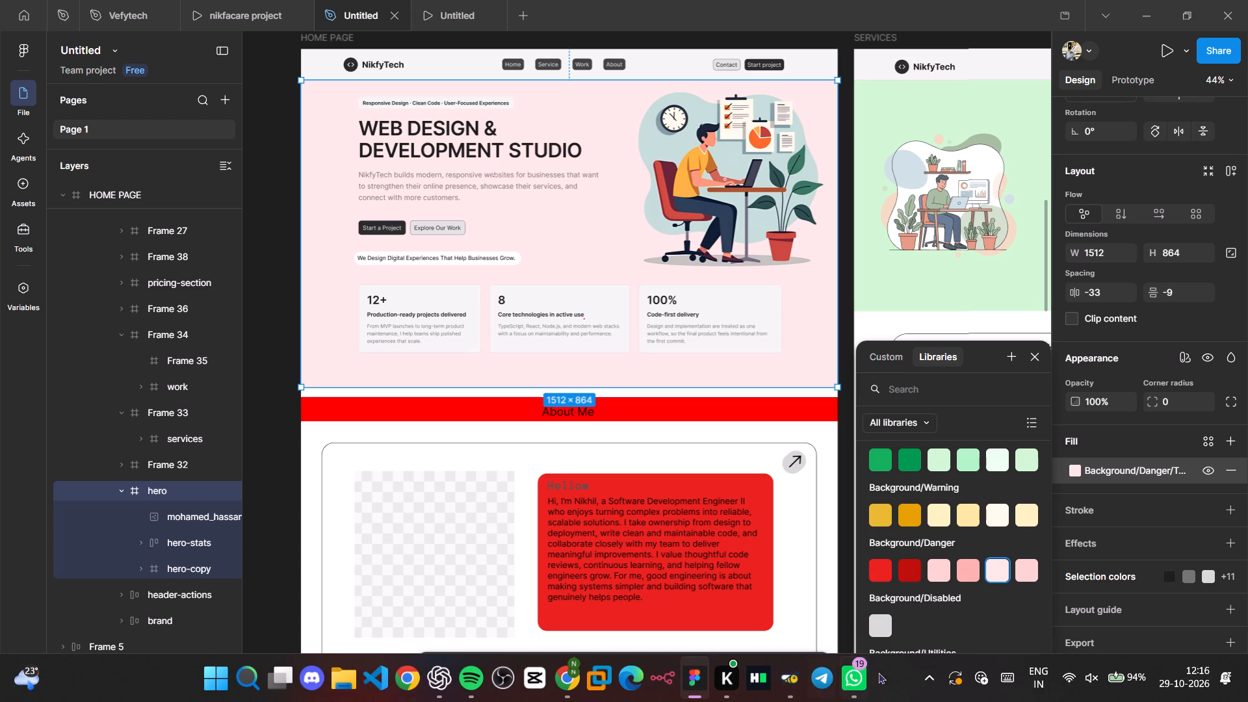
{"action": "scroll", "coordinate": [950, 629], "scroll_direction": "down", "scroll_amount": 3}
{"action": "left_click", "coordinate": [970, 497]}
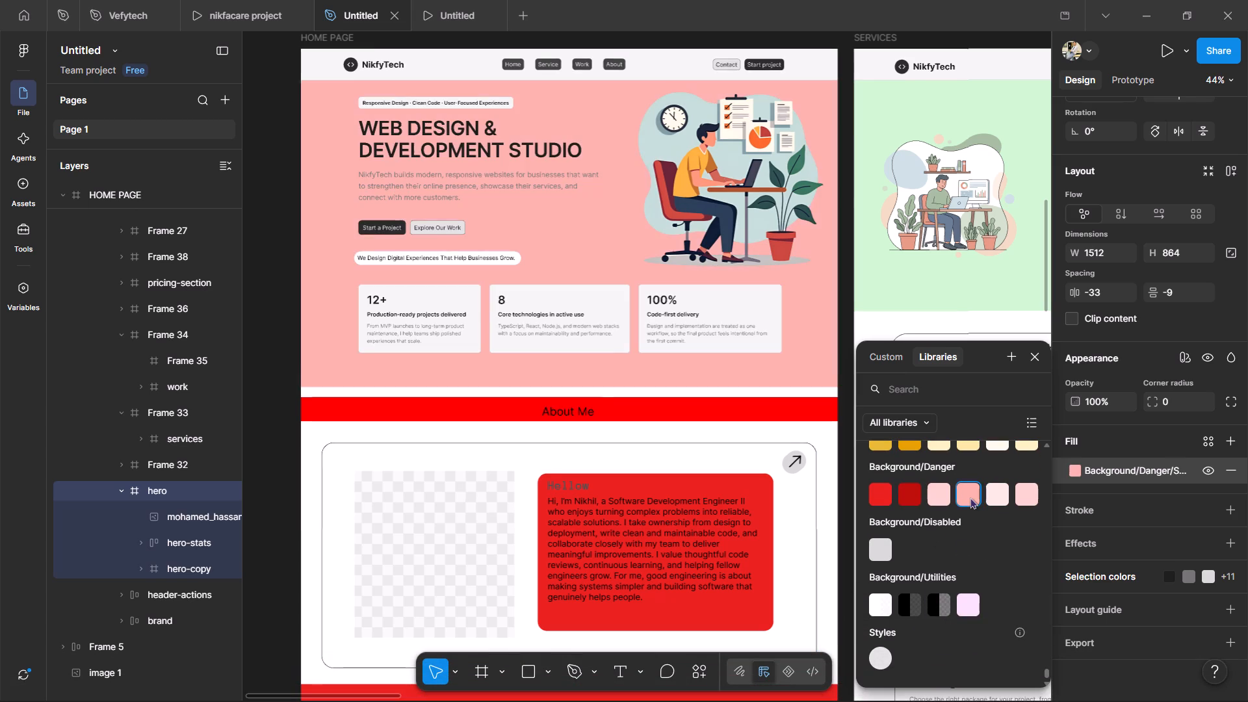
{"action": "left_click", "coordinate": [1011, 496]}
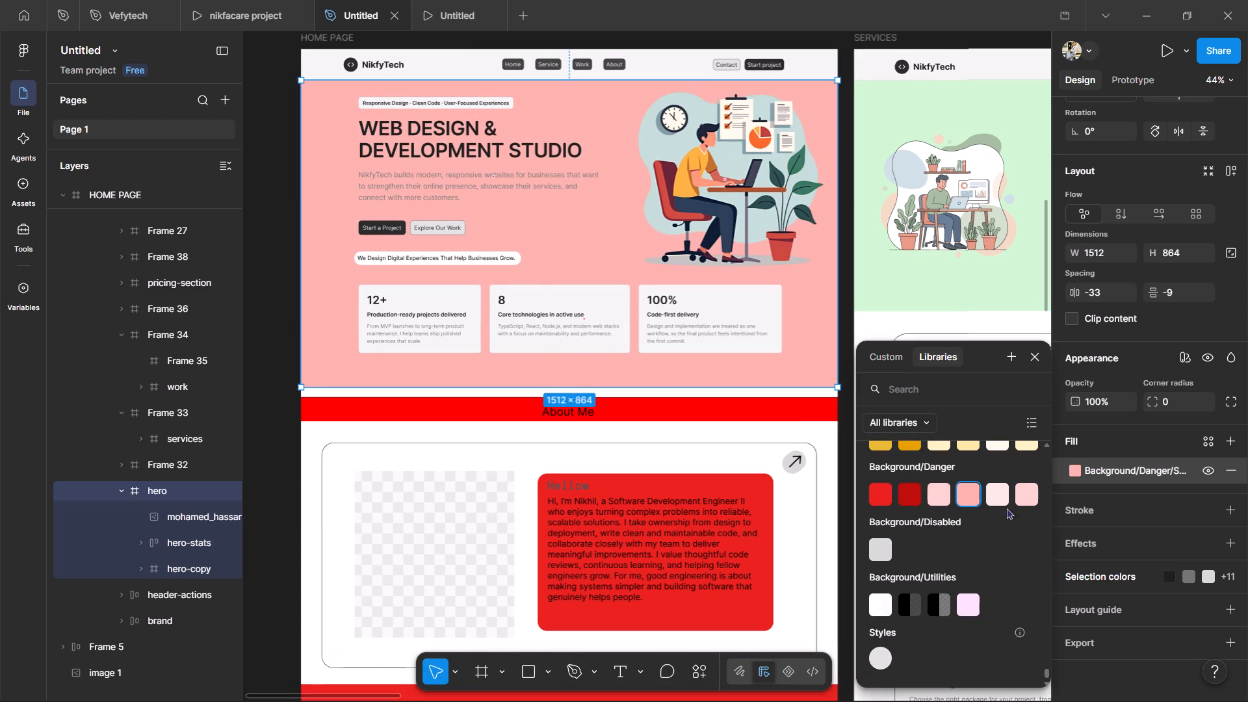
{"action": "left_click_drag", "start_coordinate": [1037, 490], "coordinate": [1031, 492]}
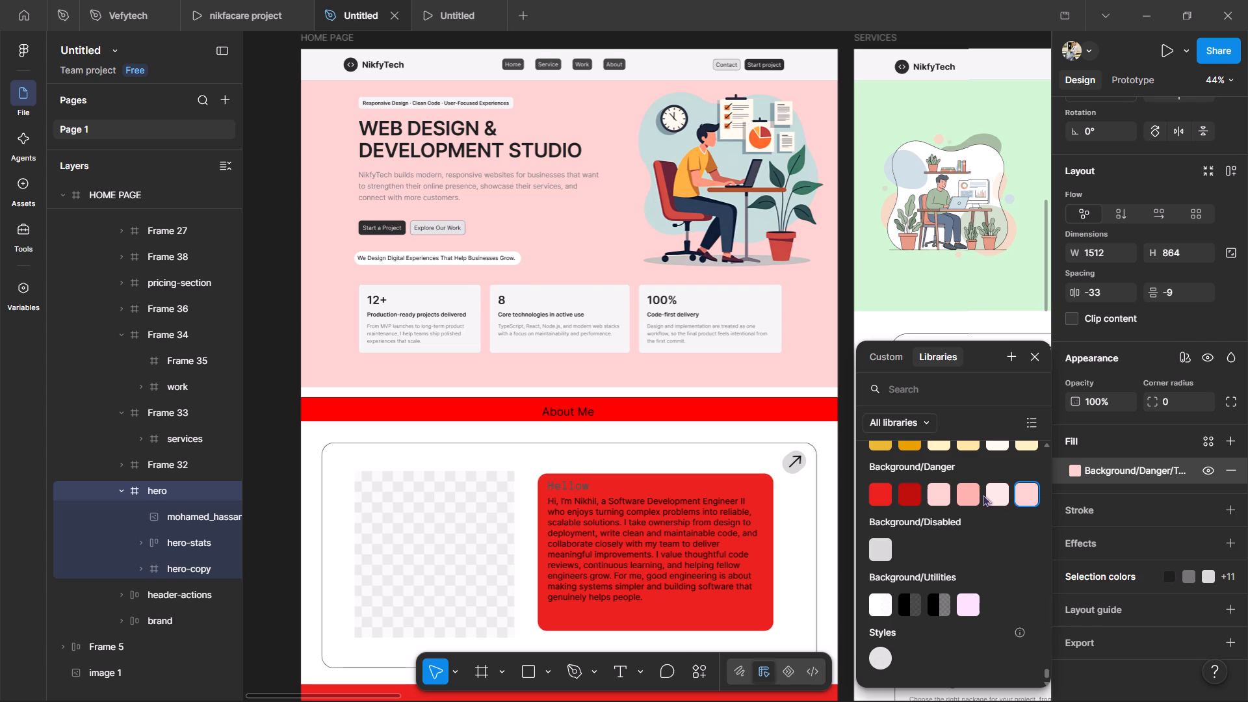
{"action": "left_click", "coordinate": [983, 495]}
{"action": "left_click", "coordinate": [987, 493]}
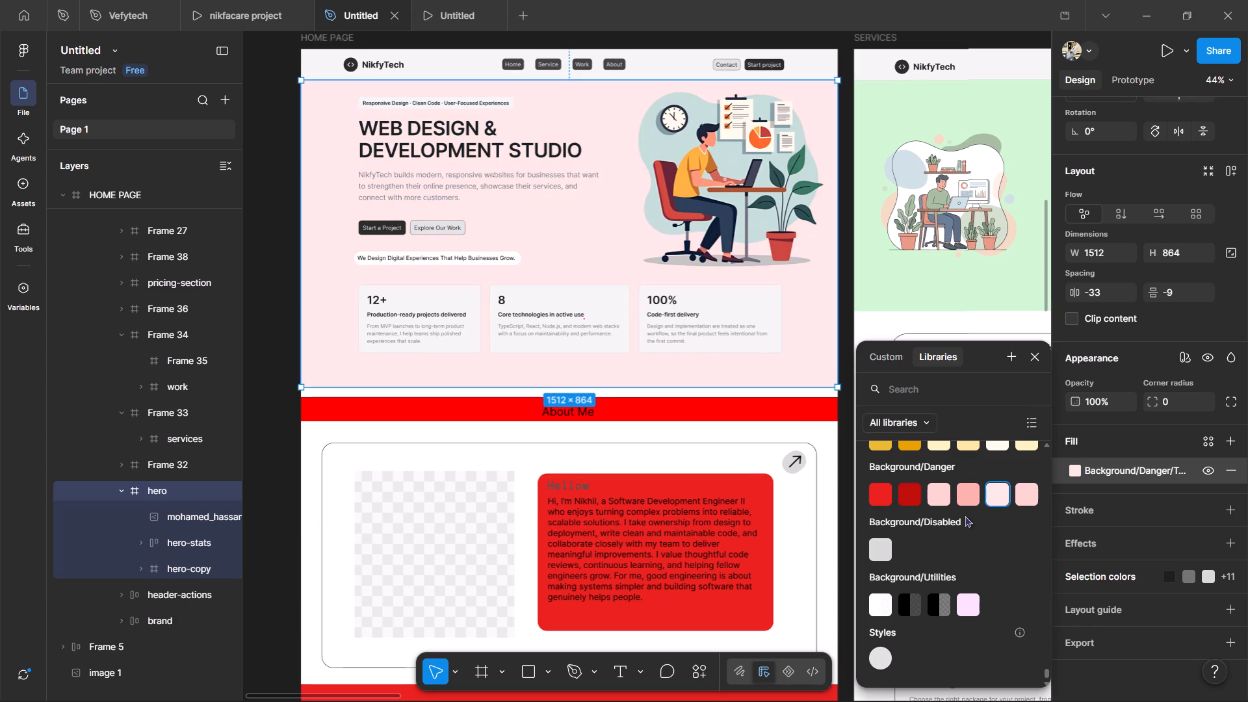
Recolor the red About Me heading band with the pale pink FEE8E7 sampled from the hero background.
{"action": "left_click", "coordinate": [811, 411]}
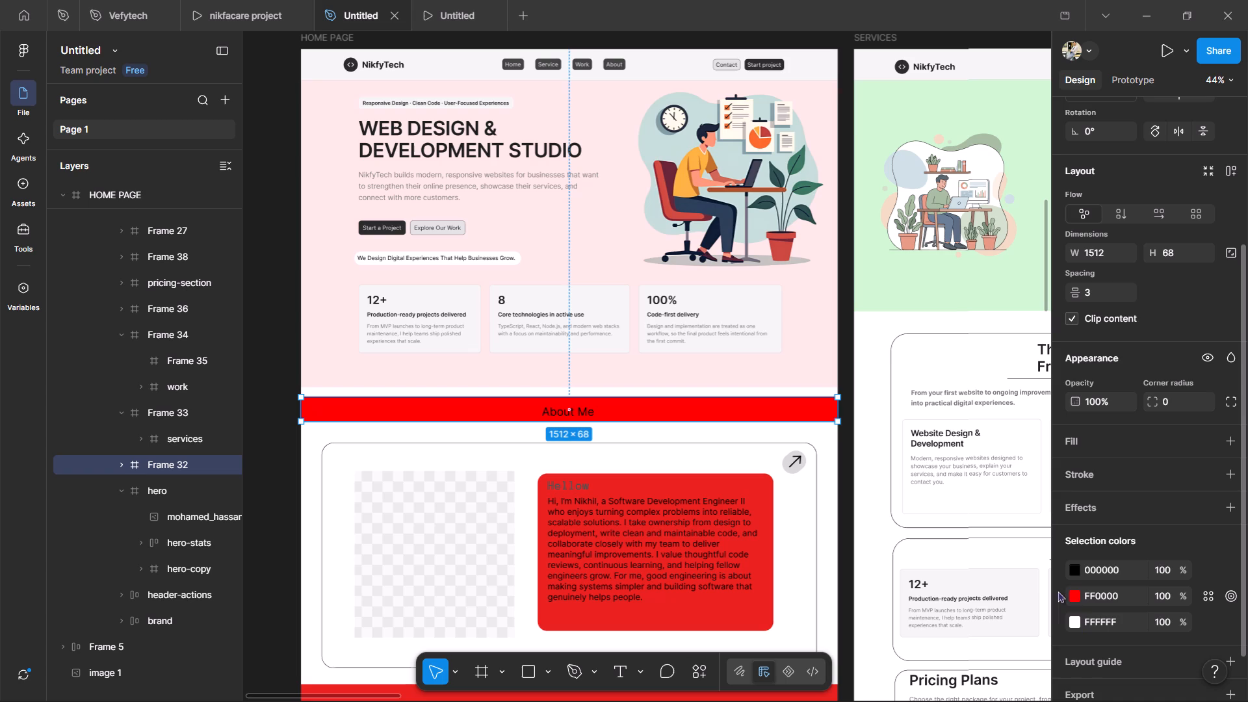
{"action": "left_click", "coordinate": [1067, 594]}
{"action": "left_click", "coordinate": [1071, 599]}
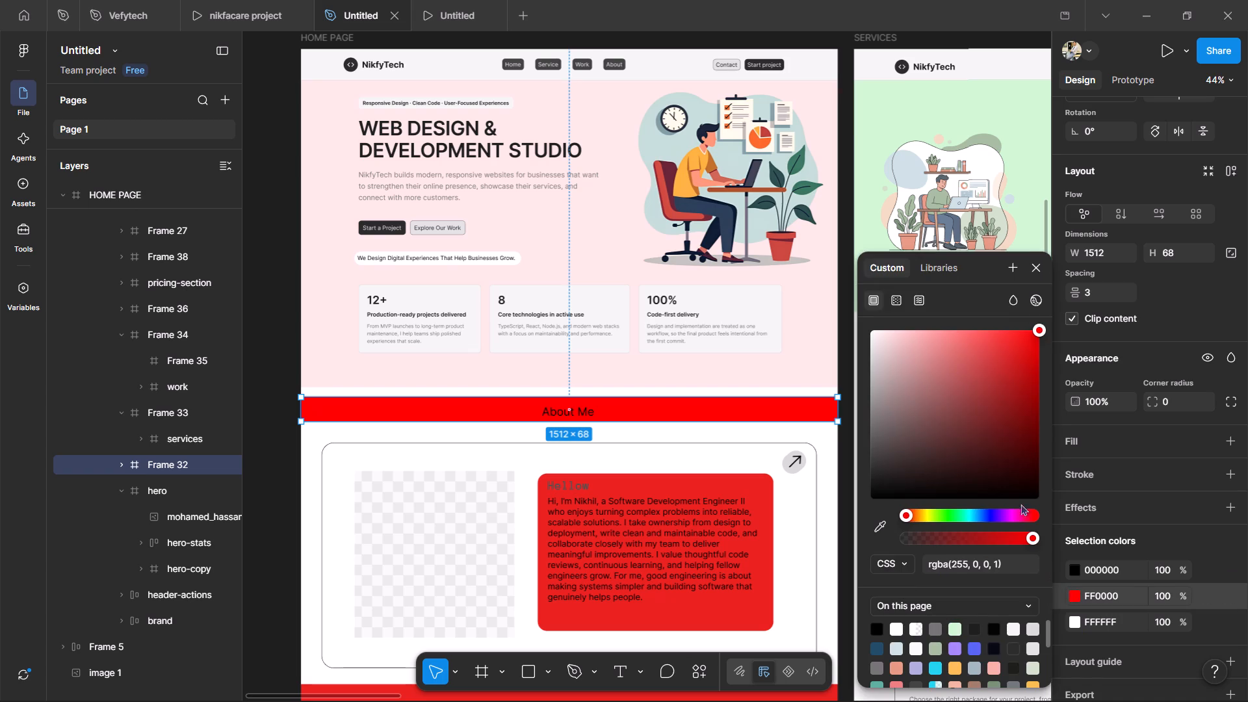
{"action": "left_click", "coordinate": [876, 528]}
{"action": "left_click", "coordinate": [828, 311]}
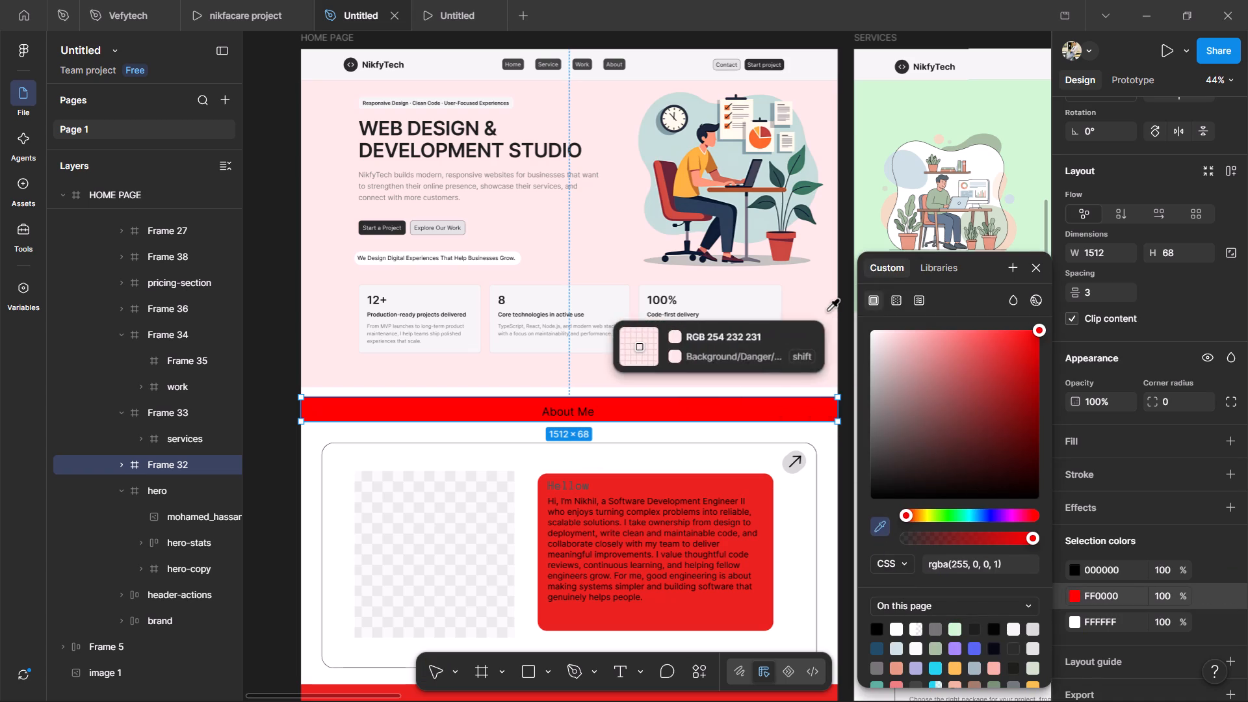
Recolor the red introduction text card in the About Me section with the hero's sampled pale pink FEE8E7.
{"action": "scroll", "coordinate": [731, 434], "scroll_direction": "down", "scroll_amount": 2}
{"action": "double_click", "coordinate": [736, 460]}
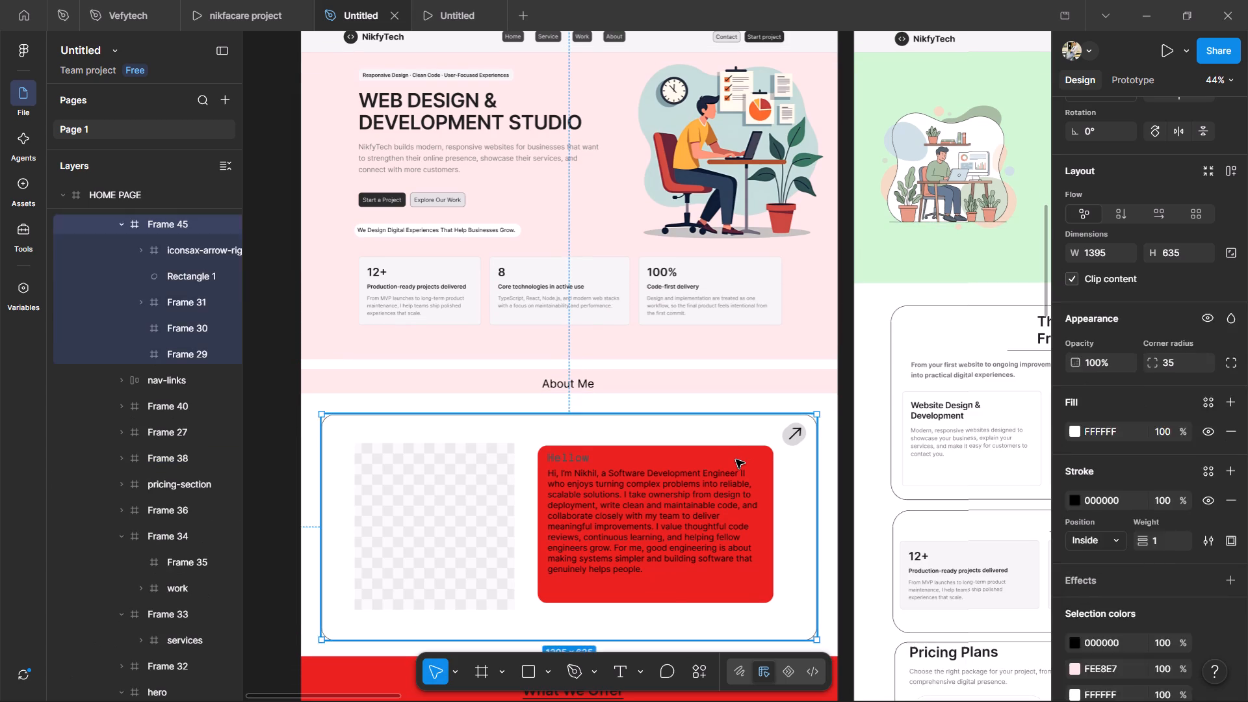
{"action": "left_click", "coordinate": [1073, 625]}
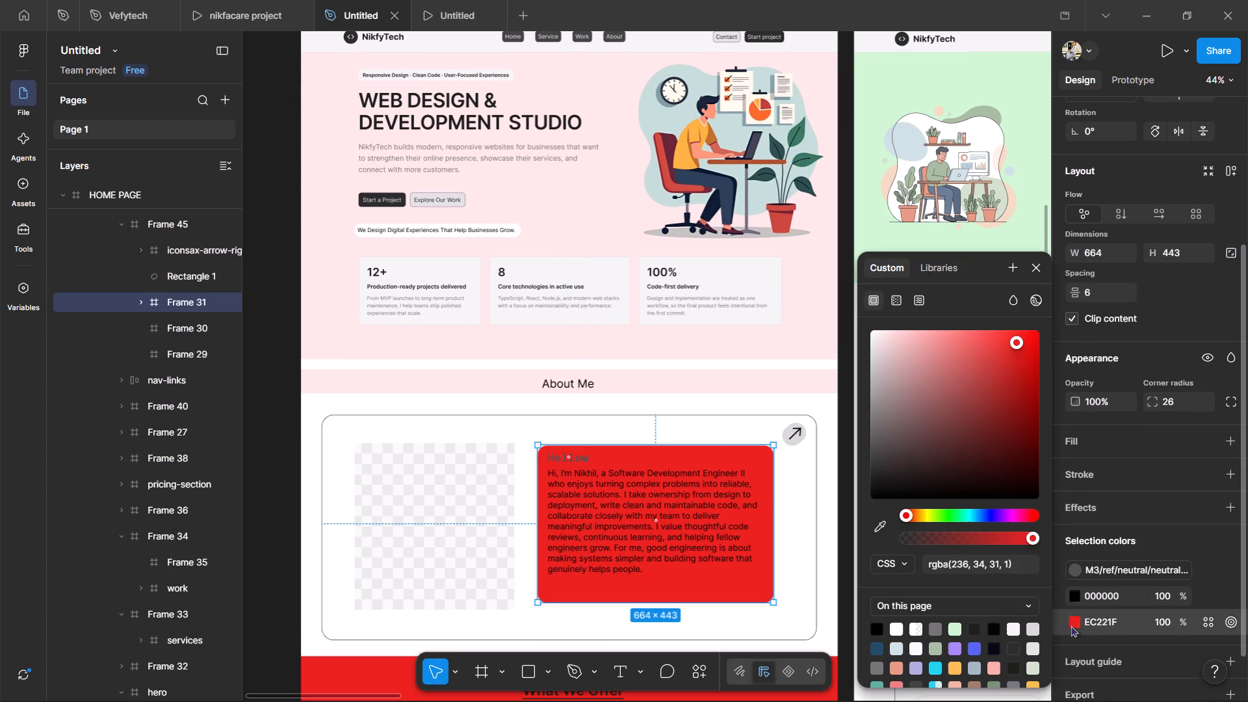
{"action": "left_click", "coordinate": [877, 525]}
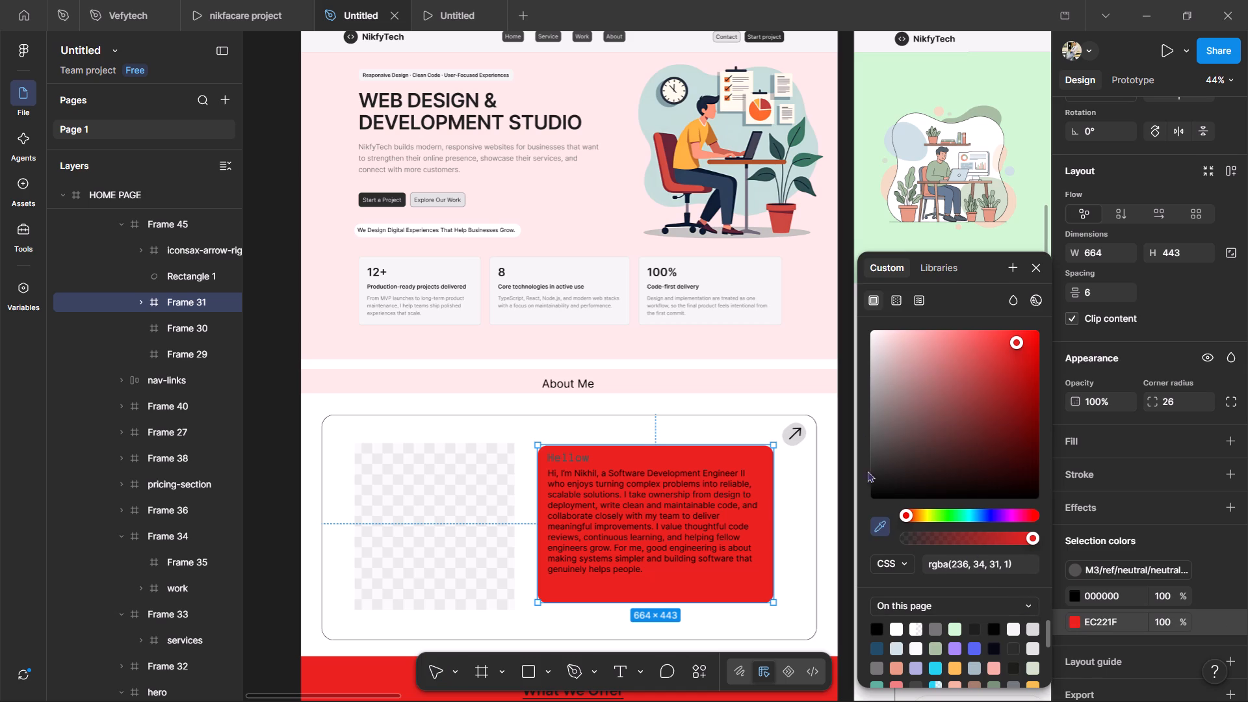
{"action": "left_click", "coordinate": [594, 208]}
Change the What We Offer section's fill to the pale pink FEE8E7 sampled from the About Me heading band.
{"action": "scroll", "coordinate": [617, 476], "scroll_direction": "down", "scroll_amount": 3}
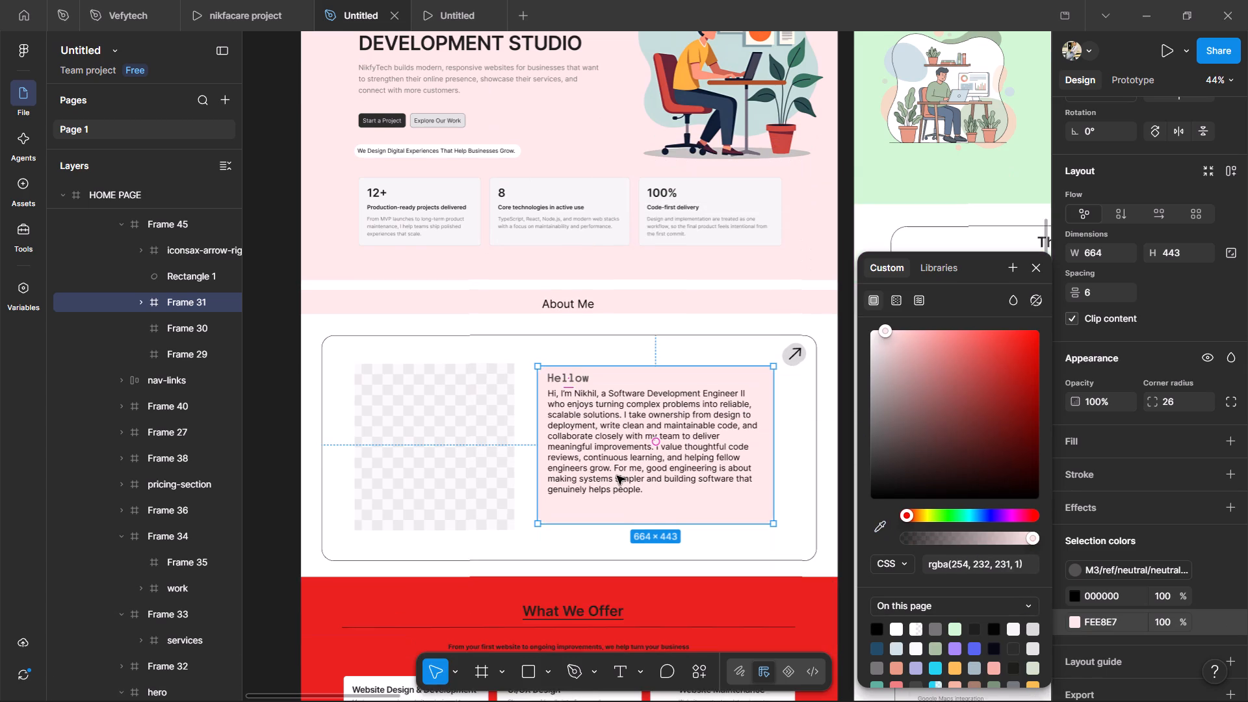
{"action": "scroll", "coordinate": [617, 476], "scroll_direction": "down", "scroll_amount": 11}
{"action": "double_click", "coordinate": [710, 399]}
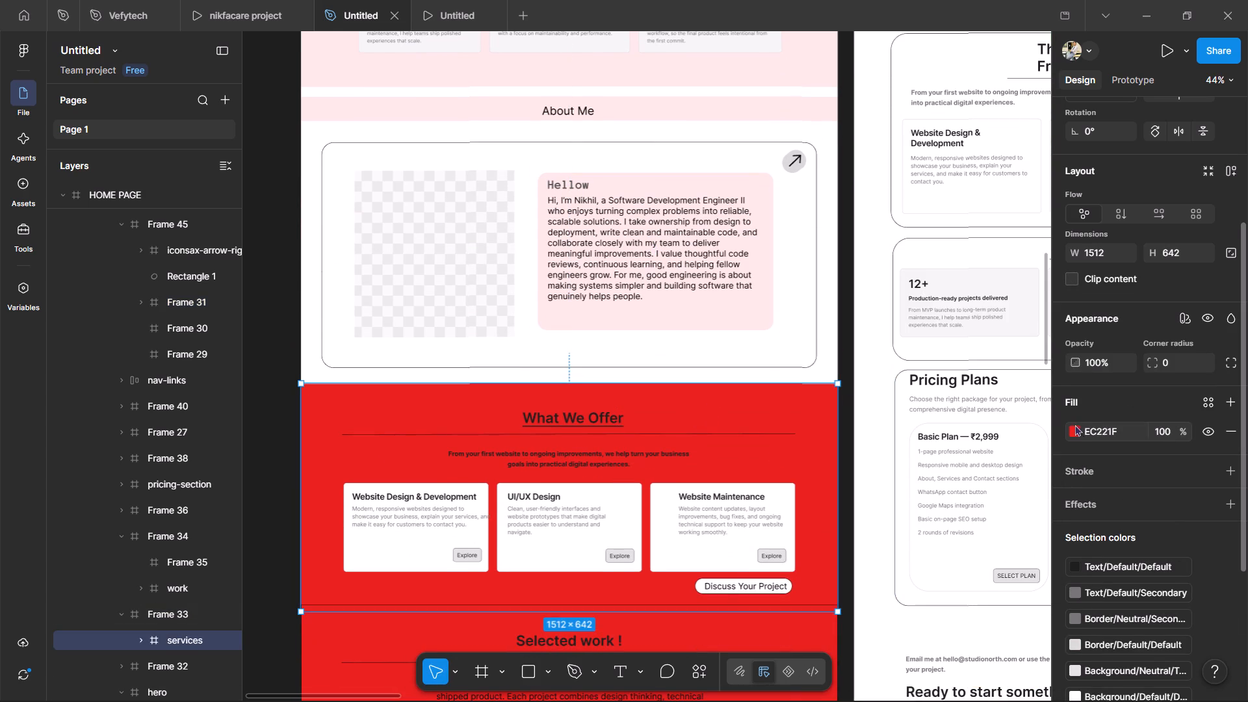
{"action": "left_click", "coordinate": [1074, 430]}
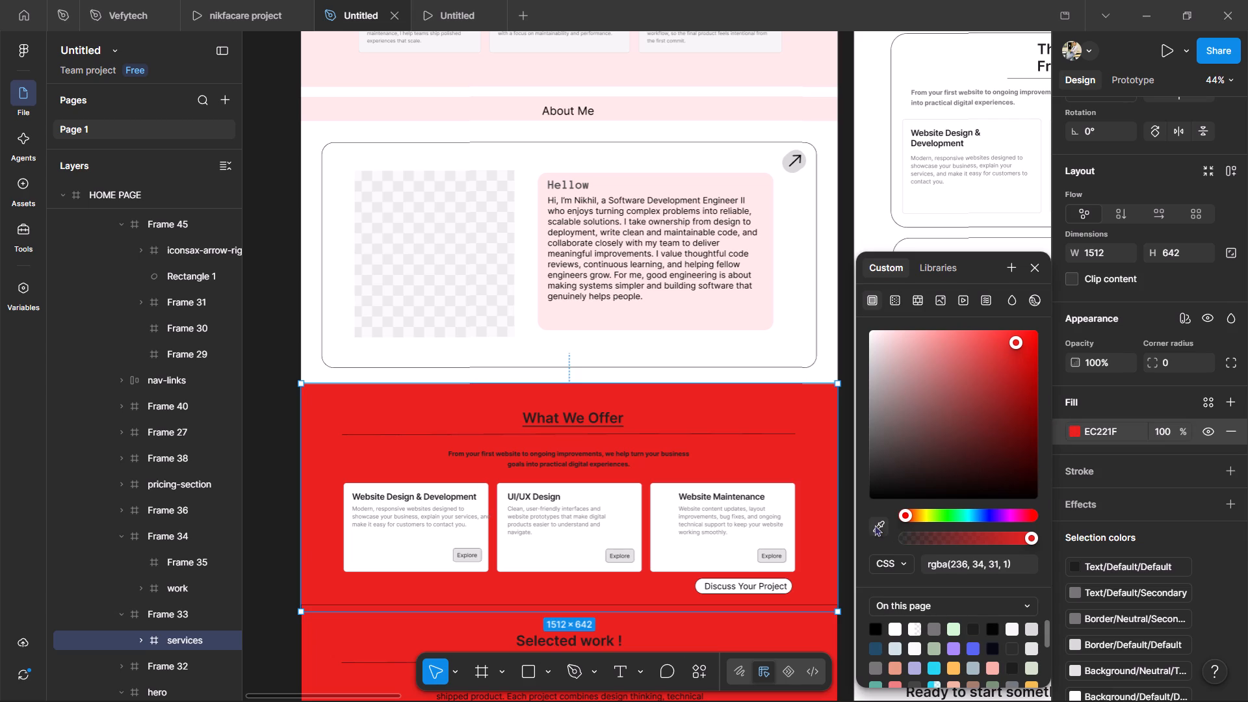
{"action": "left_click", "coordinate": [874, 525]}
{"action": "left_click", "coordinate": [806, 109]}
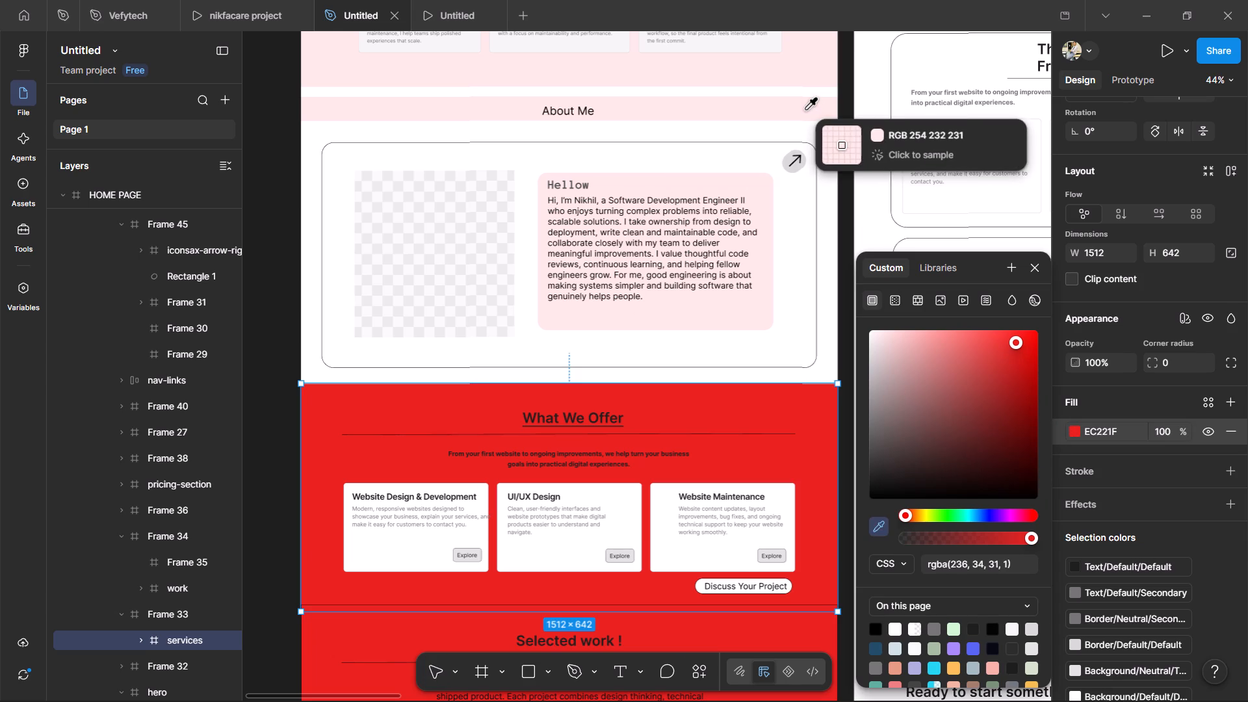
Change the Selected work section's fill to the pale pink FEE8E7 sampled from the What We Offer section.
{"action": "scroll", "coordinate": [733, 441], "scroll_direction": "down", "scroll_amount": 10}
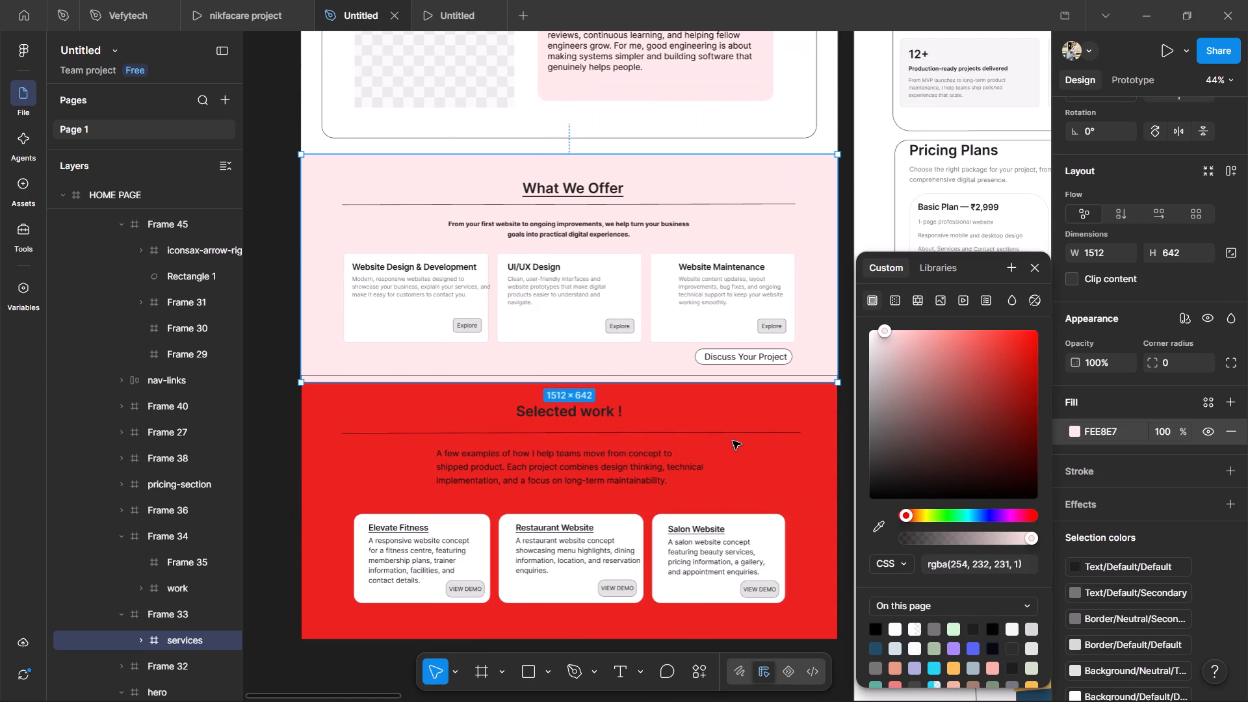
{"action": "double_click", "coordinate": [790, 287]}
{"action": "left_click", "coordinate": [779, 326]}
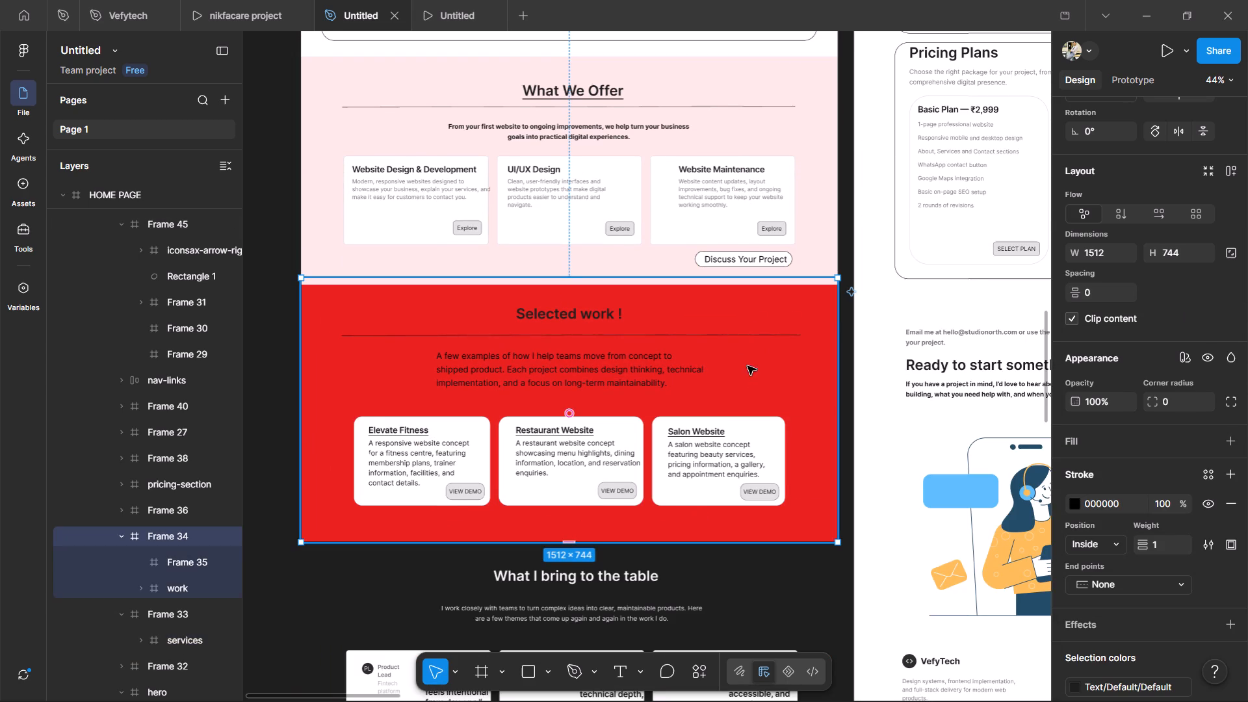
{"action": "double_click", "coordinate": [786, 366]}
{"action": "left_click", "coordinate": [1074, 430]}
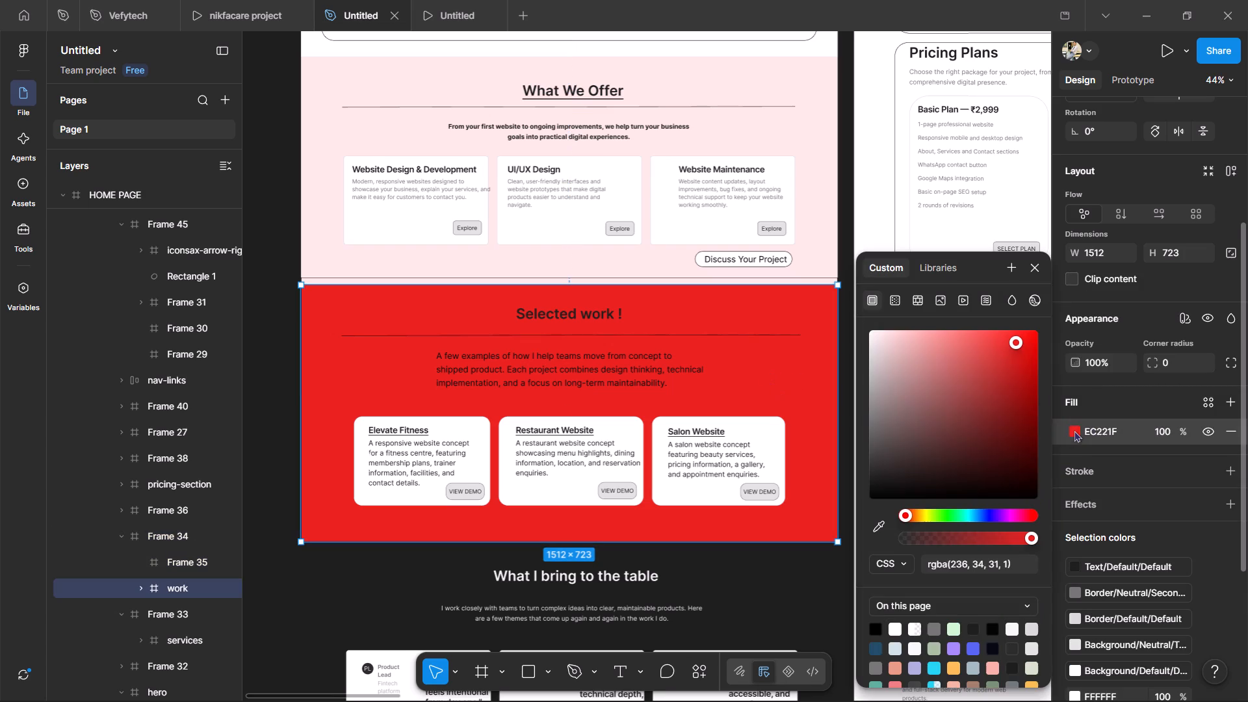
{"action": "left_click", "coordinate": [879, 528]}
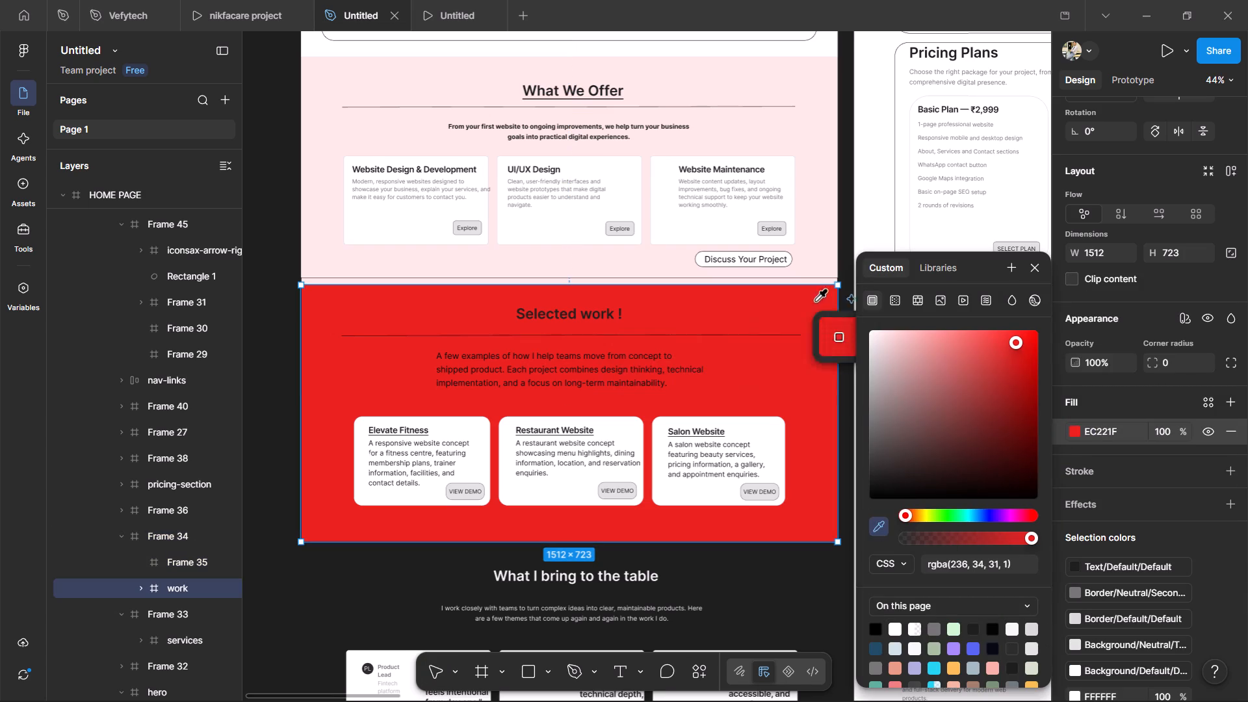
{"action": "left_click", "coordinate": [824, 261]}
Review the recolored What We Offer and Selected work sections together with the testimonial and Pricing Plans sections below them.
{"action": "scroll", "coordinate": [735, 352], "scroll_direction": "down", "scroll_amount": 11}
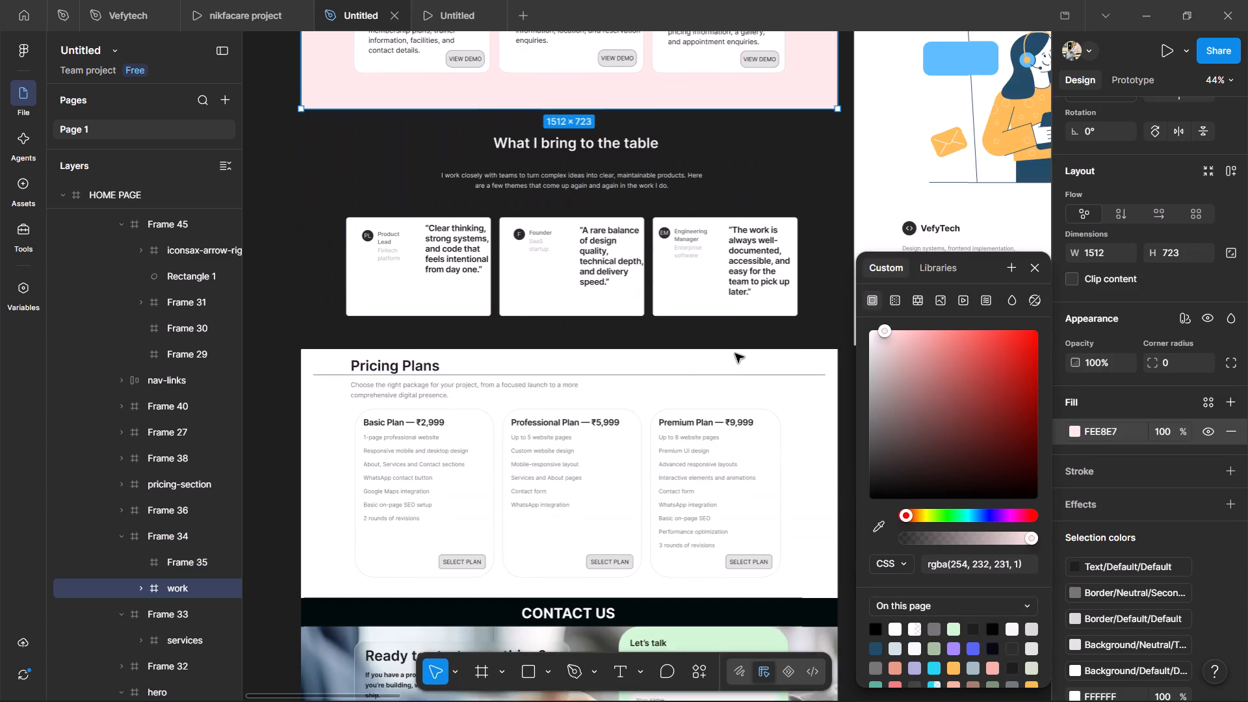
{"action": "scroll", "coordinate": [735, 354], "scroll_direction": "down", "scroll_amount": 9}
{"action": "scroll", "coordinate": [735, 354], "scroll_direction": "up", "scroll_amount": 16}
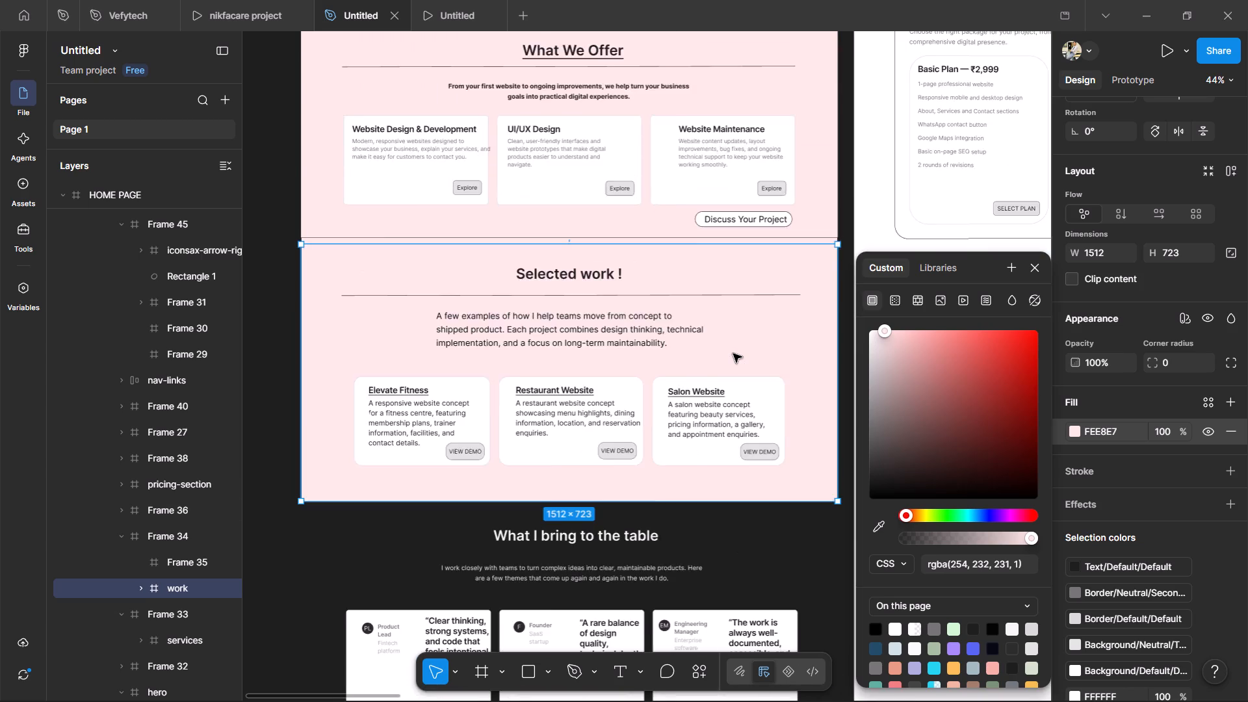
{"action": "scroll", "coordinate": [733, 354], "scroll_direction": "up", "scroll_amount": 6}
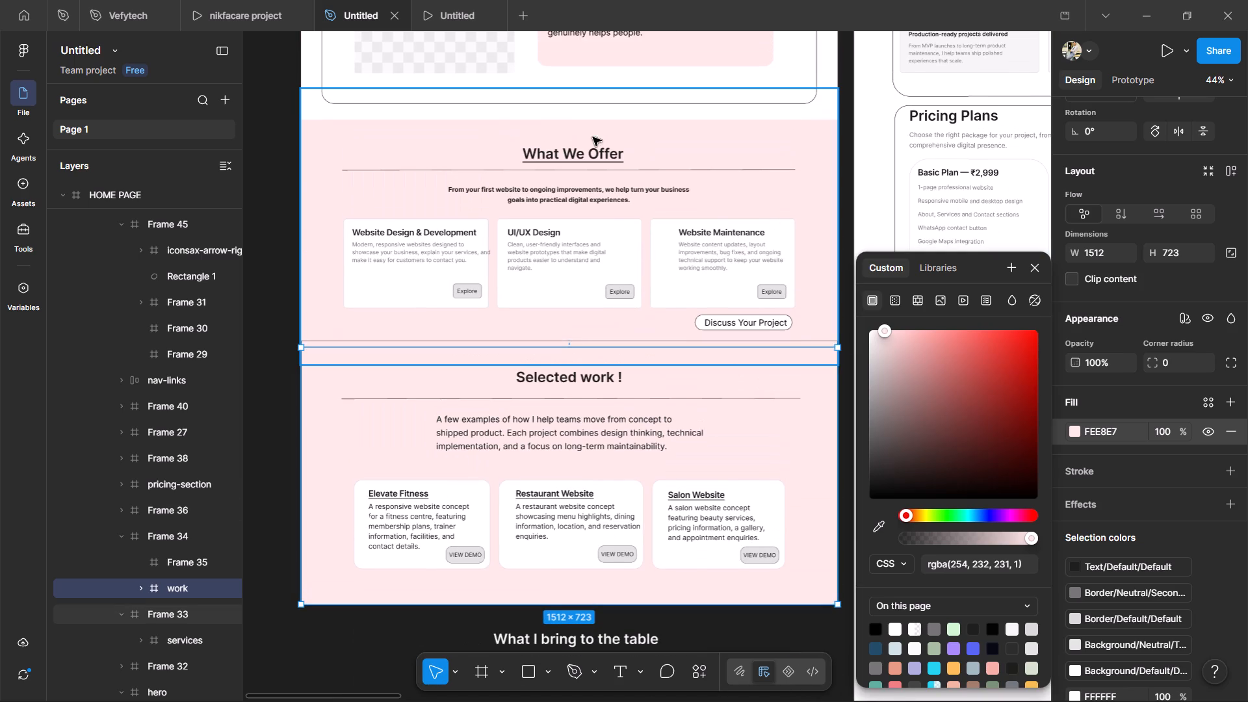
{"action": "scroll", "coordinate": [700, 226], "scroll_direction": "up", "scroll_amount": 4}
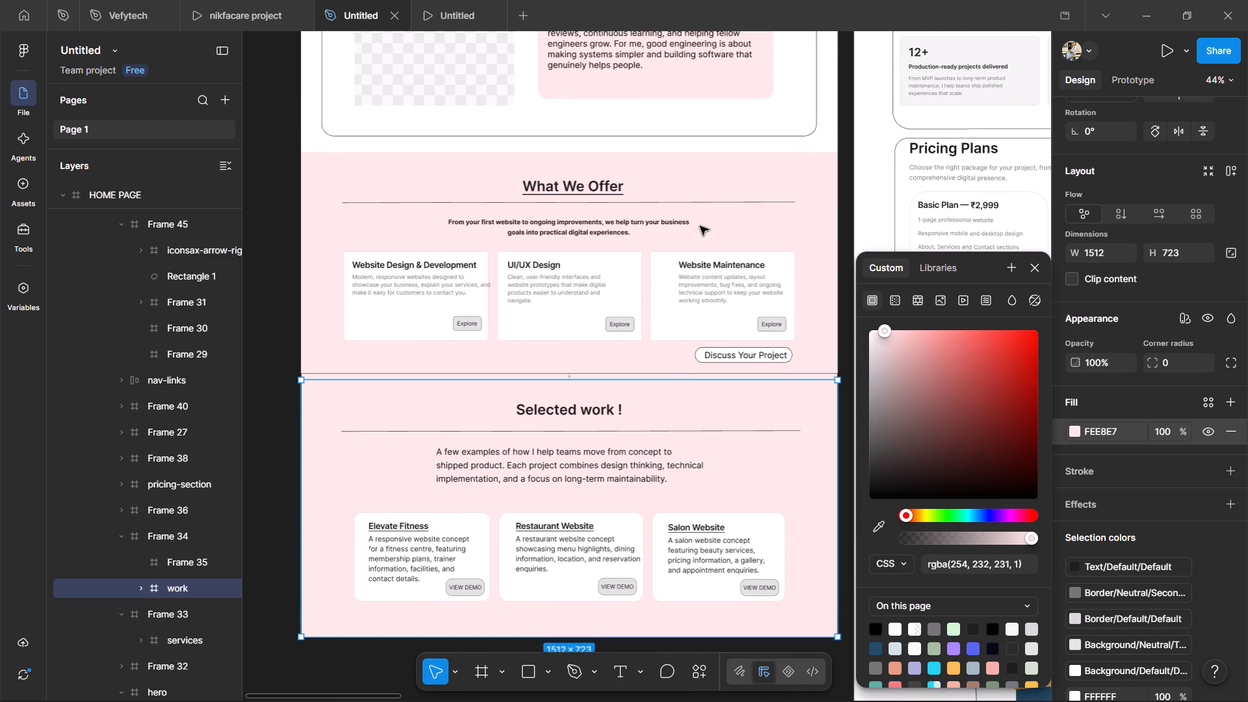
{"action": "scroll", "coordinate": [700, 226], "scroll_direction": "up", "scroll_amount": 2}
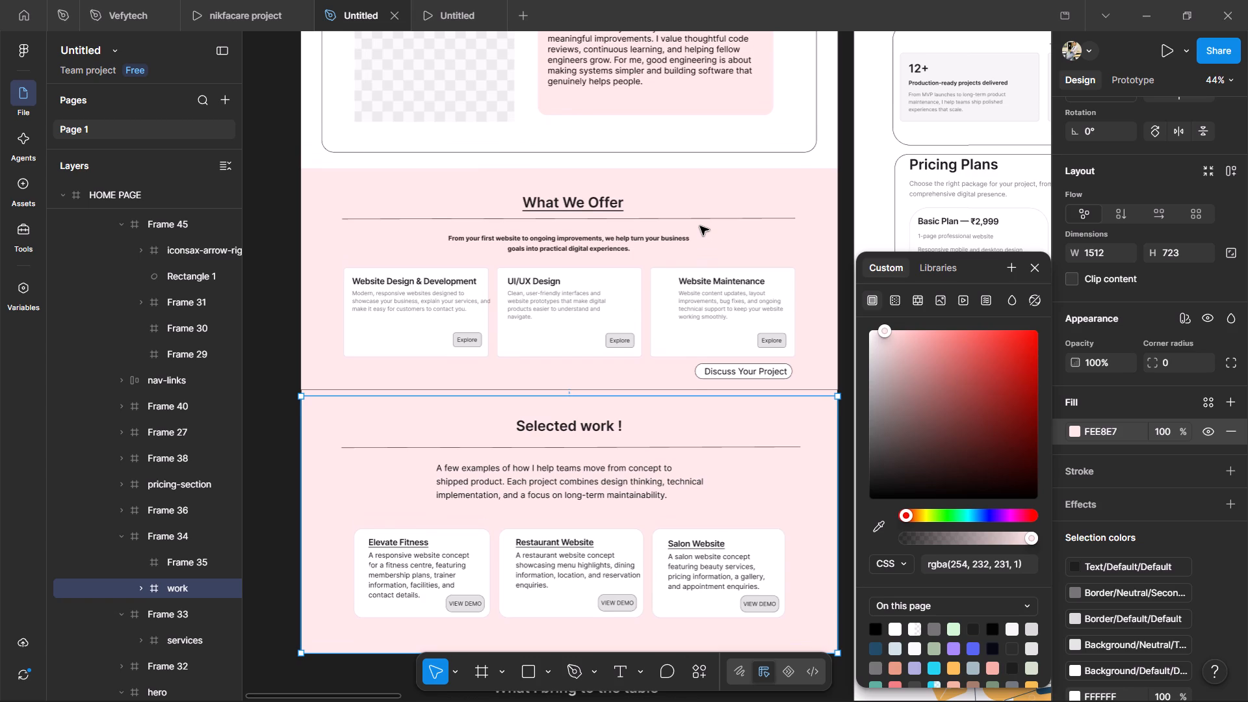
{"action": "scroll", "coordinate": [700, 226], "scroll_direction": "up", "scroll_amount": 2}
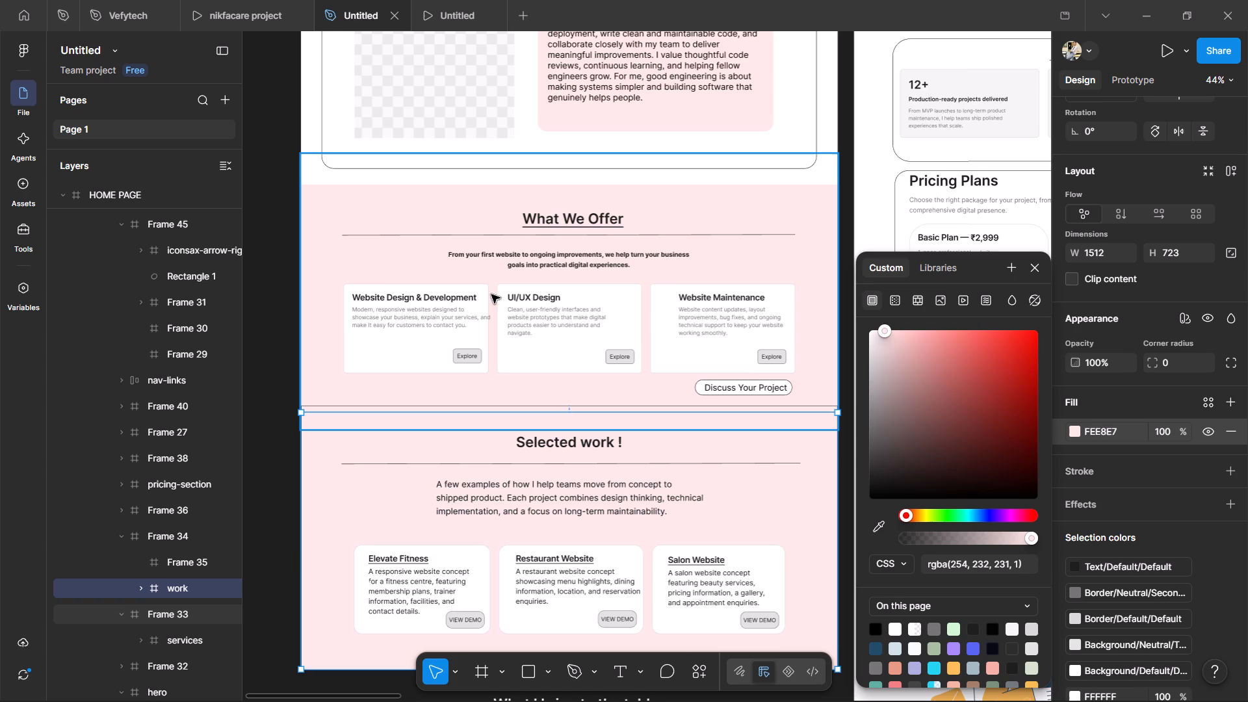
{"action": "scroll", "coordinate": [497, 359], "scroll_direction": "up", "scroll_amount": 2}
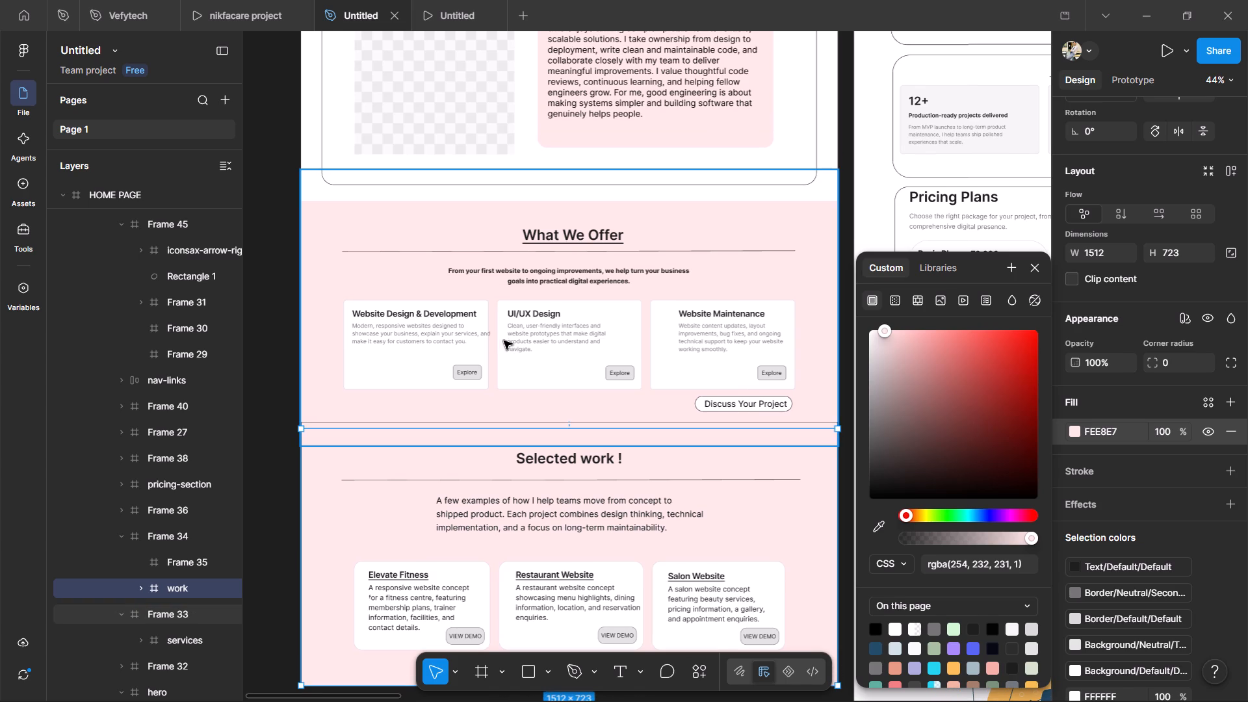
Narrow the Website Design & Development card's description text box to a width of about 358.
{"action": "triple_click", "coordinate": [456, 337]}
{"action": "left_click", "coordinate": [456, 337]}
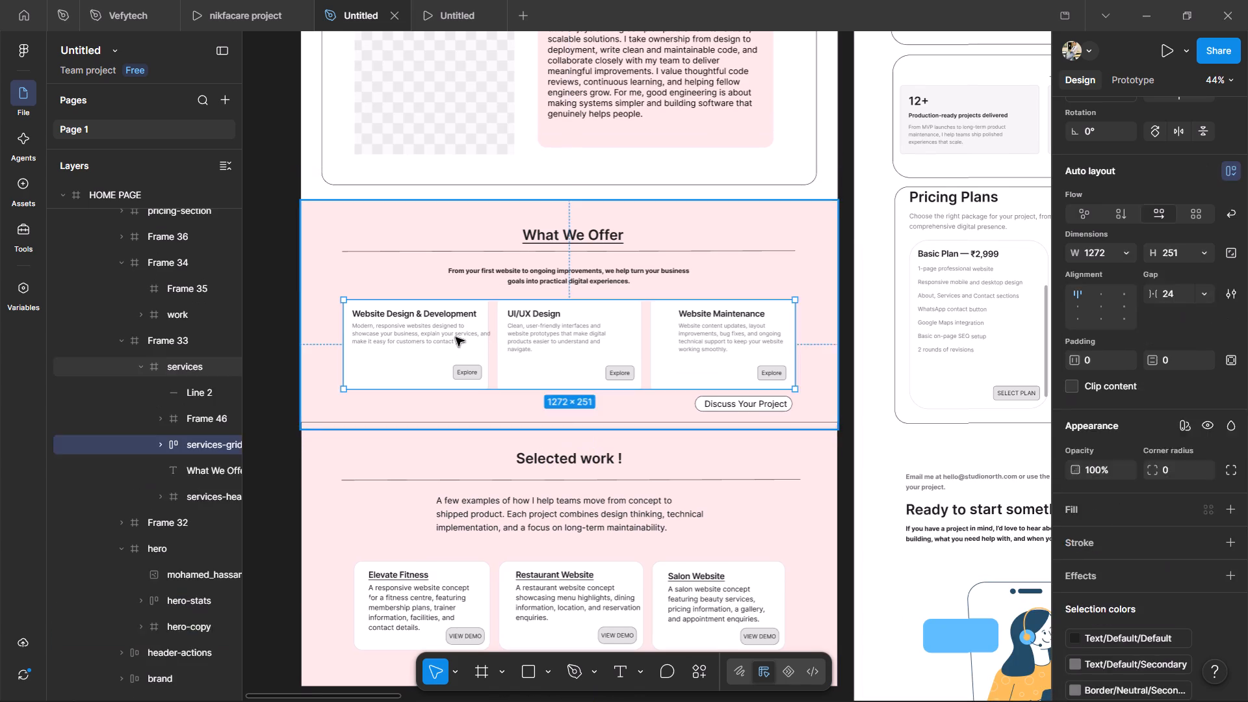
{"action": "left_click", "coordinate": [456, 337]}
{"action": "triple_click", "coordinate": [453, 333]}
{"action": "scroll", "coordinate": [453, 333], "scroll_direction": "up", "scroll_amount": 1, "text": "ctrl"}
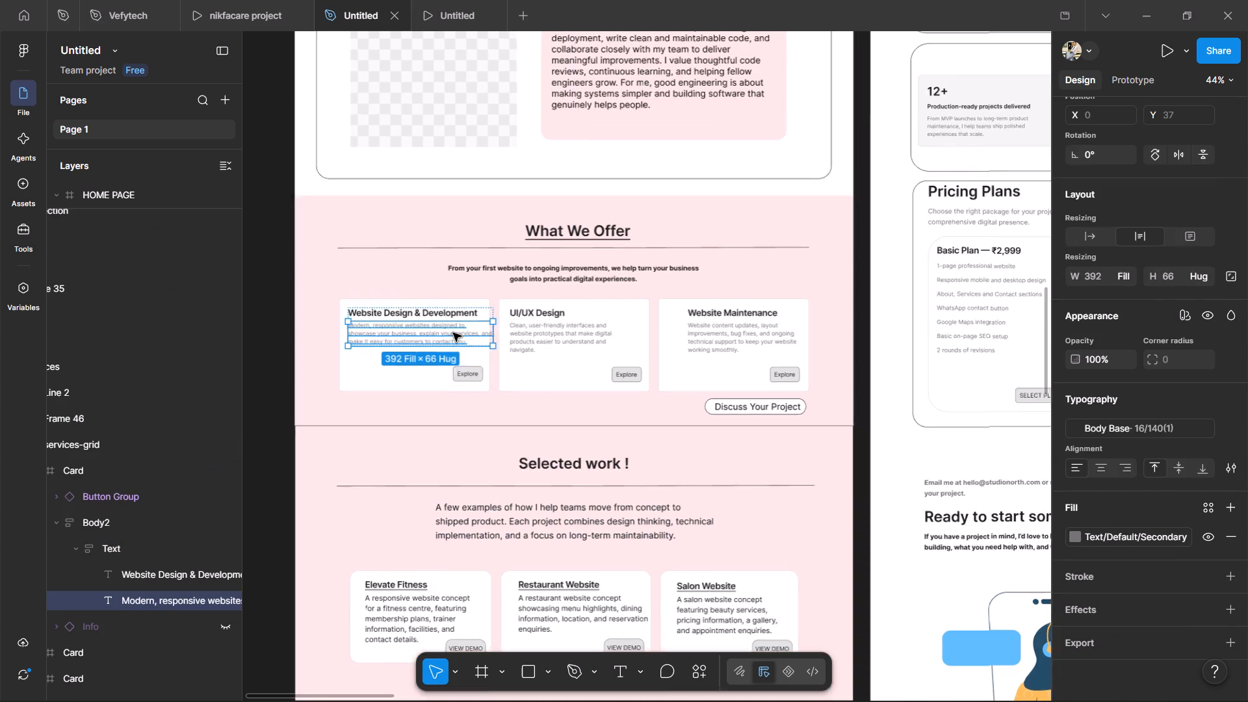
{"action": "scroll", "coordinate": [453, 333], "scroll_direction": "up", "scroll_amount": 13, "text": "ctrl"}
{"action": "scroll", "coordinate": [453, 333], "scroll_direction": "down", "scroll_amount": 4, "text": "ctrl"}
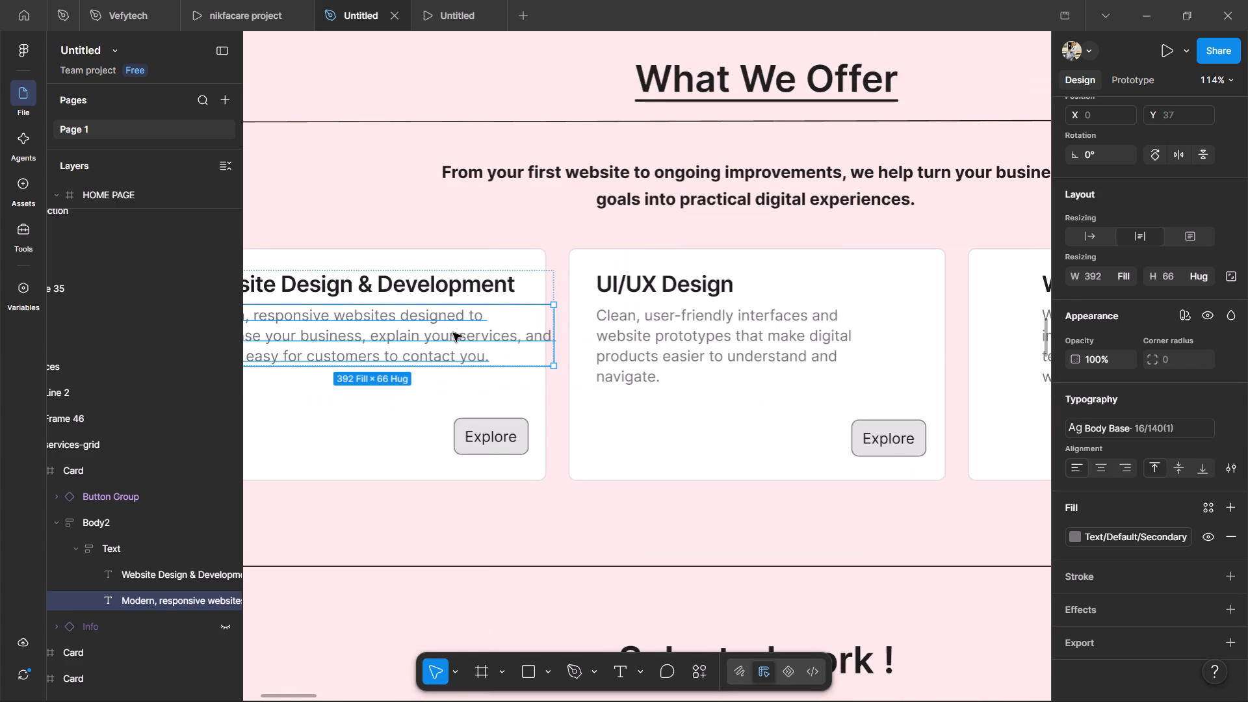
{"action": "scroll", "coordinate": [450, 333], "scroll_direction": "up", "scroll_amount": 11, "text": "shift"}
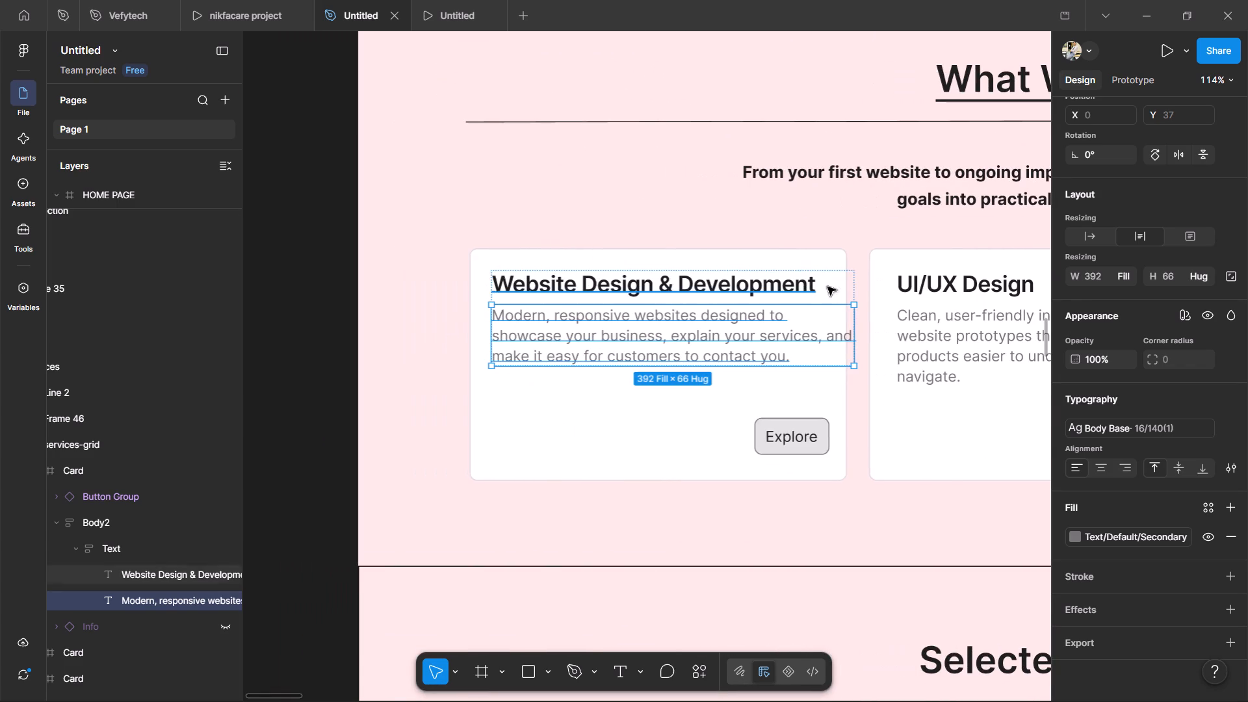
{"action": "left_click_drag", "start_coordinate": [852, 330], "coordinate": [823, 326]}
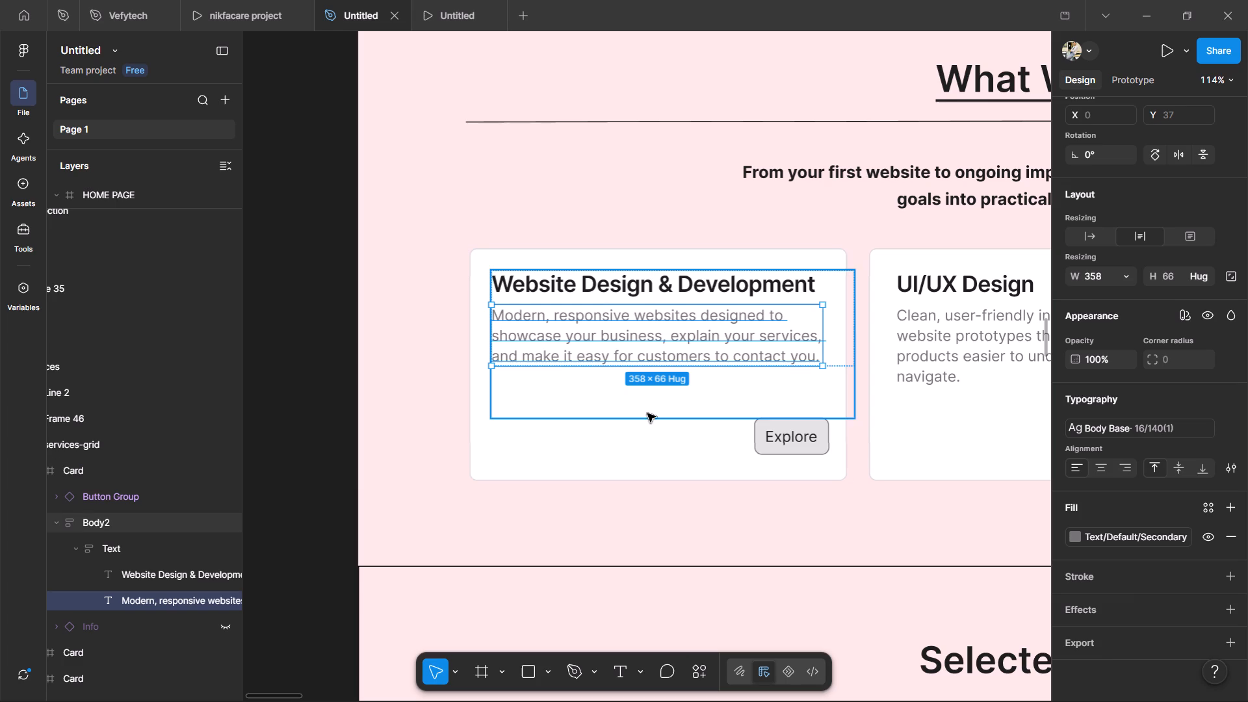
Draw a frame about 368 × 109 around the Website Design & Development heading and description.
{"action": "left_click", "coordinate": [527, 667]}
{"action": "left_click", "coordinate": [478, 675]}
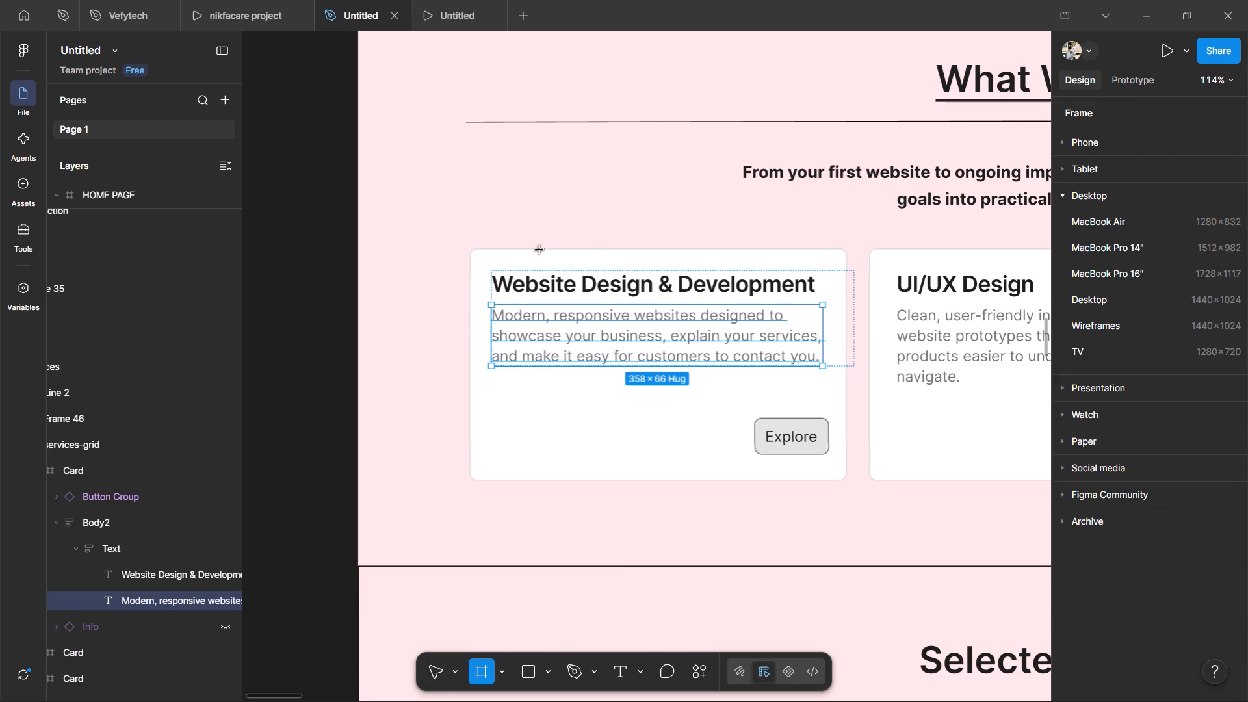
{"action": "left_click_drag", "start_coordinate": [489, 268], "coordinate": [524, 319]}
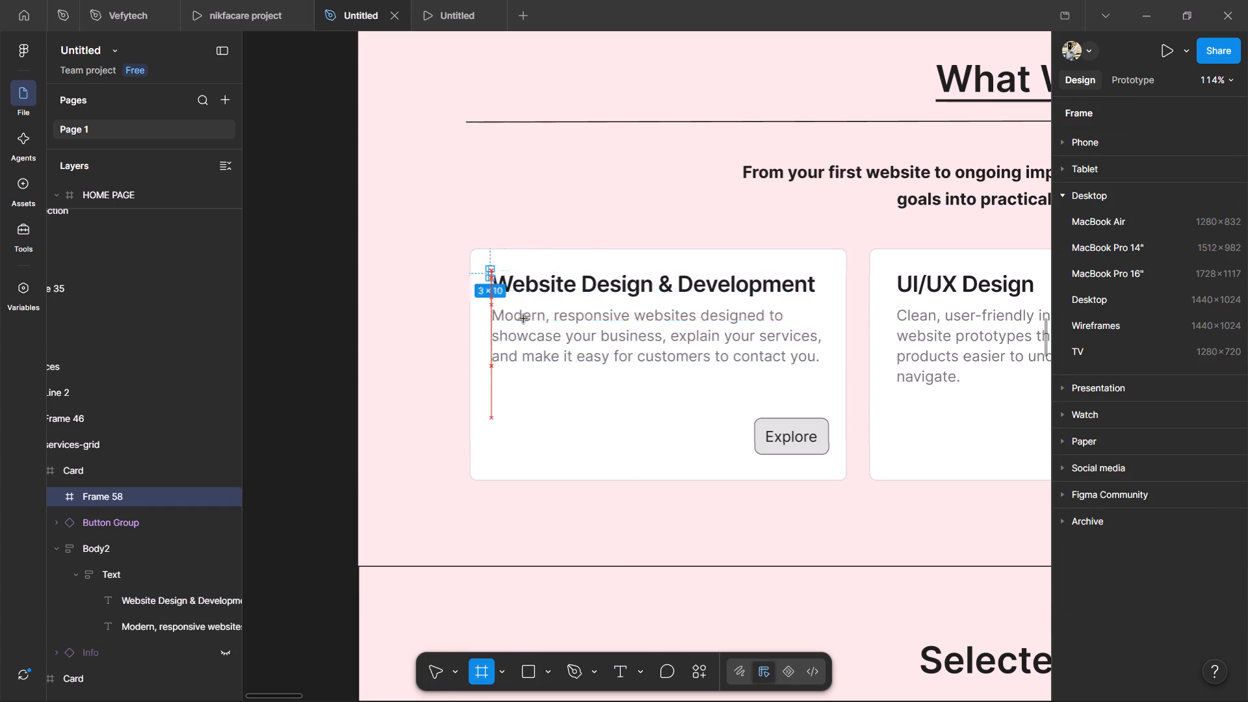
{"action": "left_click_drag", "start_coordinate": [524, 319], "coordinate": [828, 369]}
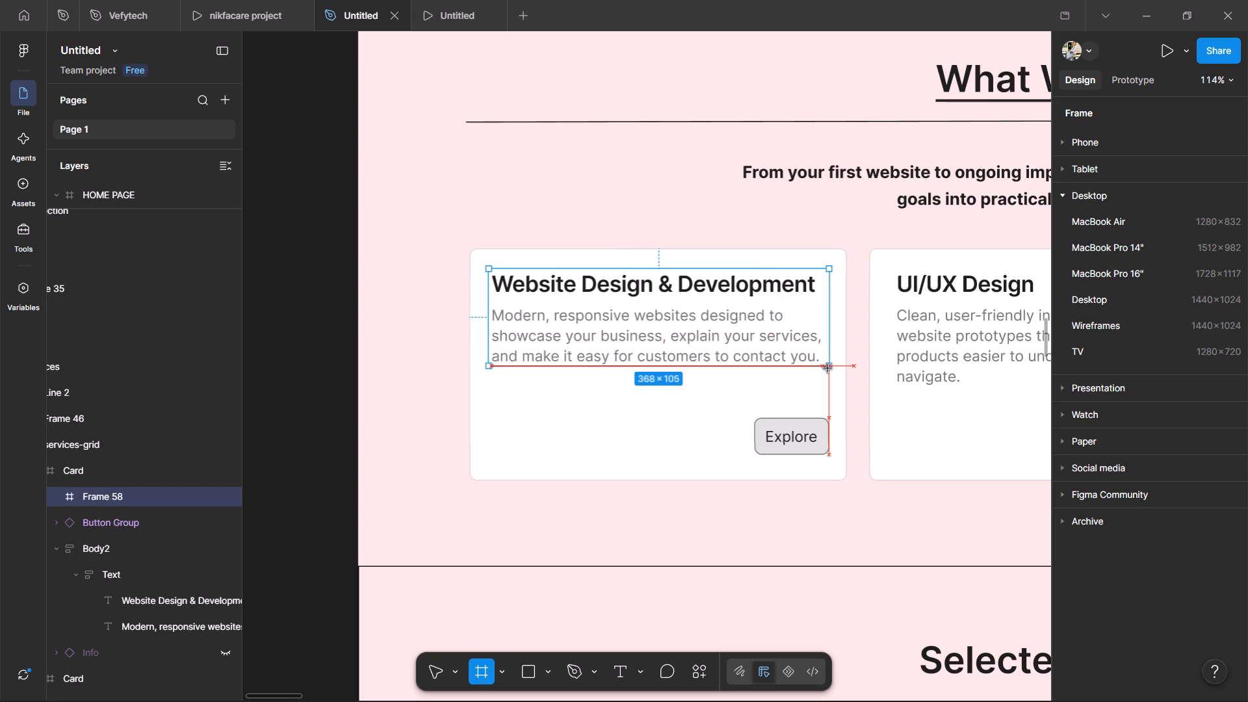
{"action": "left_click_drag", "start_coordinate": [828, 369], "coordinate": [827, 370]}
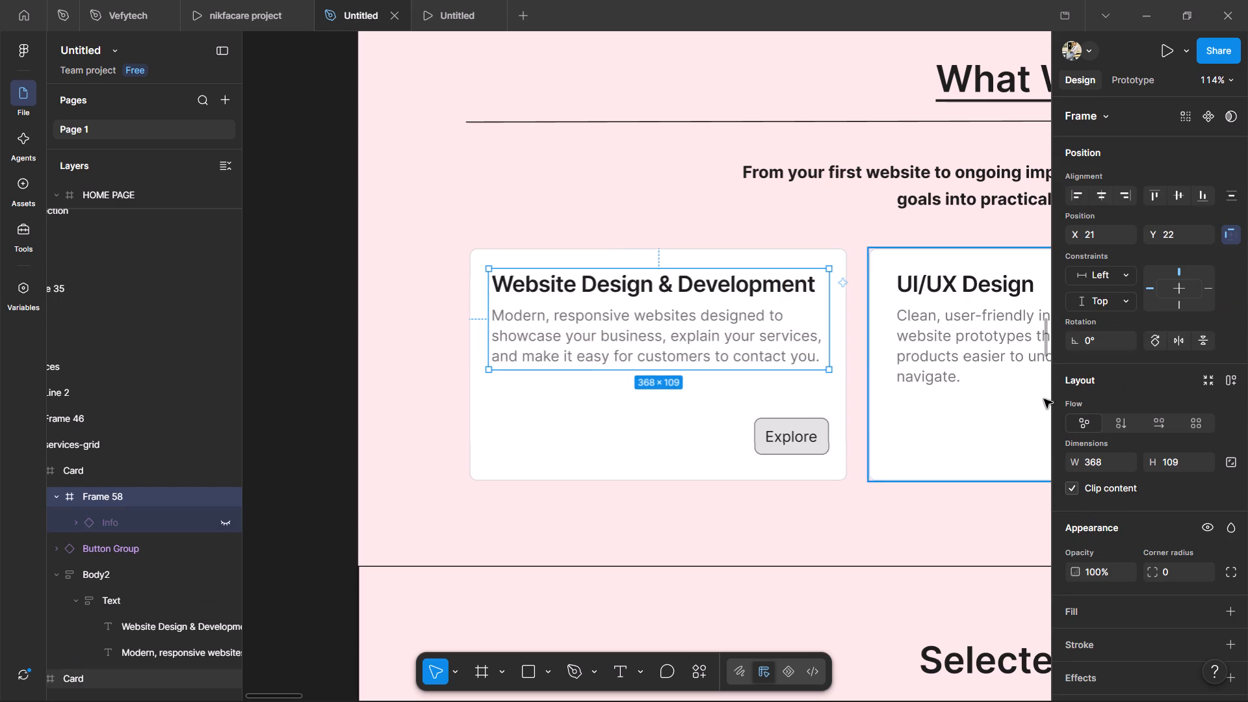
Give the new frame a corner radius of 21, a hidden white FFFFFF fill and a black 000000 inside stroke of weight 1.
{"action": "left_click_drag", "start_coordinate": [1143, 575], "coordinate": [1180, 564]}
{"action": "left_click_drag", "start_coordinate": [1150, 567], "coordinate": [971, 285]}
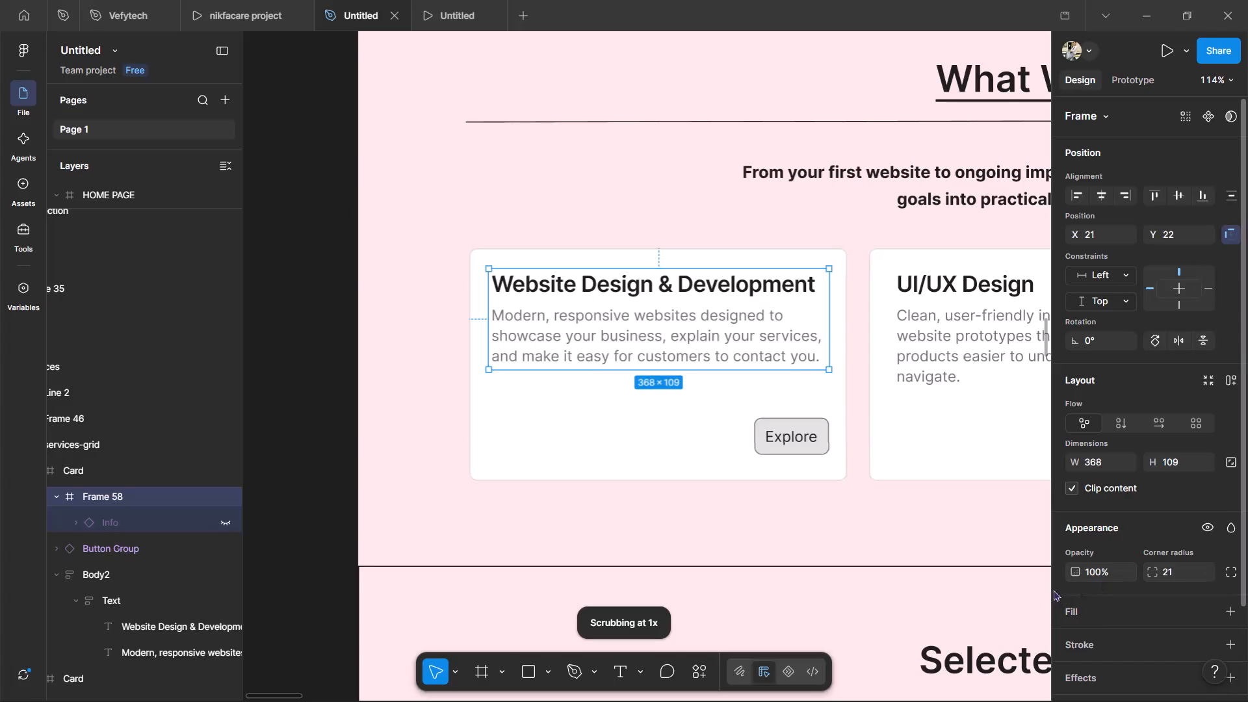
{"action": "left_click", "coordinate": [1236, 611]}
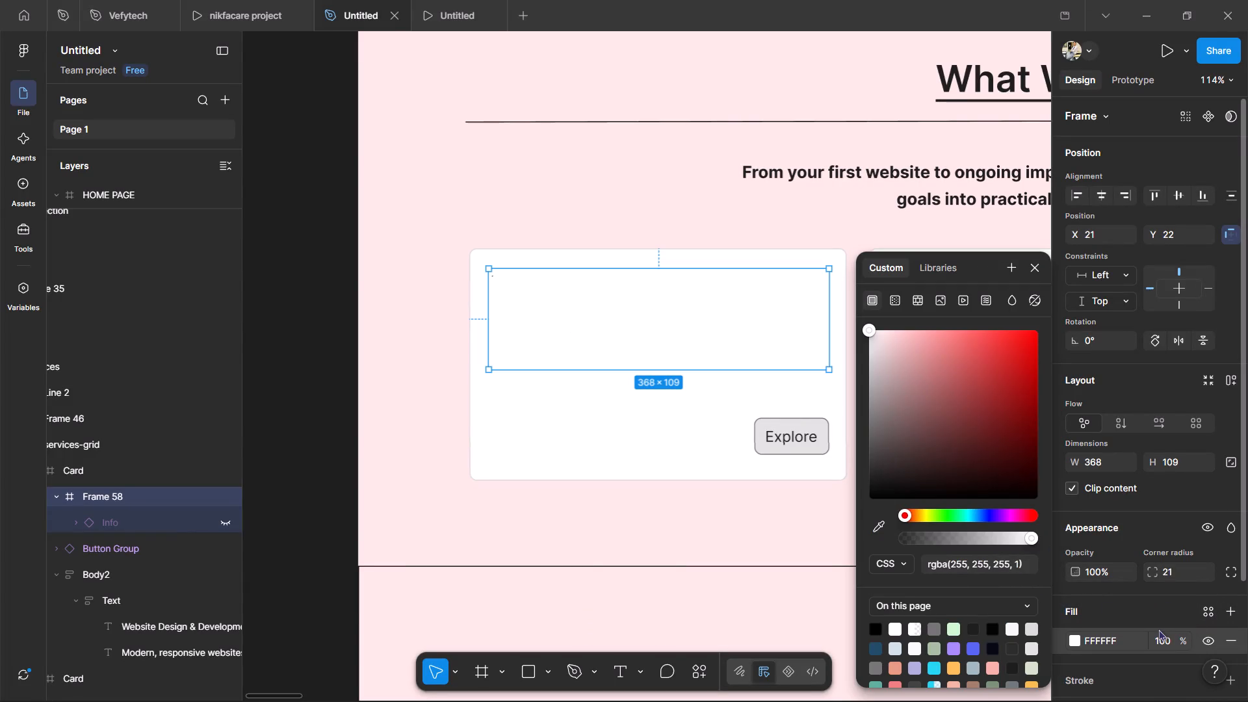
{"action": "left_click", "coordinate": [1204, 639]}
{"action": "scroll", "coordinate": [1195, 626], "scroll_direction": "down", "scroll_amount": 2}
{"action": "left_click", "coordinate": [1234, 543]}
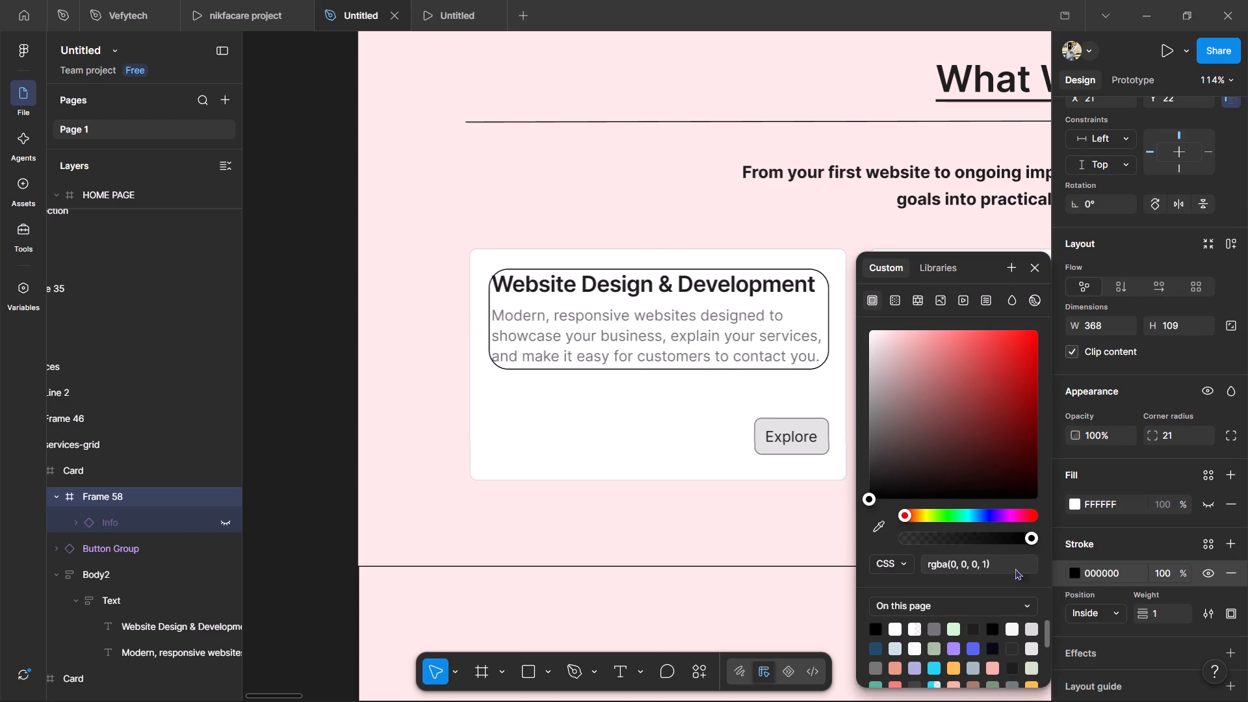
{"action": "left_click", "coordinate": [784, 535]}
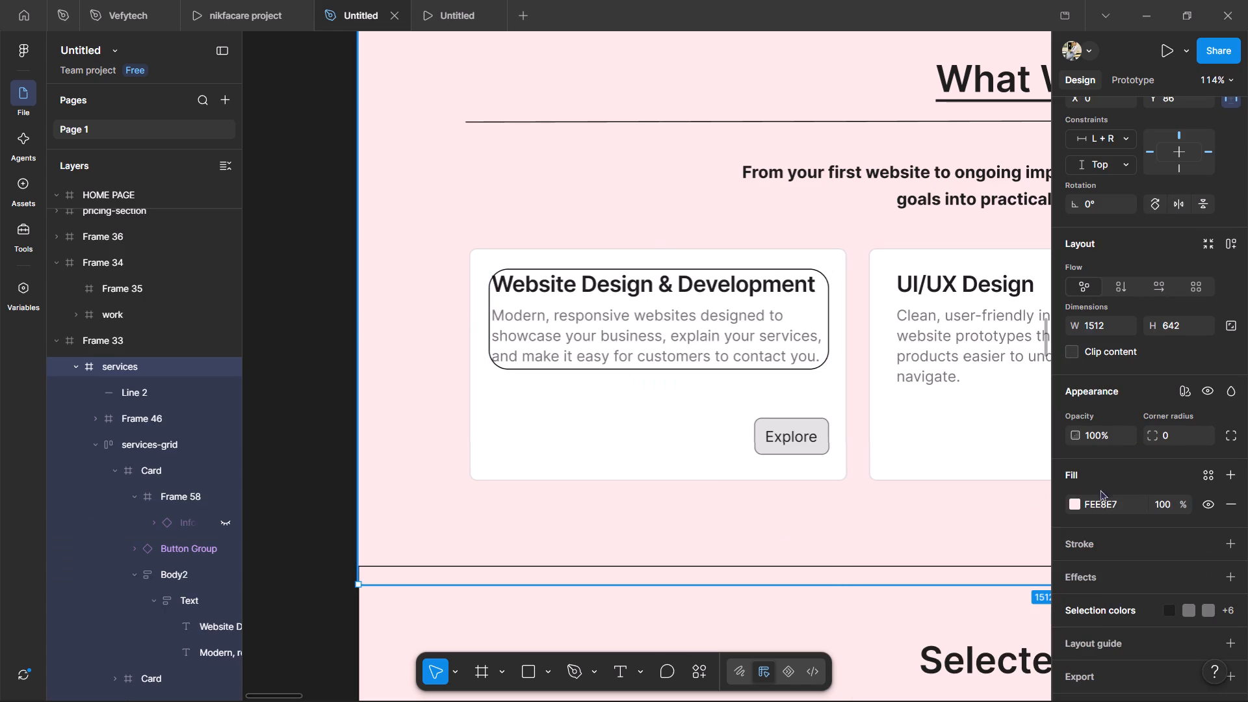
Reduce the corner radius of the outline frame around the Website Design & Development text to 11.
{"action": "double_click", "coordinate": [719, 343]}
{"action": "double_click", "coordinate": [694, 351]}
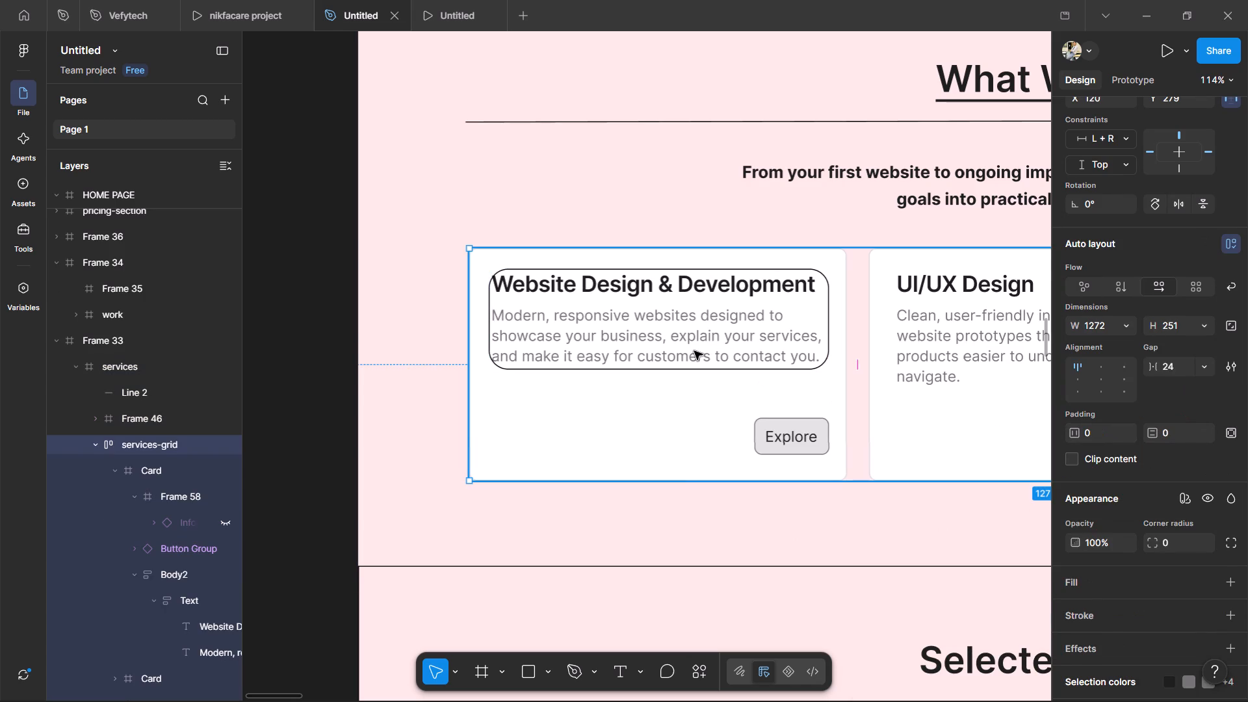
{"action": "double_click", "coordinate": [694, 351]}
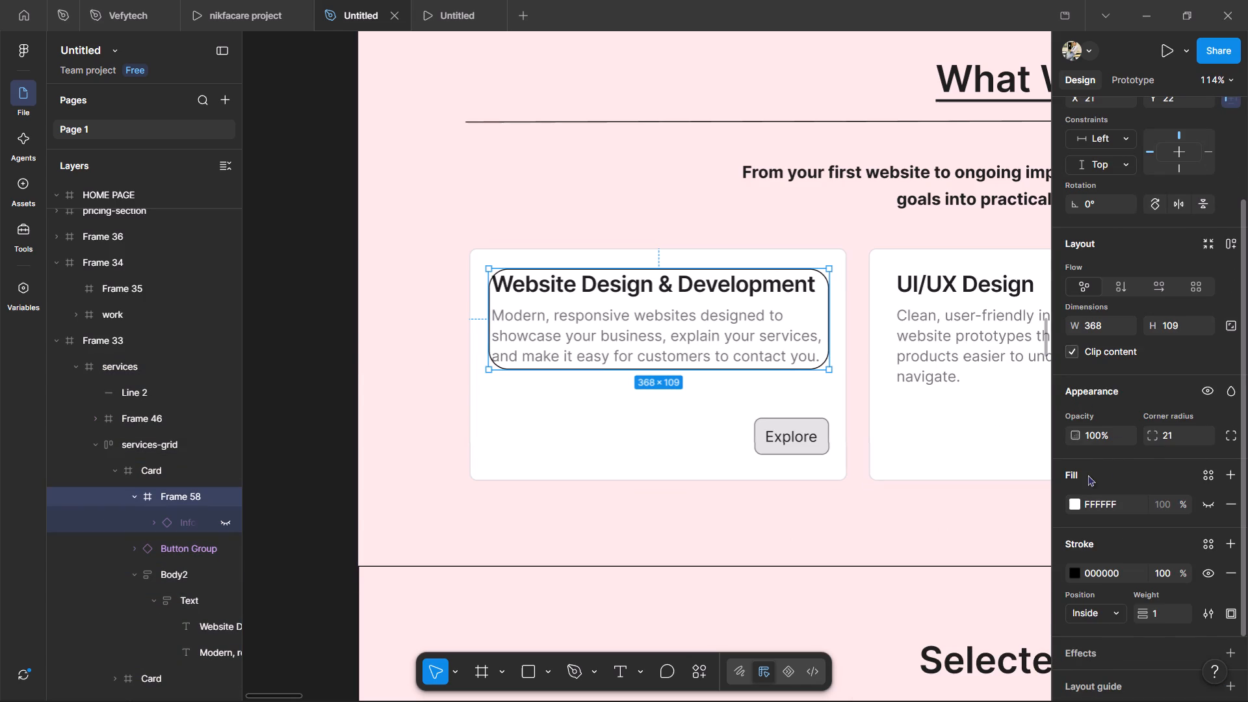
{"action": "left_click_drag", "start_coordinate": [1162, 433], "coordinate": [1135, 443]}
{"action": "left_click_drag", "start_coordinate": [1135, 443], "coordinate": [1098, 455]}
{"action": "left_click", "coordinate": [1098, 455]}
{"action": "left_click_drag", "start_coordinate": [1157, 437], "coordinate": [469, 382]}
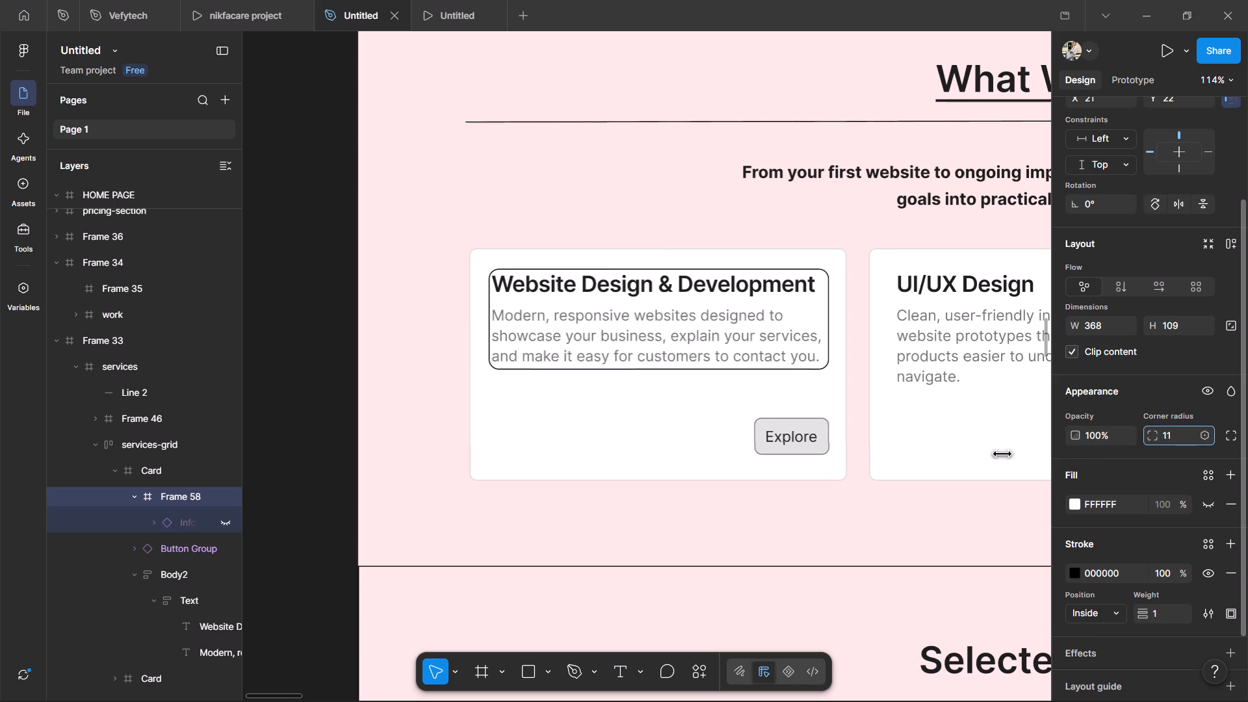
{"action": "left_click_drag", "start_coordinate": [469, 382], "coordinate": [467, 382]}
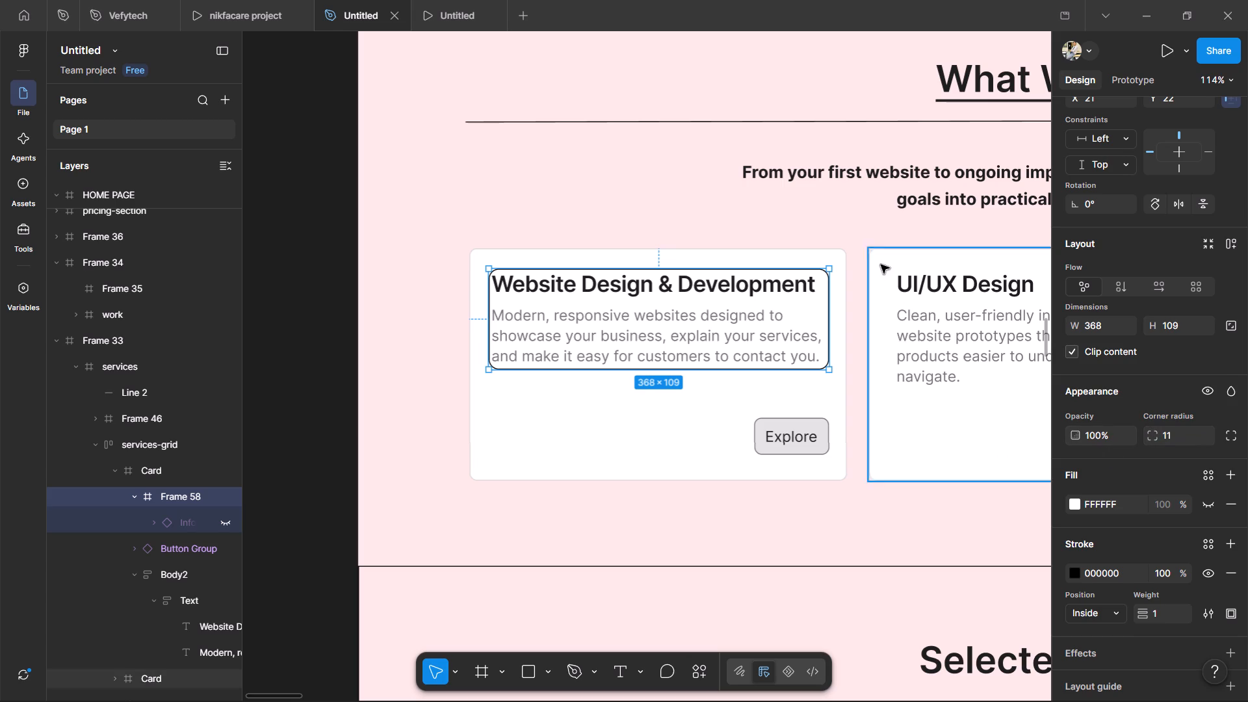
{"action": "left_click", "coordinate": [753, 209]}
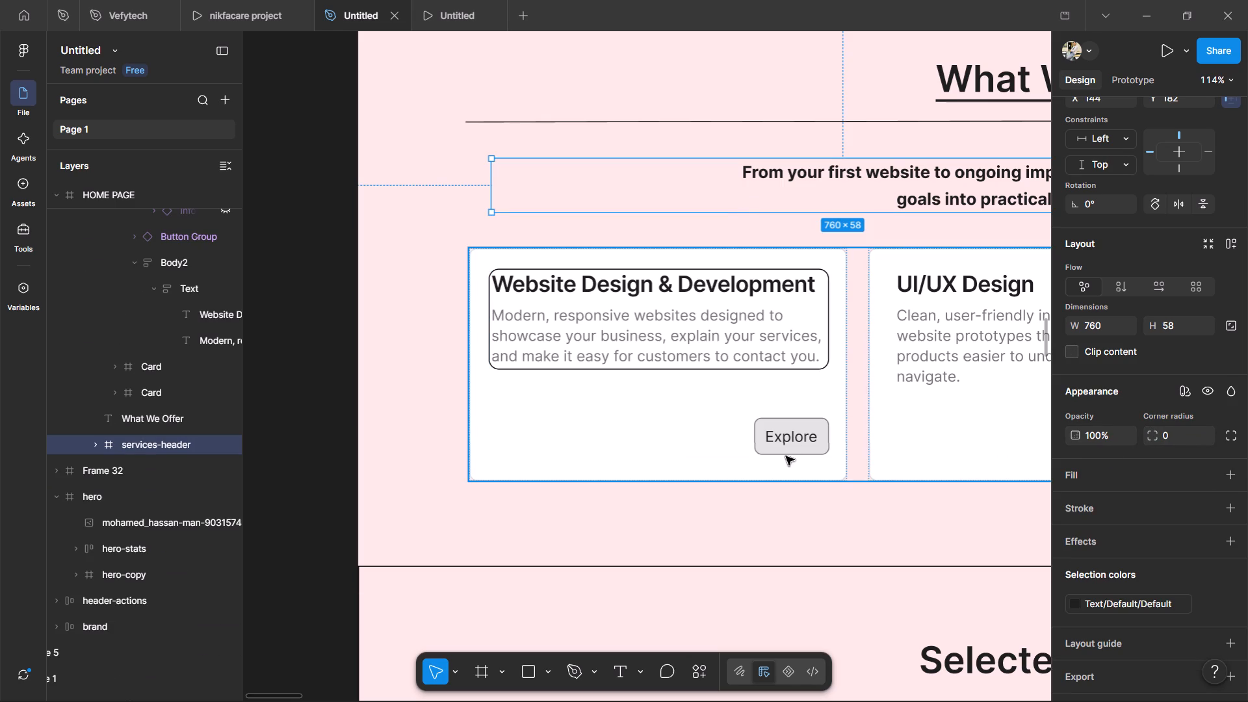
Duplicate the outline frame and place the copy over the UI/UX Design card's text at about X 13, Y 21.
{"action": "scroll", "coordinate": [796, 445], "scroll_direction": "down", "scroll_amount": 9, "text": "shift"}
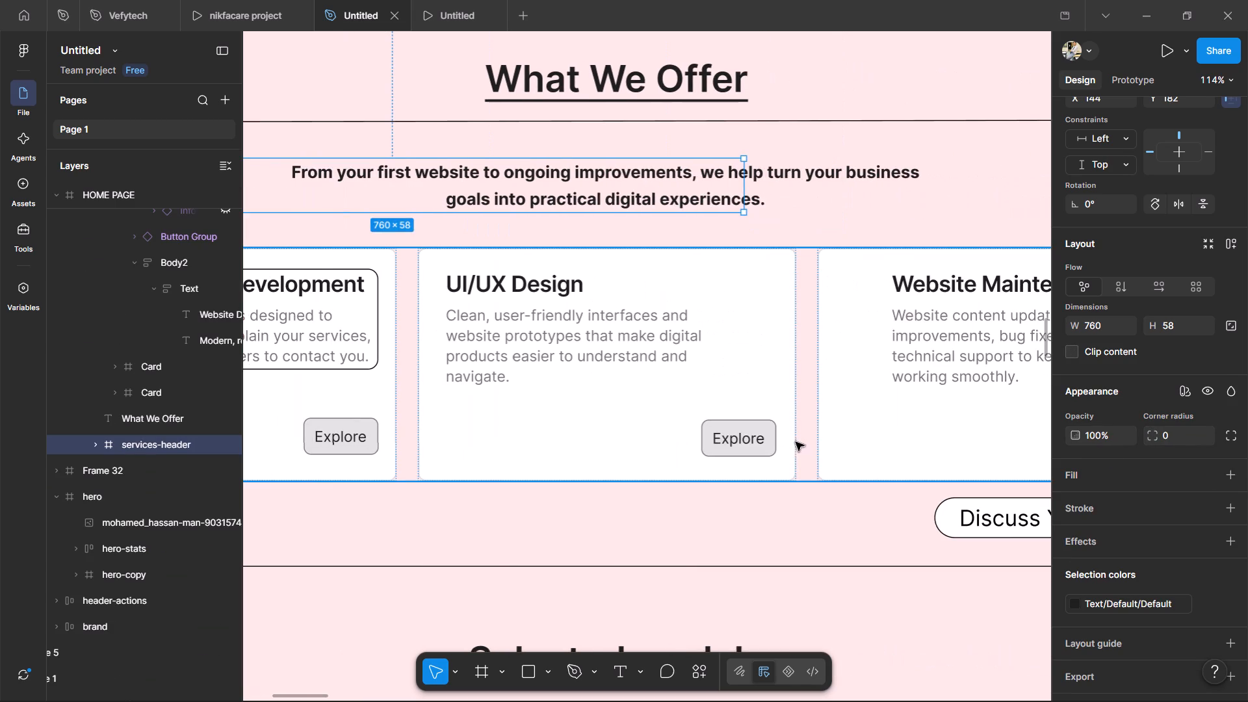
{"action": "left_click", "coordinate": [483, 677]}
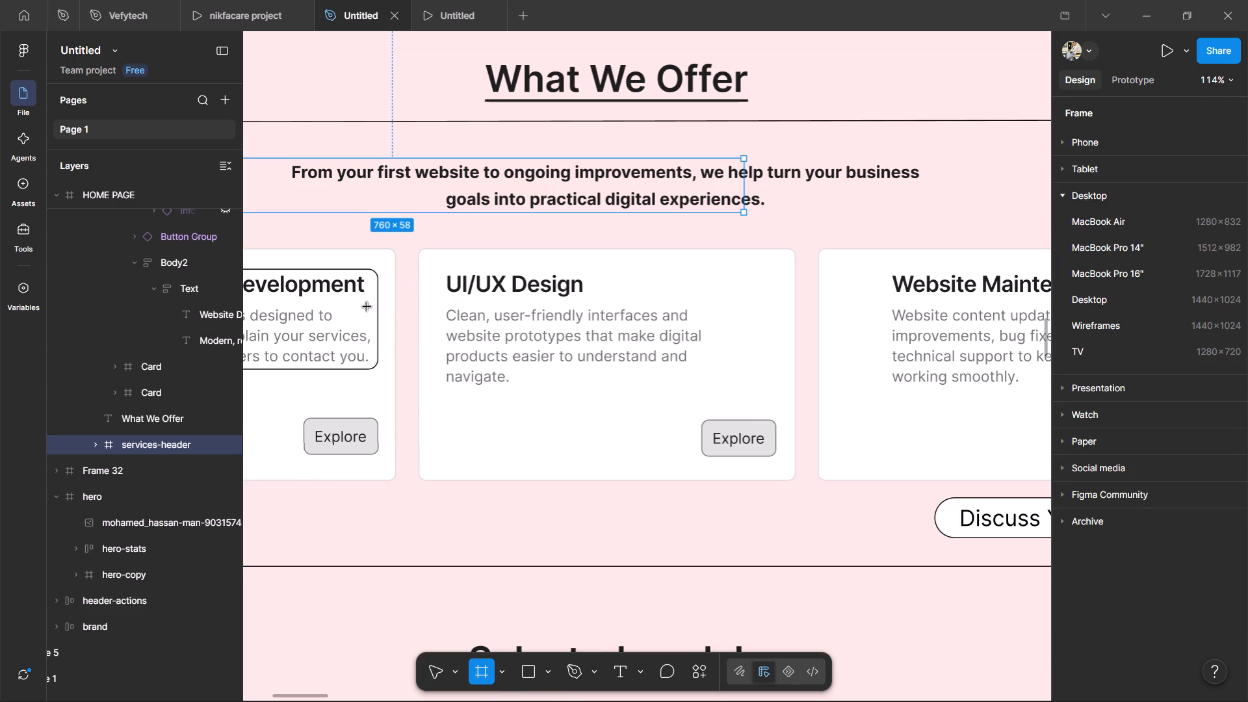
{"action": "left_click", "coordinate": [432, 671]}
{"action": "double_click", "coordinate": [342, 340]}
{"action": "left_click", "coordinate": [342, 340]}
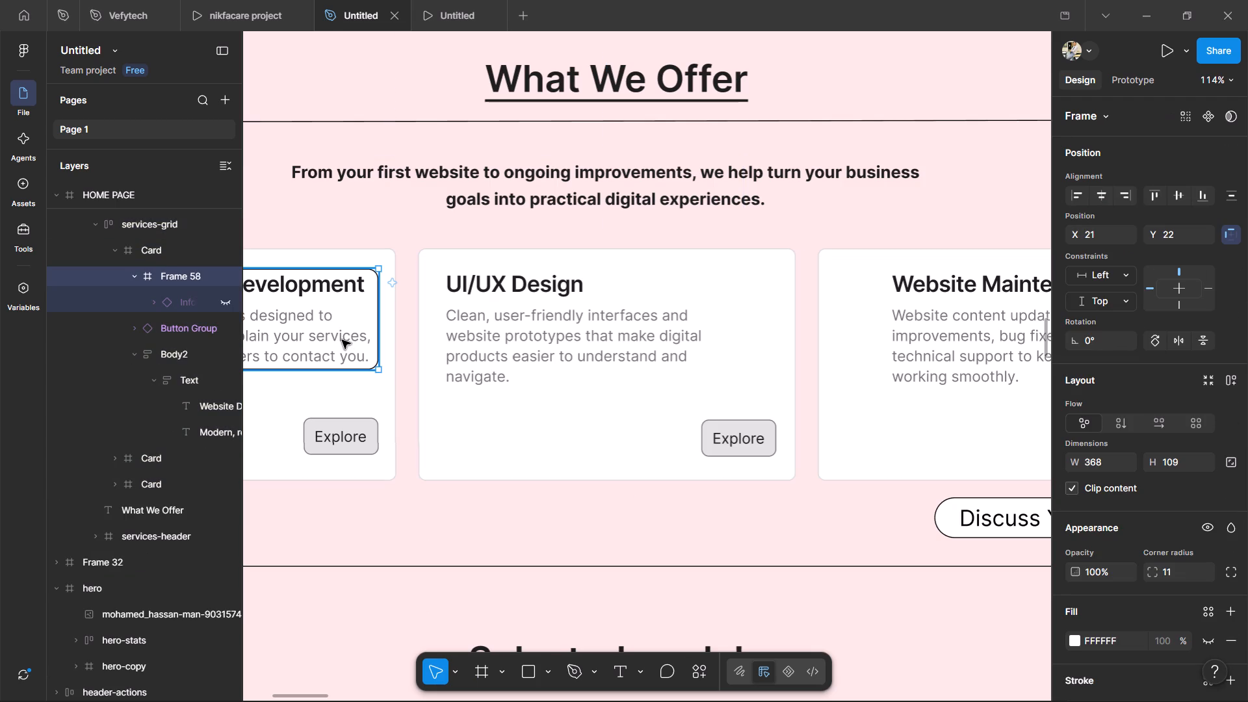
{"action": "key", "text": "ctrl+d"}
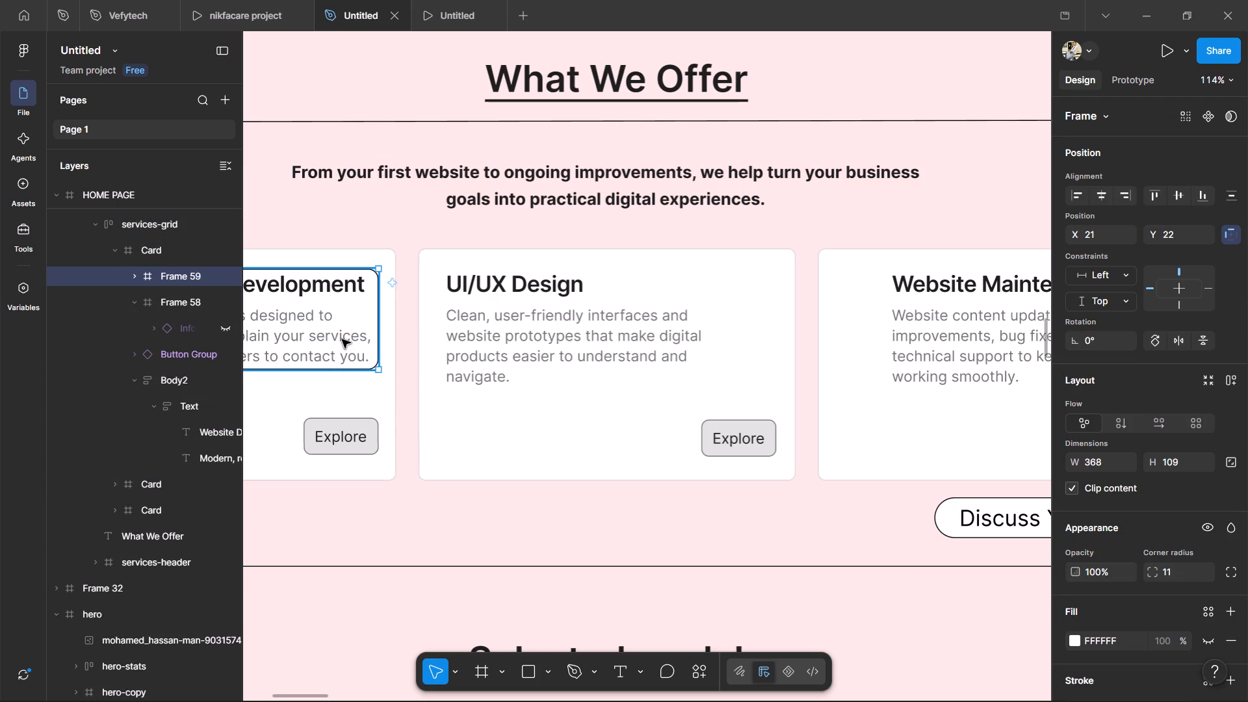
{"action": "left_click_drag", "start_coordinate": [342, 339], "coordinate": [767, 346]}
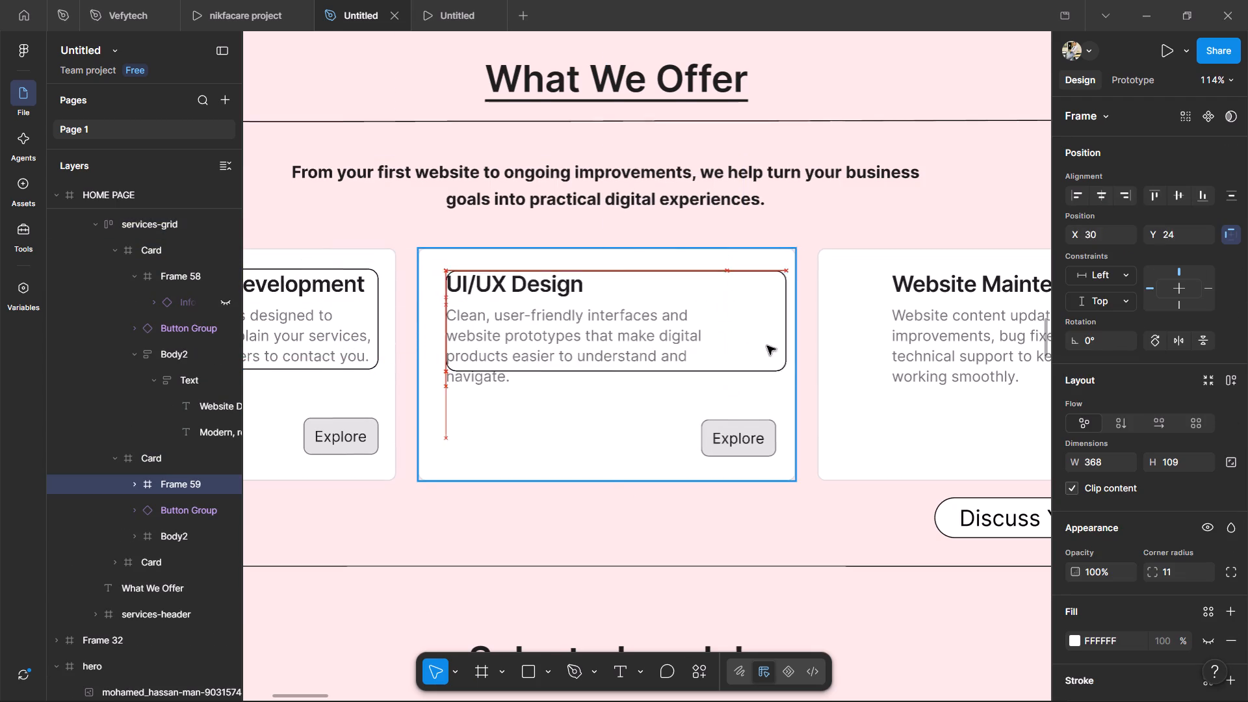
{"action": "left_click_drag", "start_coordinate": [767, 346], "coordinate": [734, 338]}
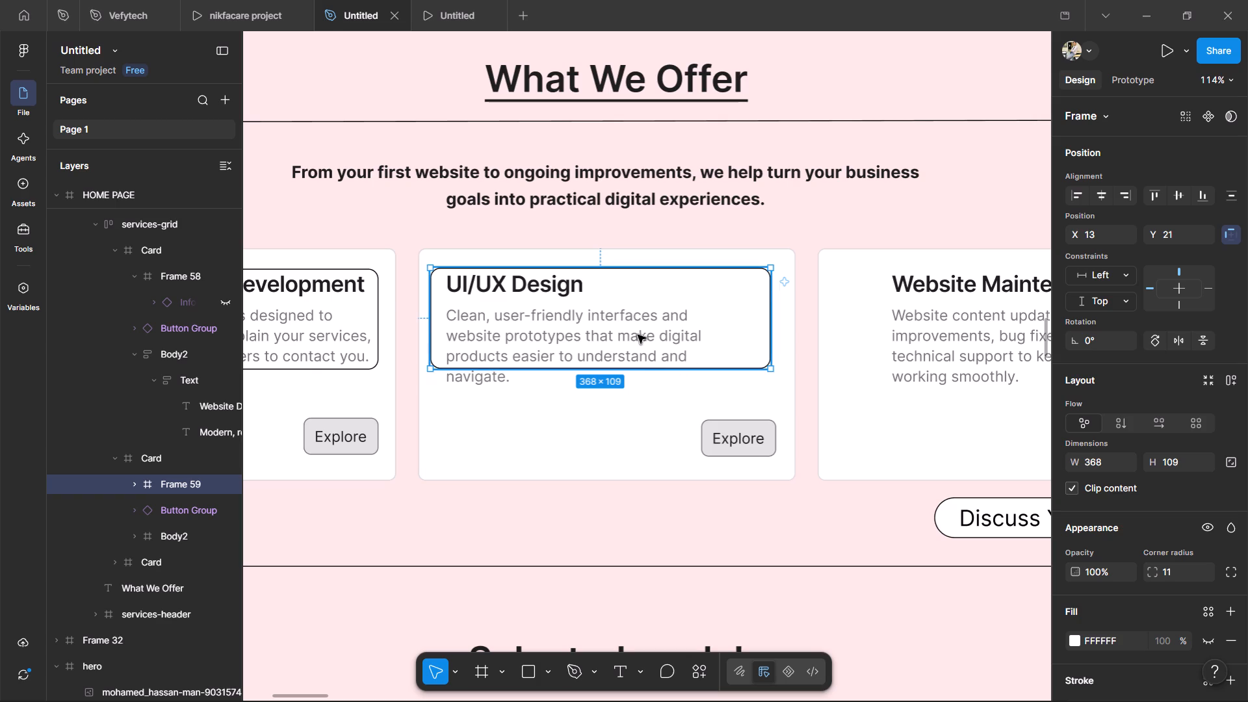
Move the copied outline aside, widen the UI/UX Design card's text block to about 357 and shift it to X 36.
{"action": "double_click", "coordinate": [636, 332]}
{"action": "double_click", "coordinate": [636, 328]}
{"action": "double_click", "coordinate": [636, 327]}
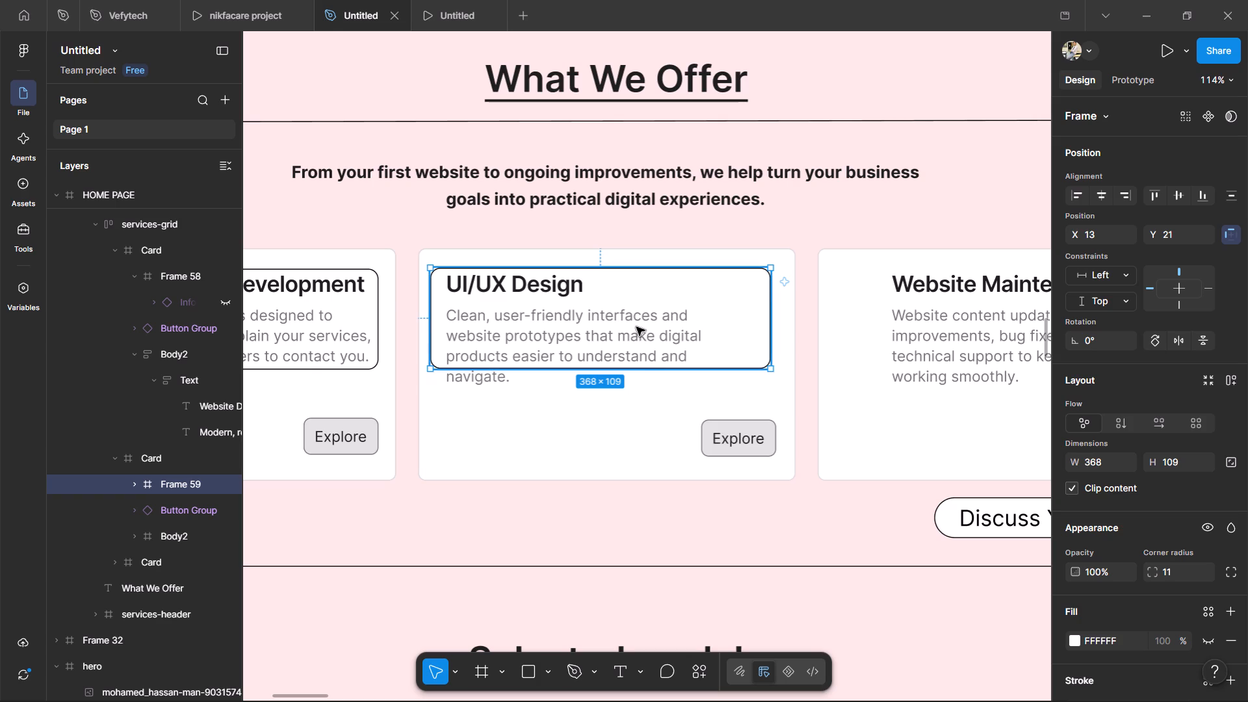
{"action": "triple_click", "coordinate": [636, 327]}
{"action": "left_click_drag", "start_coordinate": [636, 327], "coordinate": [628, 284]}
{"action": "left_click", "coordinate": [598, 348]}
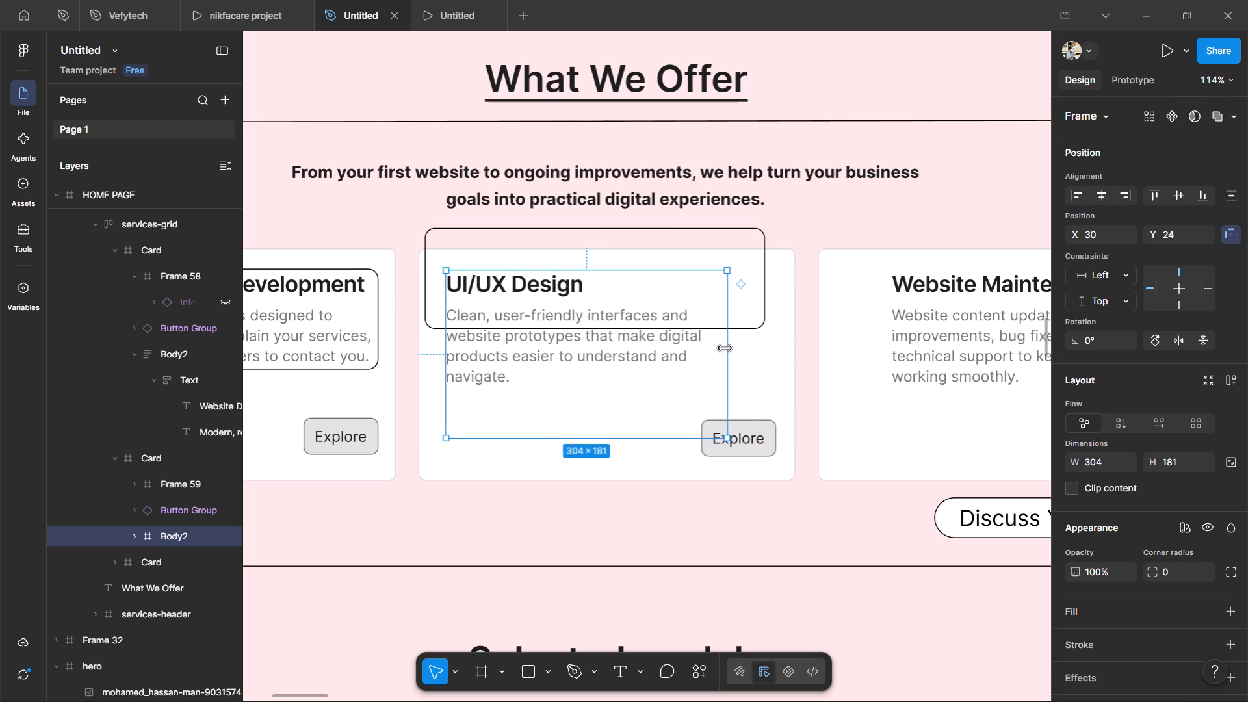
{"action": "left_click_drag", "start_coordinate": [725, 349], "coordinate": [778, 329]}
{"action": "left_click", "coordinate": [678, 311]}
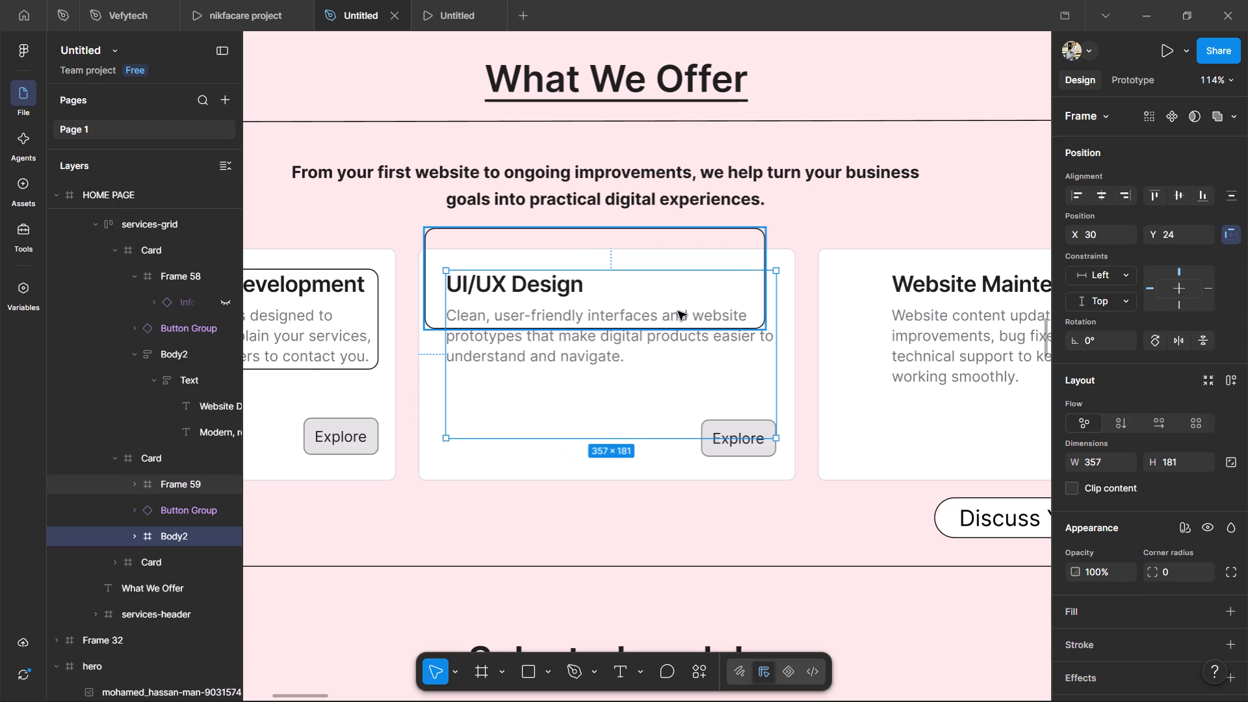
{"action": "left_click", "coordinate": [683, 308]}
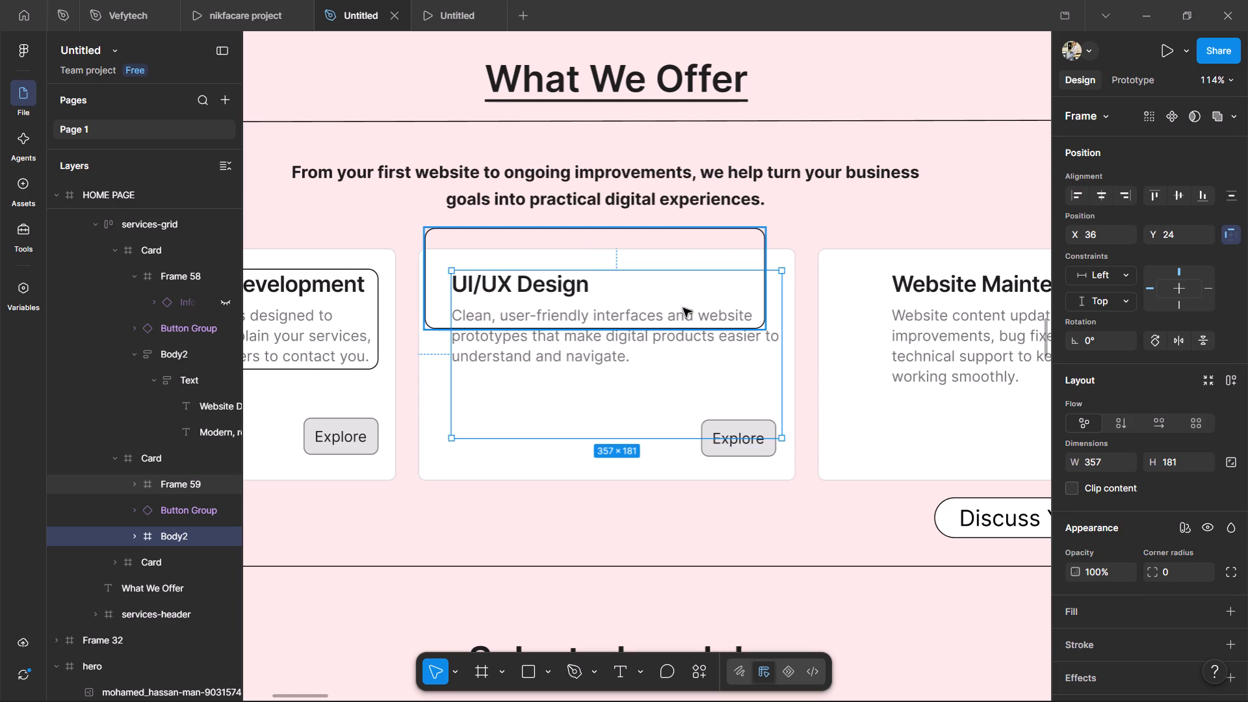
Move the copied outline frame back around the UI/UX Design heading and description, at about X 25, Y 24.
{"action": "left_click_drag", "start_coordinate": [683, 309], "coordinate": [696, 354]}
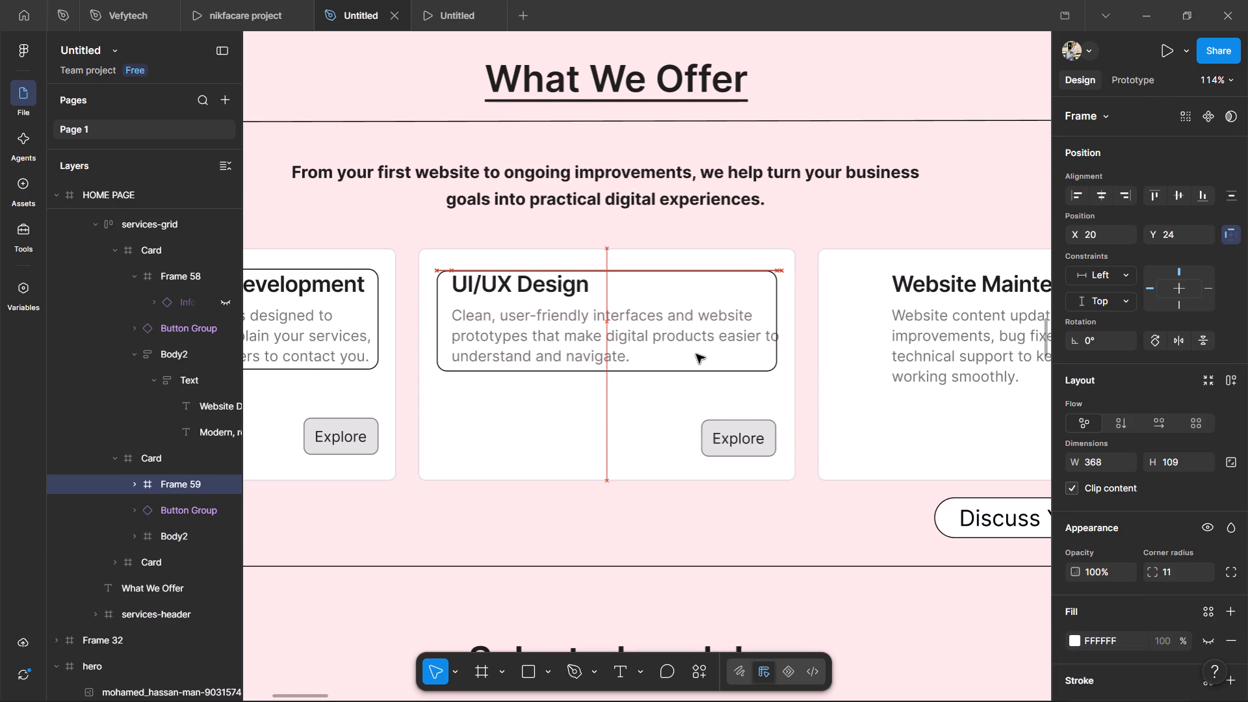
{"action": "left_click_drag", "start_coordinate": [696, 354], "coordinate": [701, 353]}
{"action": "left_click", "coordinate": [666, 241]}
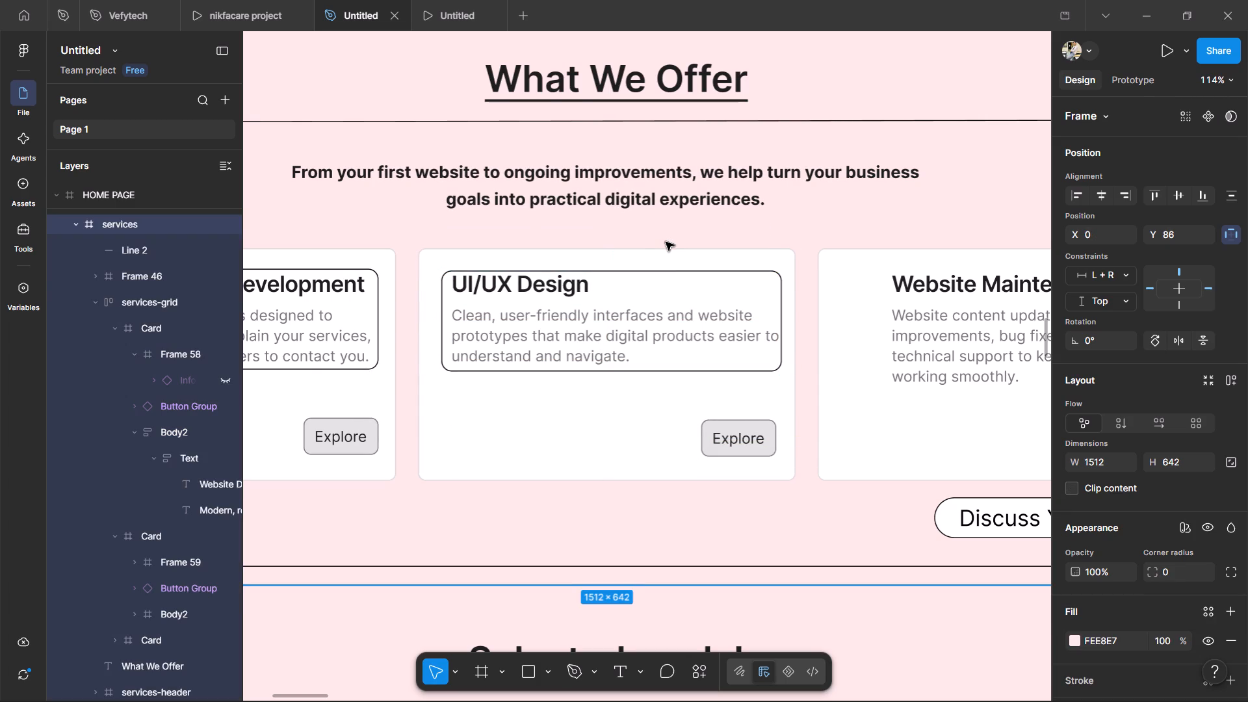
Duplicate the UI/UX Design card's outline frame and place the copy over the top of the Website Maintenance card at about X 13.
{"action": "scroll", "coordinate": [669, 276], "scroll_direction": "down", "scroll_amount": 2, "text": "shift"}
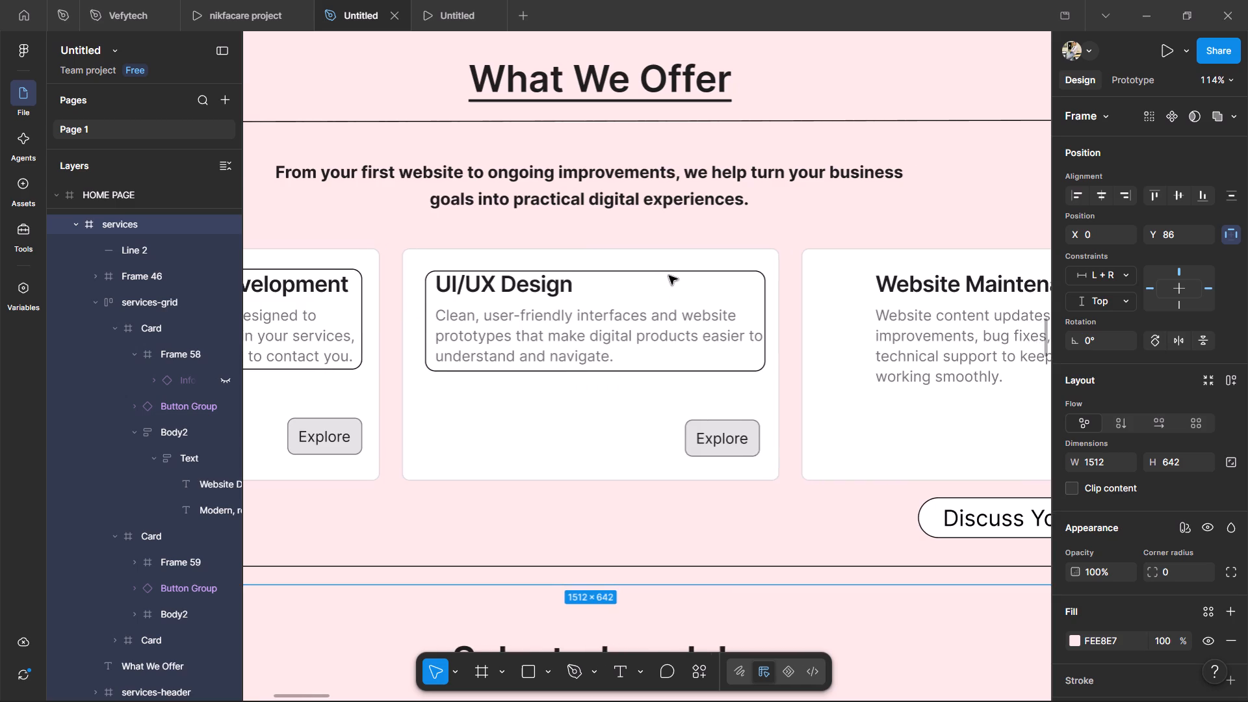
{"action": "scroll", "coordinate": [669, 276], "scroll_direction": "down", "scroll_amount": 11, "text": "shift"}
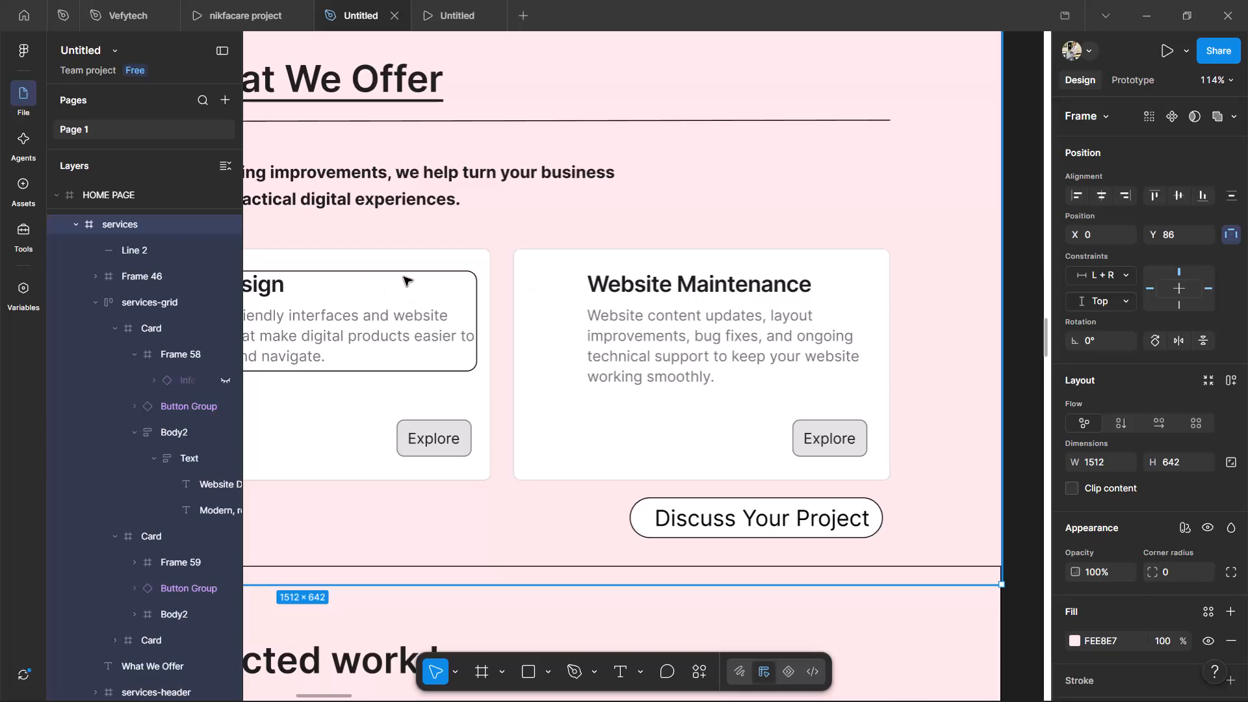
{"action": "double_click", "coordinate": [450, 279]}
{"action": "double_click", "coordinate": [441, 285]}
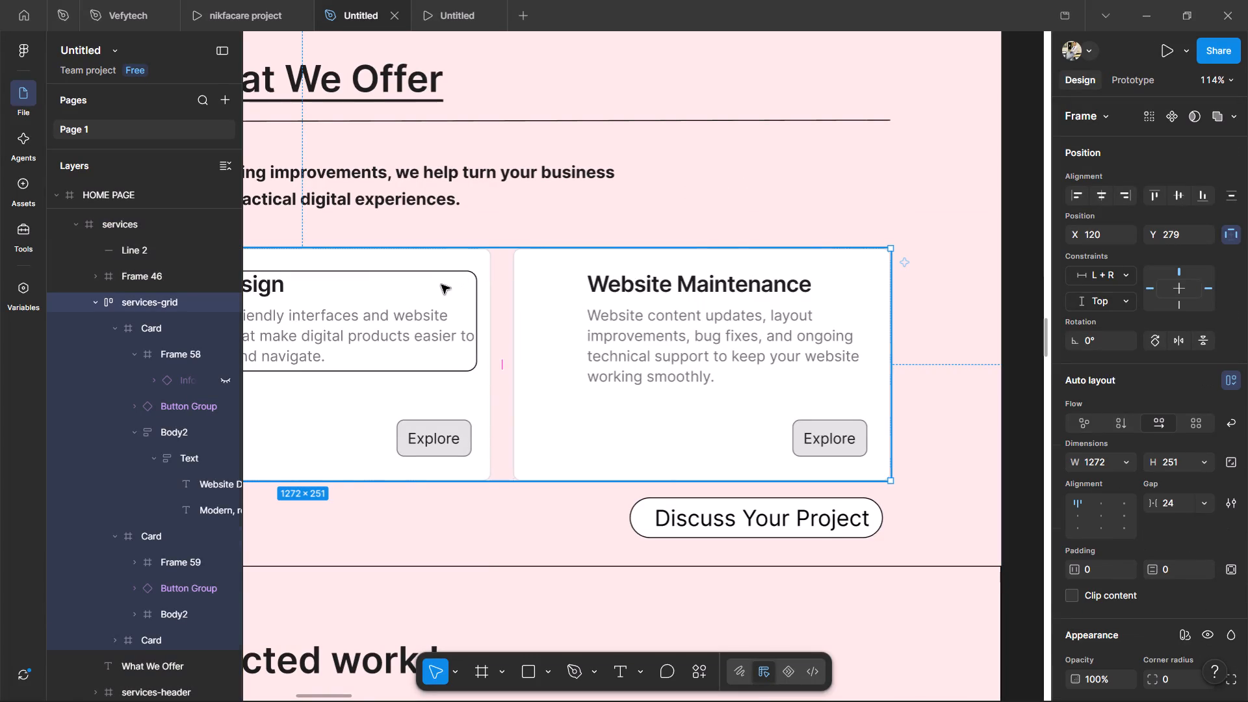
{"action": "double_click", "coordinate": [441, 285]}
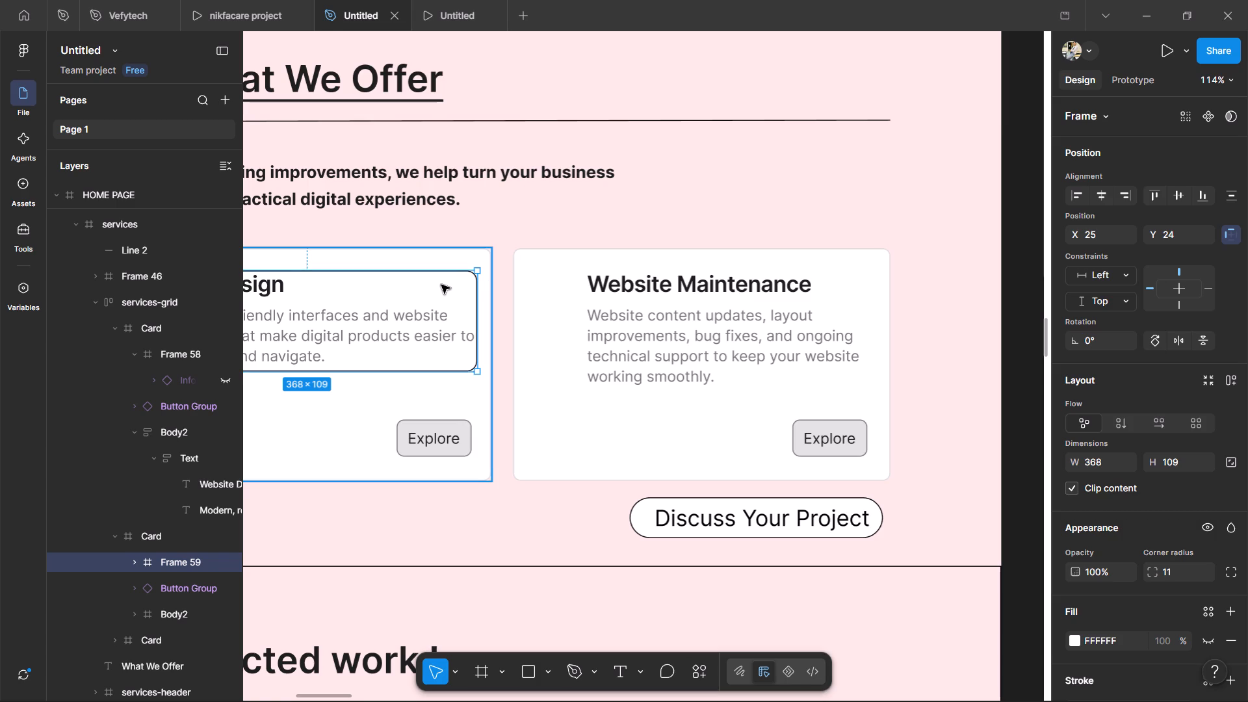
{"action": "key", "text": "ctrl+d"}
{"action": "left_click_drag", "start_coordinate": [441, 285], "coordinate": [651, 288]}
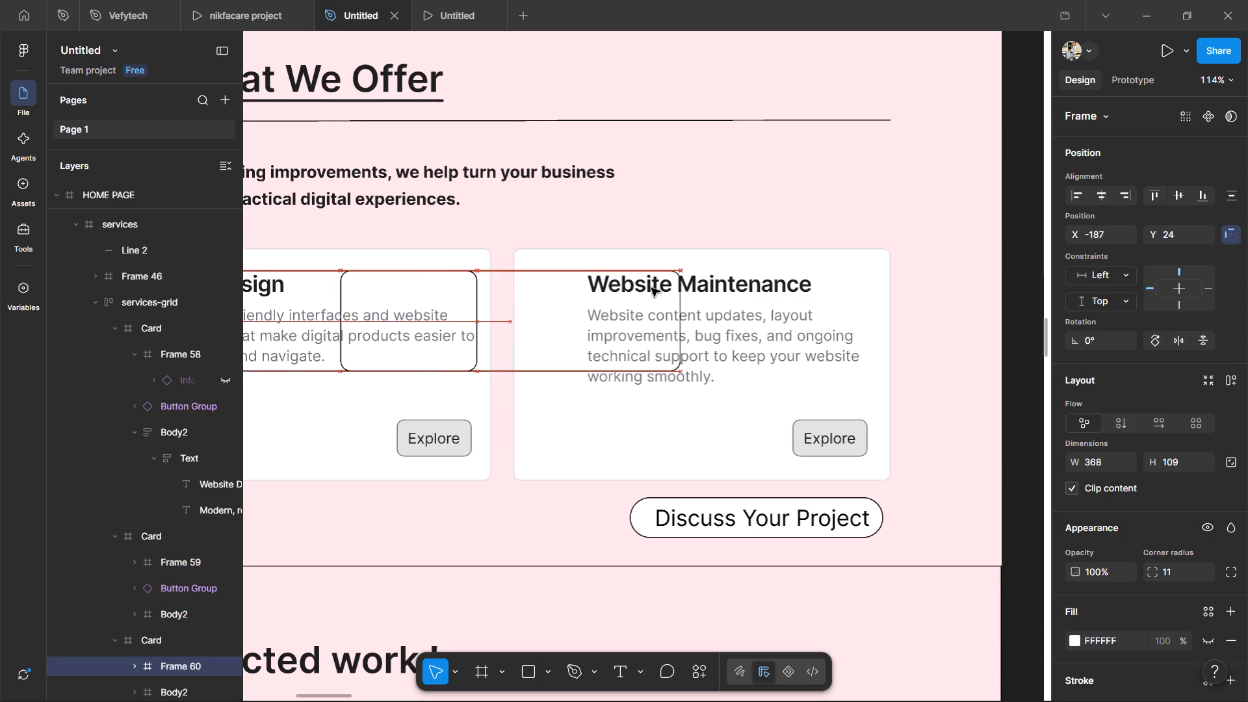
{"action": "left_click_drag", "start_coordinate": [651, 288], "coordinate": [829, 271]}
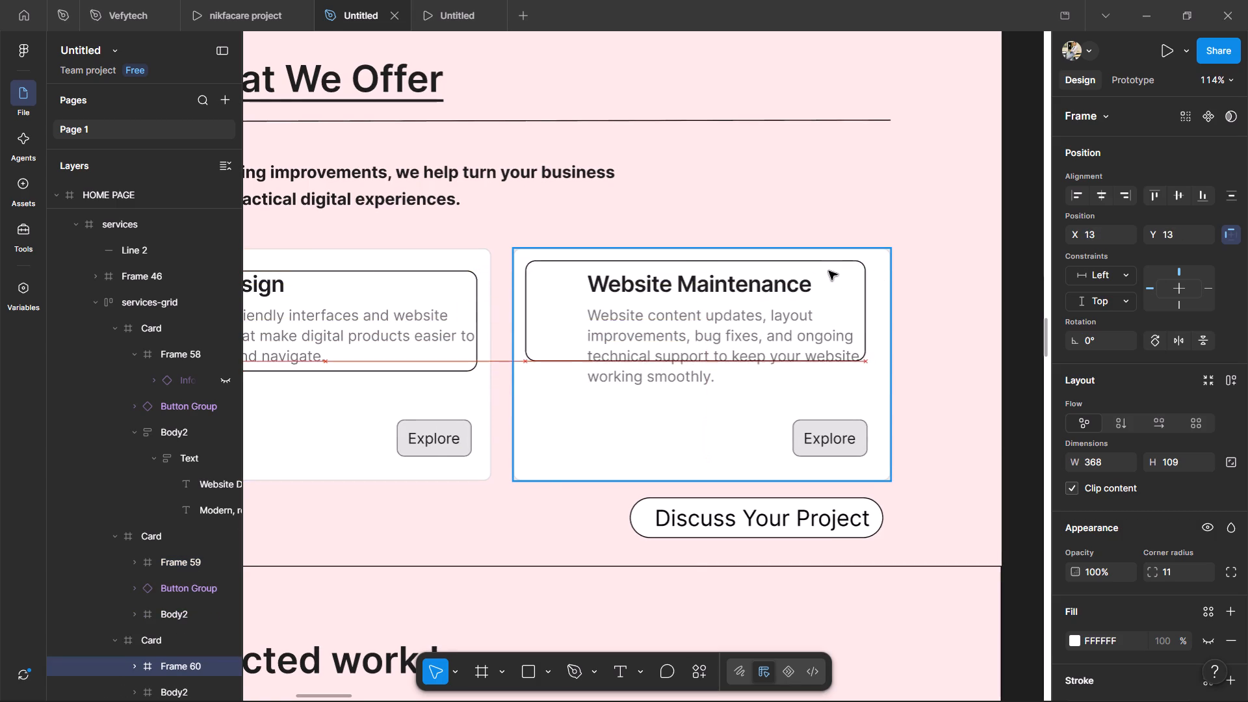
{"action": "left_click_drag", "start_coordinate": [829, 271], "coordinate": [830, 261]}
Widen the Website Maintenance card's text block to about 363 and shift it to about X -53.
{"action": "left_click", "coordinate": [730, 385]}
{"action": "left_click_drag", "start_coordinate": [730, 385], "coordinate": [714, 376]}
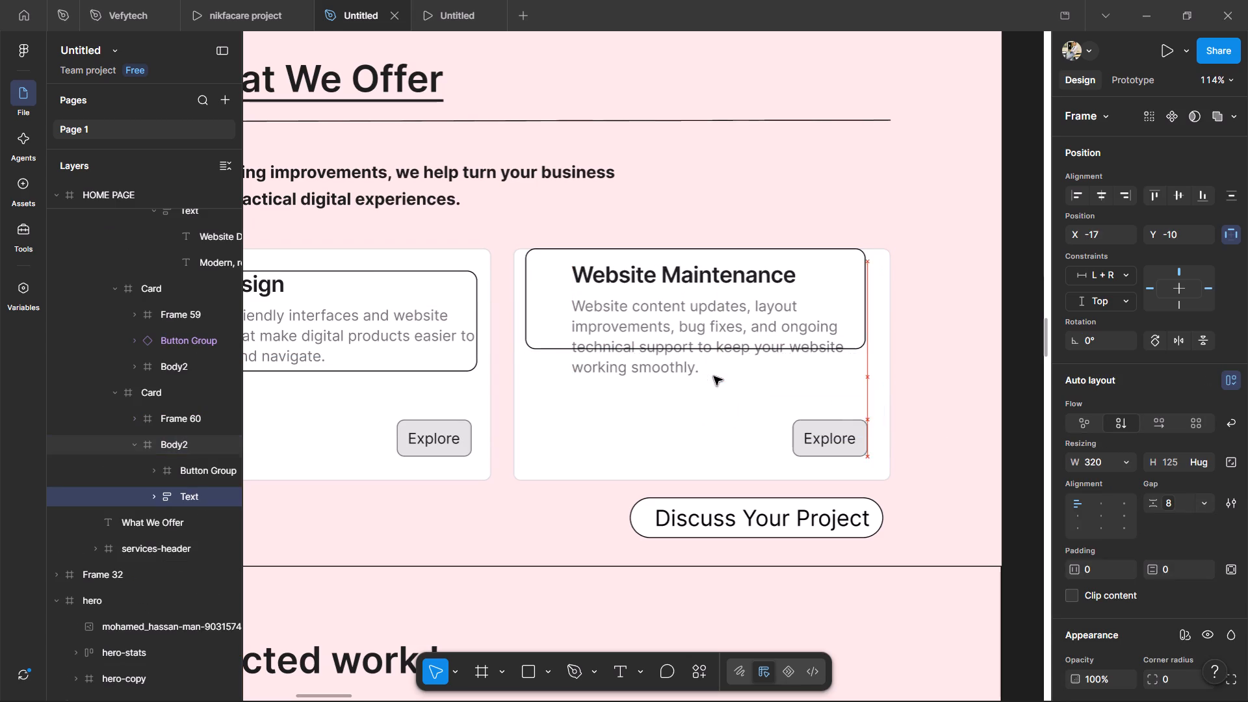
{"action": "left_click_drag", "start_coordinate": [714, 376], "coordinate": [697, 376]}
{"action": "left_click_drag", "start_coordinate": [846, 327], "coordinate": [844, 331]}
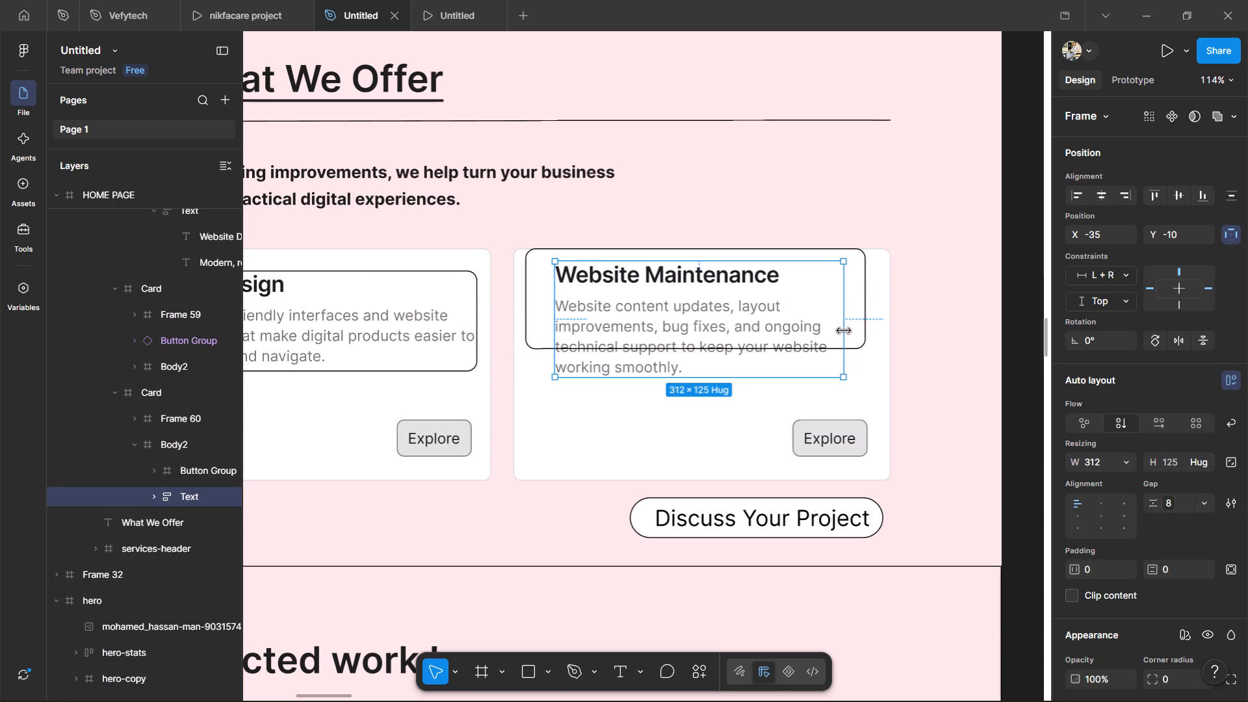
{"action": "left_click_drag", "start_coordinate": [844, 331], "coordinate": [891, 304]}
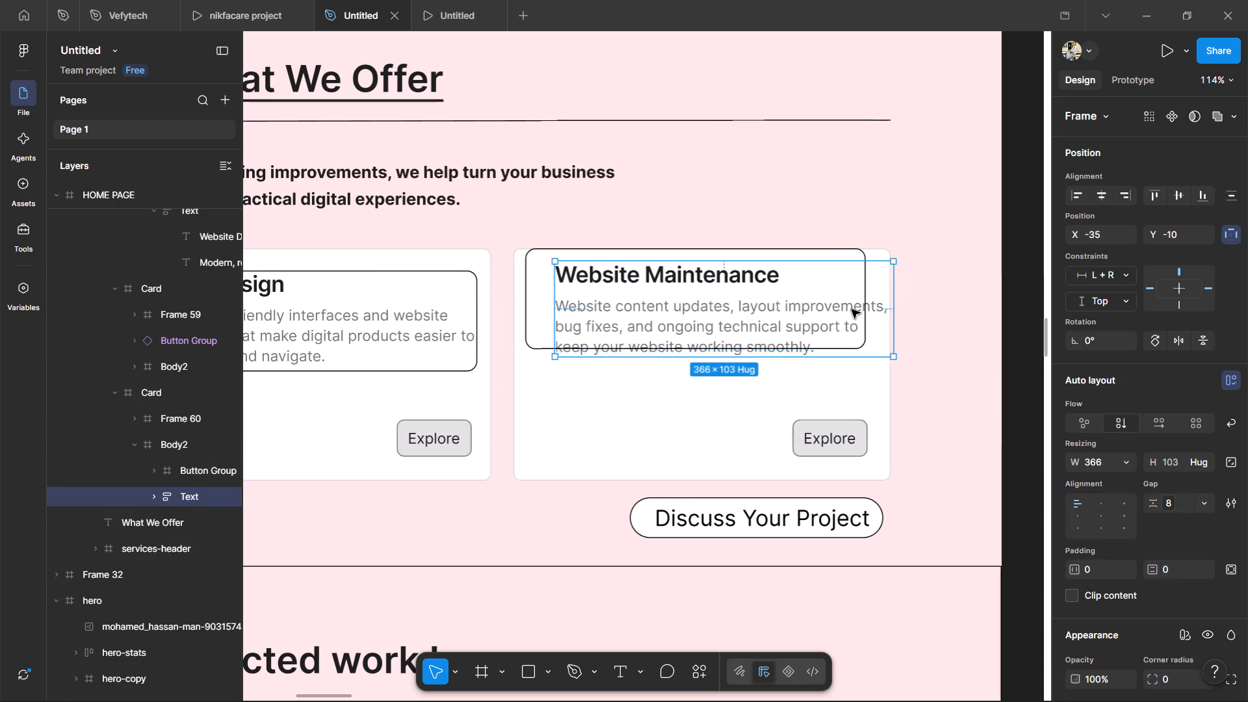
{"action": "left_click_drag", "start_coordinate": [822, 320], "coordinate": [803, 334]}
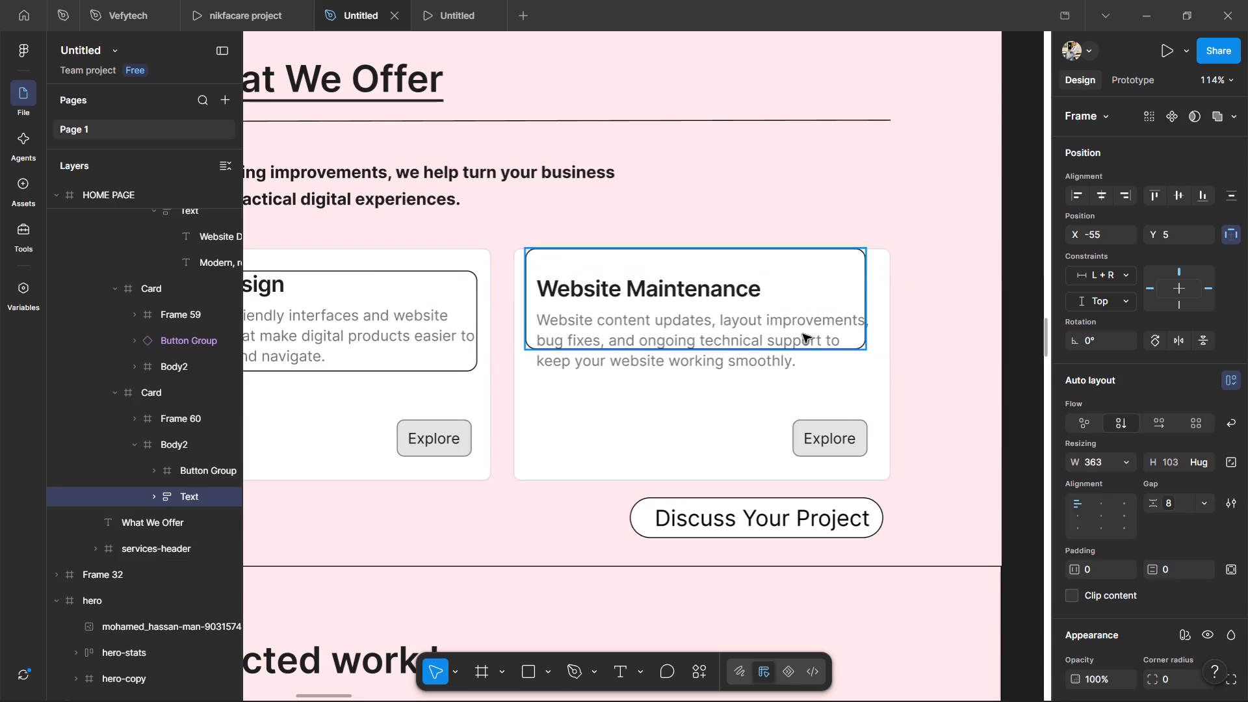
{"action": "left_click_drag", "start_coordinate": [803, 334], "coordinate": [805, 337]}
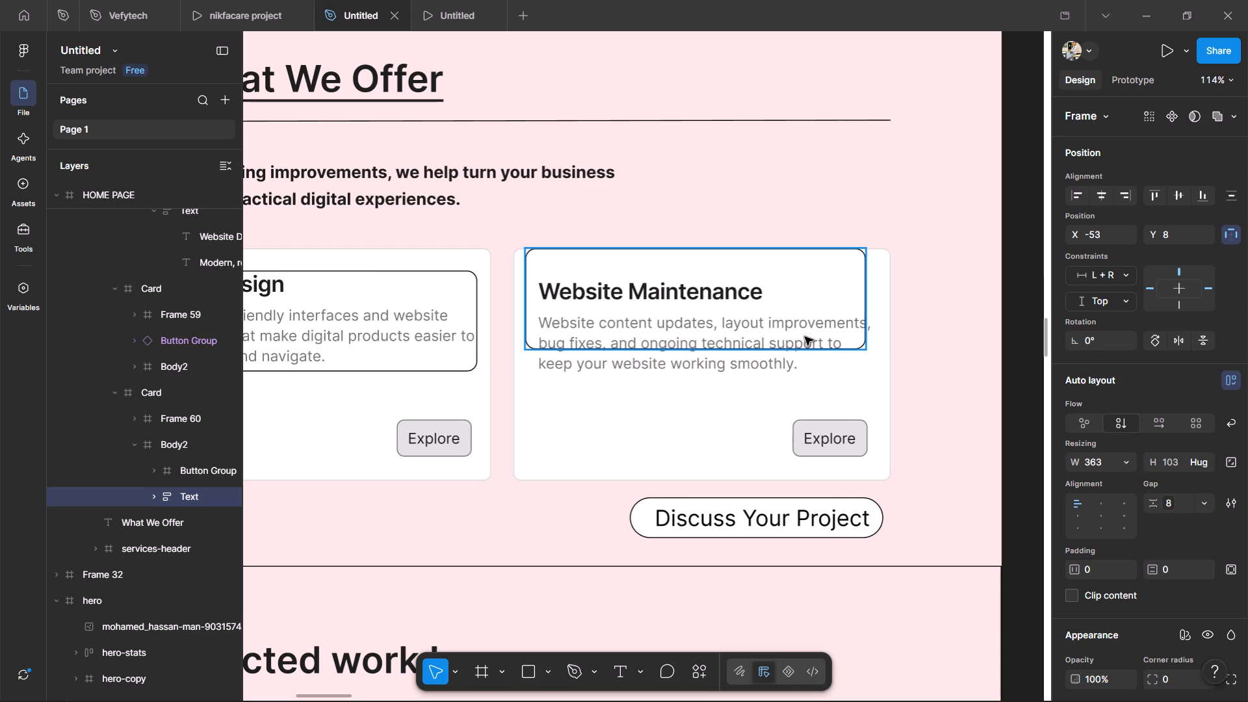
{"action": "left_click_drag", "start_coordinate": [805, 337], "coordinate": [805, 335]}
Move the copied outline frame around the Website Maintenance heading and description, at about X 20, level with the UI/UX Design outline.
{"action": "left_click", "coordinate": [802, 289]}
{"action": "left_click", "coordinate": [798, 261]}
{"action": "left_click_drag", "start_coordinate": [798, 261], "coordinate": [807, 292]}
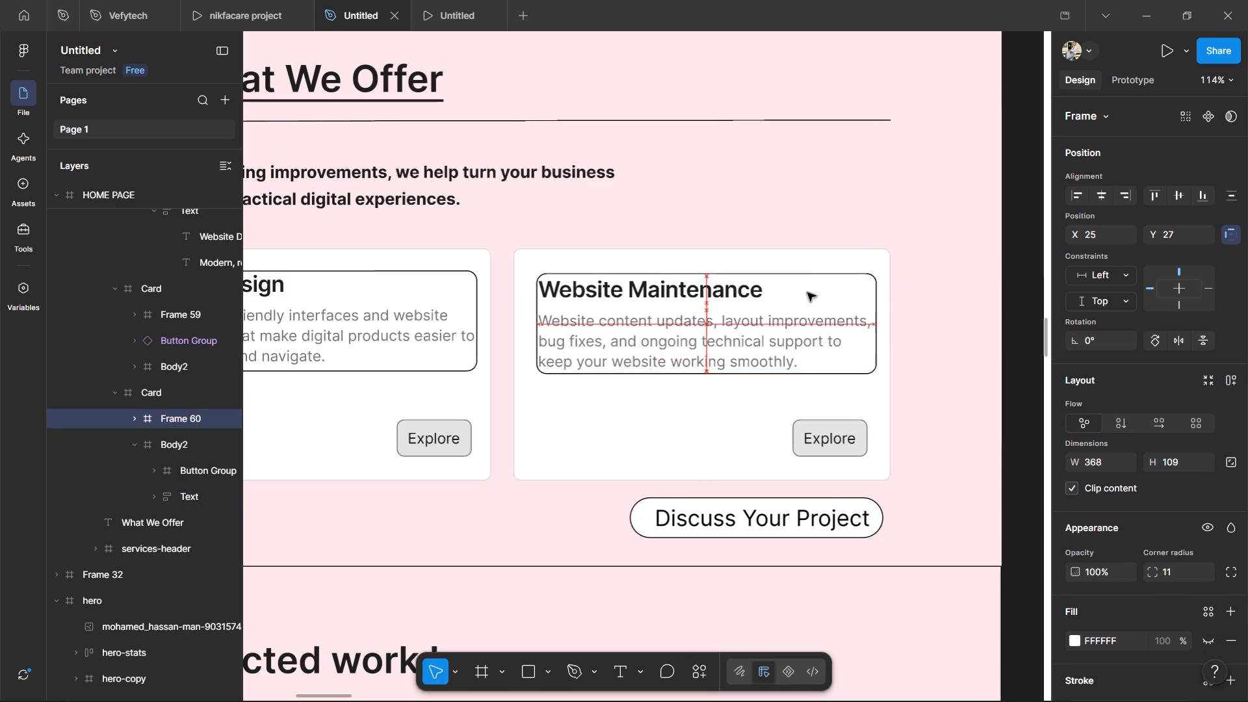
{"action": "left_click_drag", "start_coordinate": [807, 292], "coordinate": [805, 290]}
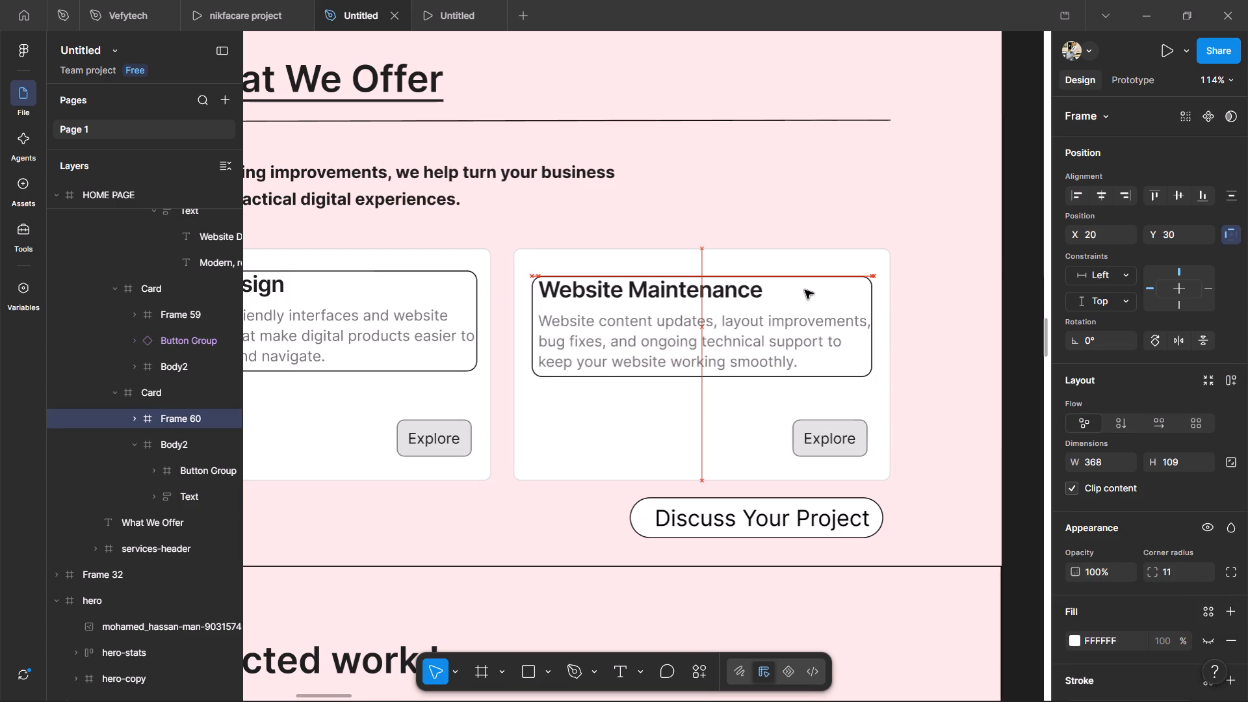
{"action": "left_click_drag", "start_coordinate": [805, 290], "coordinate": [803, 284]}
{"action": "left_click", "coordinate": [935, 181]}
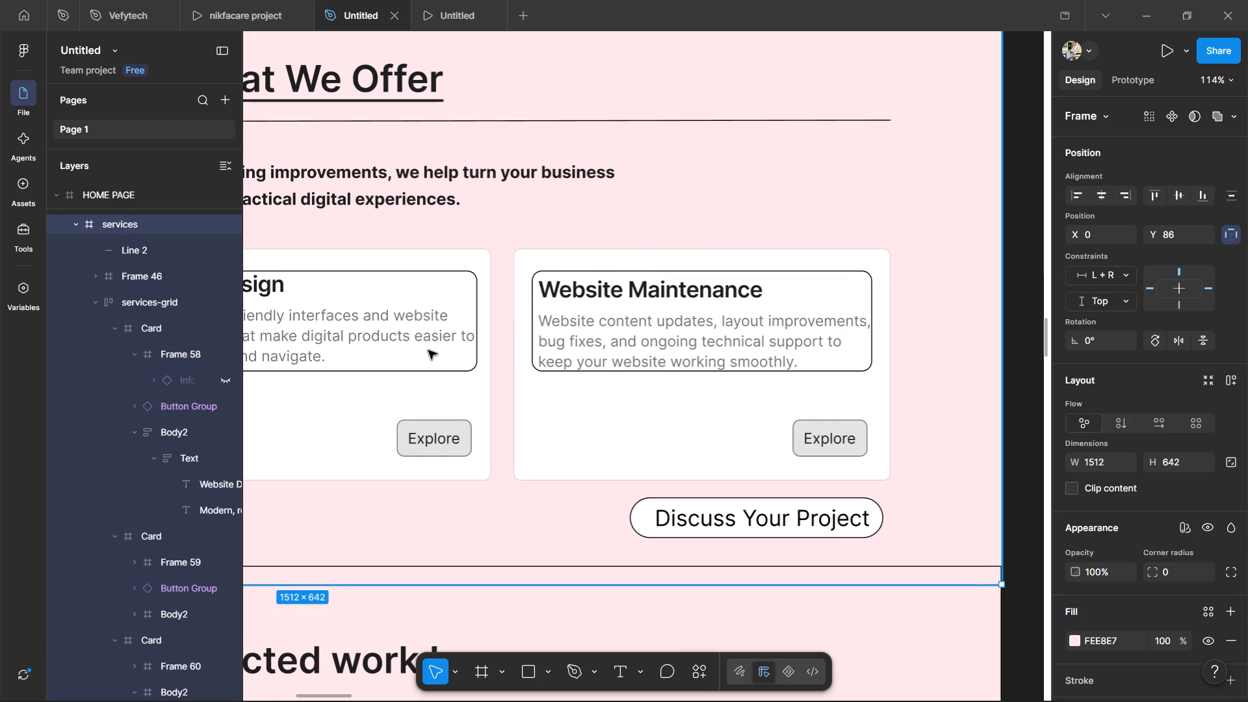
Review the outlined What We Offer cards together with the sections above and below them.
{"action": "scroll", "coordinate": [428, 350], "scroll_direction": "up", "scroll_amount": 3, "text": "shift"}
{"action": "scroll", "coordinate": [428, 350], "scroll_direction": "down", "scroll_amount": 7, "text": "ctrl"}
{"action": "scroll", "coordinate": [428, 351], "scroll_direction": "up", "scroll_amount": 12, "text": "shift"}
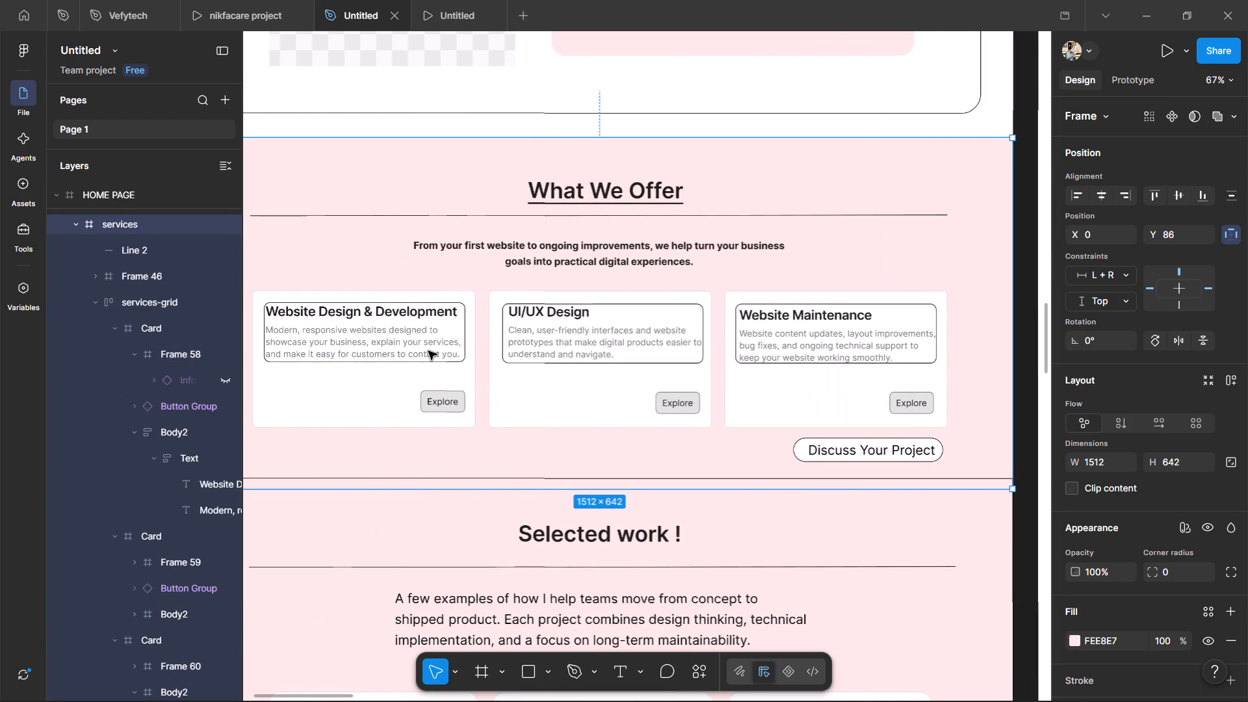
{"action": "scroll", "coordinate": [428, 351], "scroll_direction": "up", "scroll_amount": 2, "text": "shift"}
{"action": "scroll", "coordinate": [428, 351], "scroll_direction": "down", "scroll_amount": 4}
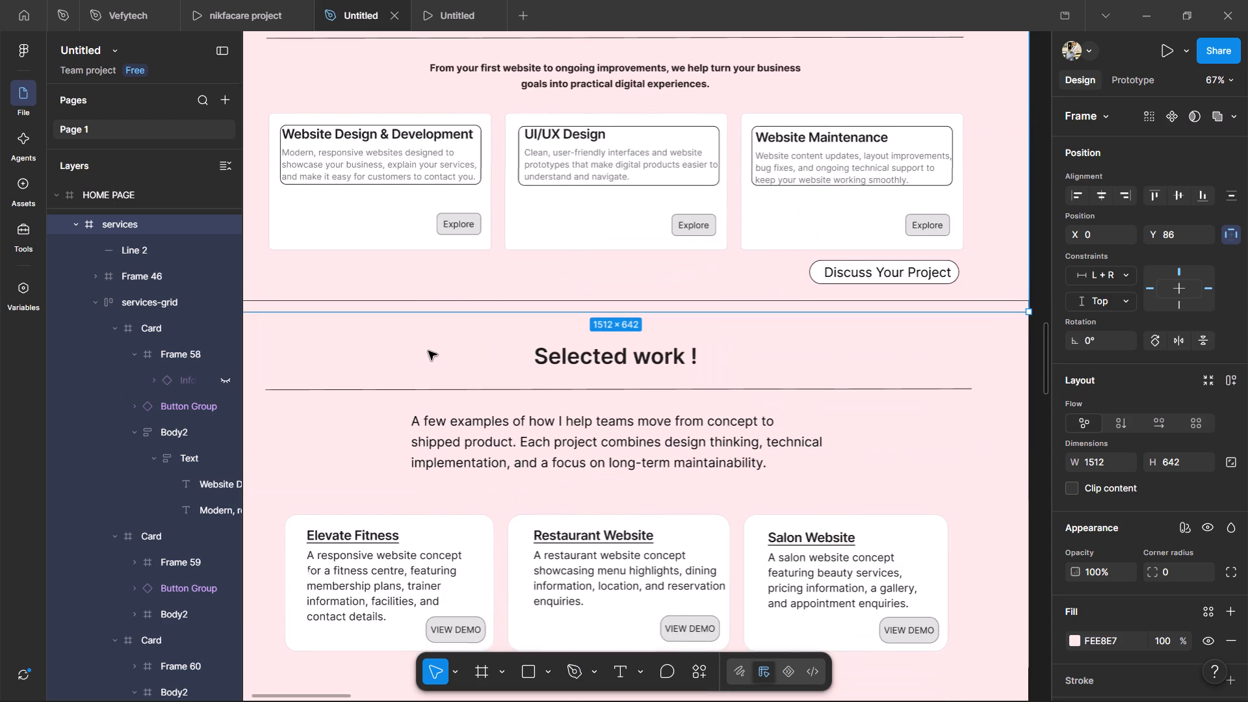
{"action": "scroll", "coordinate": [428, 351], "scroll_direction": "up", "scroll_amount": 16}
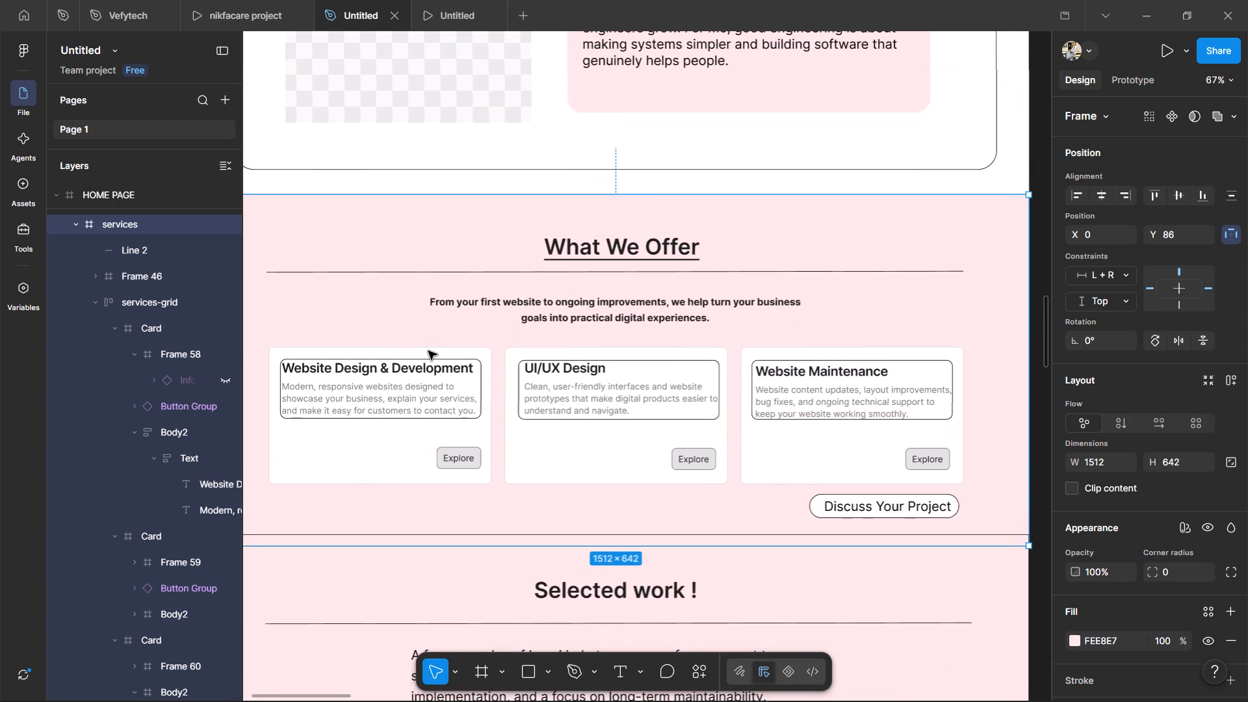
{"action": "scroll", "coordinate": [428, 351], "scroll_direction": "up", "scroll_amount": 5}
{"action": "scroll", "coordinate": [428, 351], "scroll_direction": "down", "scroll_amount": 7, "text": "shift"}
{"action": "scroll", "coordinate": [428, 351], "scroll_direction": "up", "scroll_amount": 2, "text": "ctrl"}
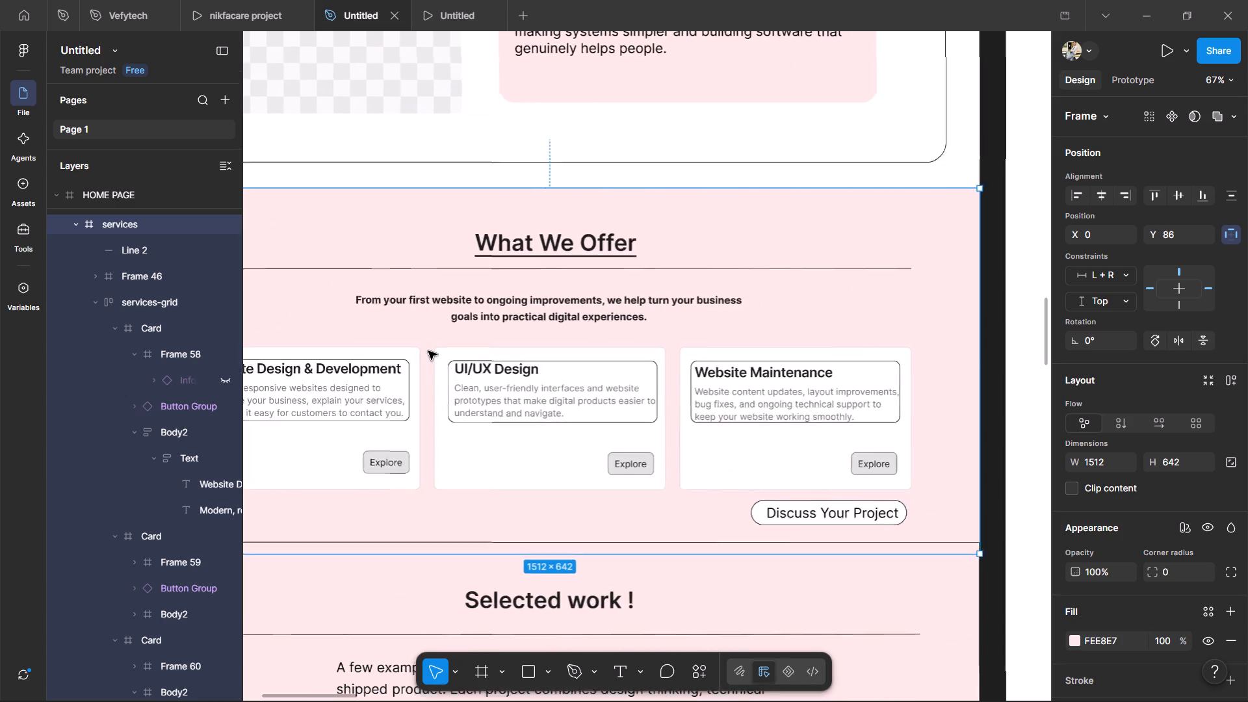
Recolor the What We Offer heading text with the Text/Danger/Secondary library color.
{"action": "scroll", "coordinate": [428, 351], "scroll_direction": "up", "scroll_amount": 5, "text": "ctrl"}
{"action": "triple_click", "coordinate": [608, 143]}
{"action": "left_click", "coordinate": [608, 143]}
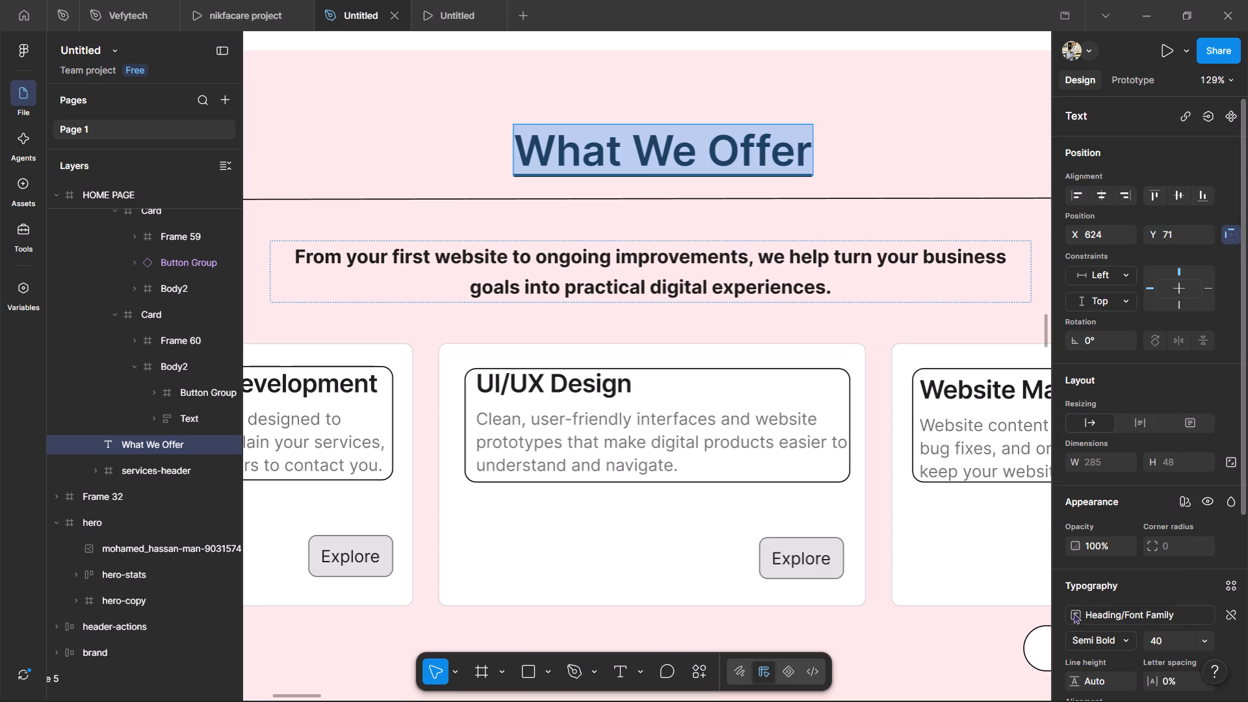
{"action": "scroll", "coordinate": [1073, 612], "scroll_direction": "down", "scroll_amount": 5}
{"action": "left_click", "coordinate": [1080, 535]}
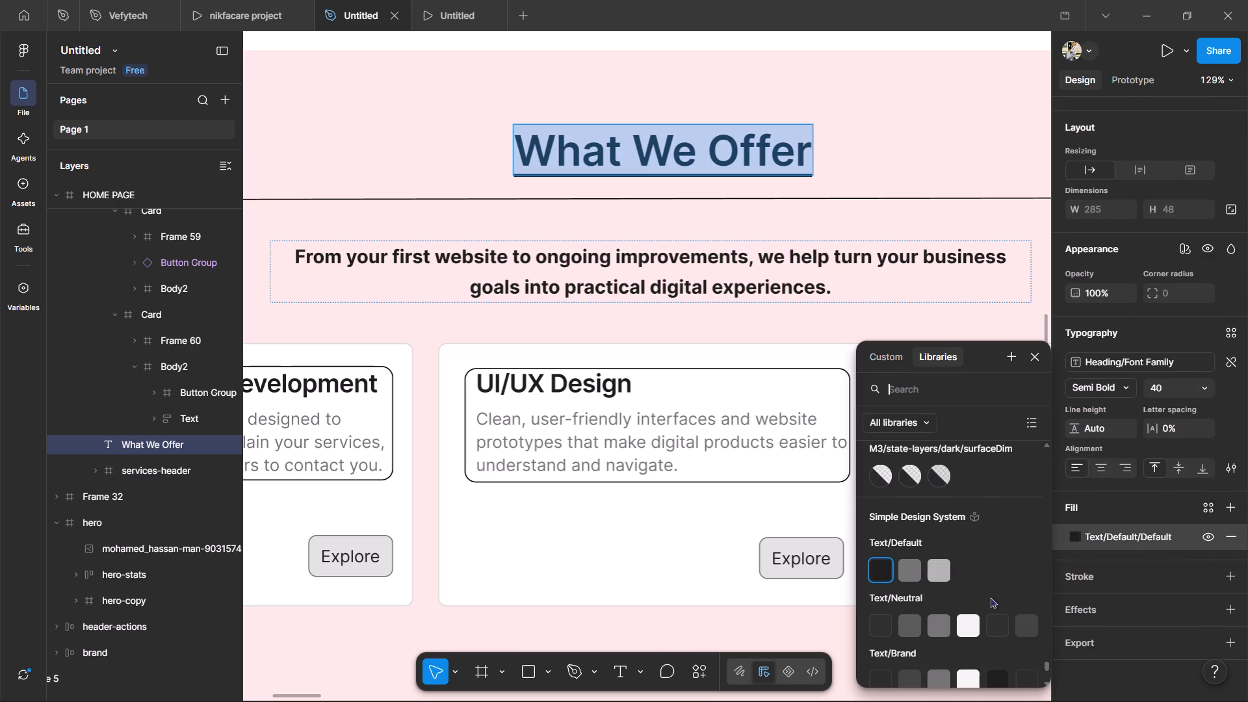
{"action": "scroll", "coordinate": [967, 589], "scroll_direction": "down", "scroll_amount": 4}
{"action": "left_click", "coordinate": [918, 519]}
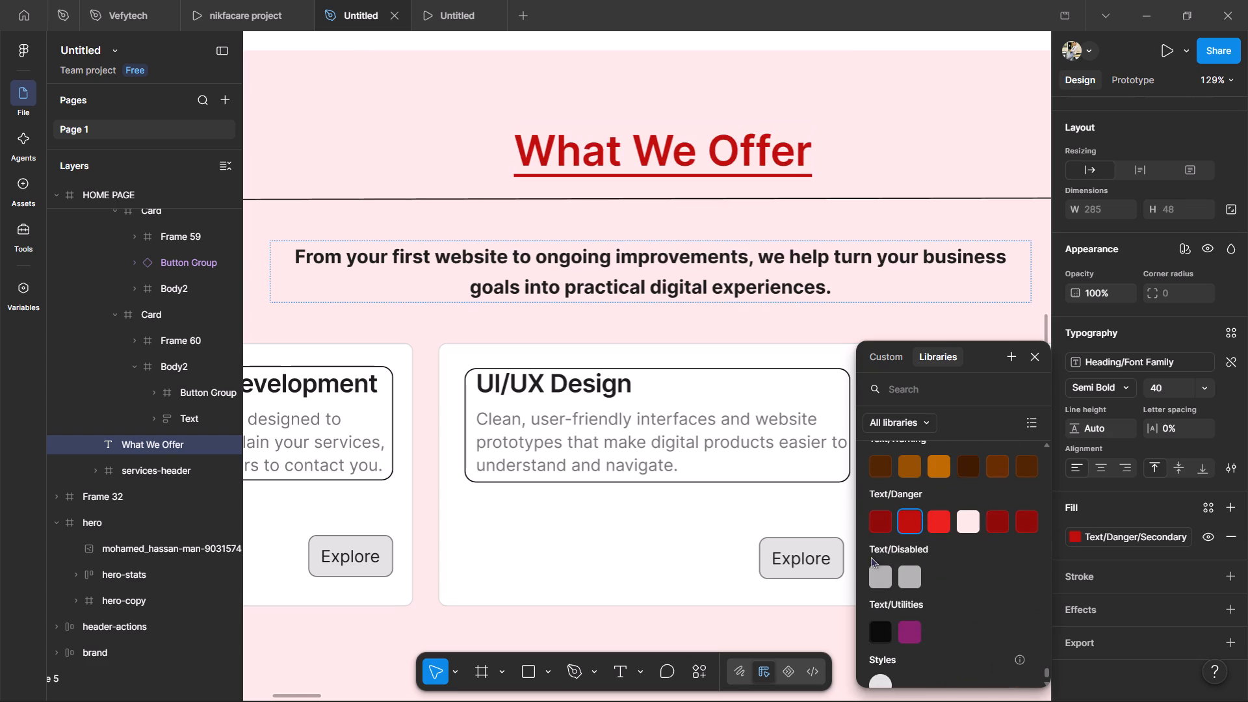
{"action": "left_click", "coordinate": [955, 157]}
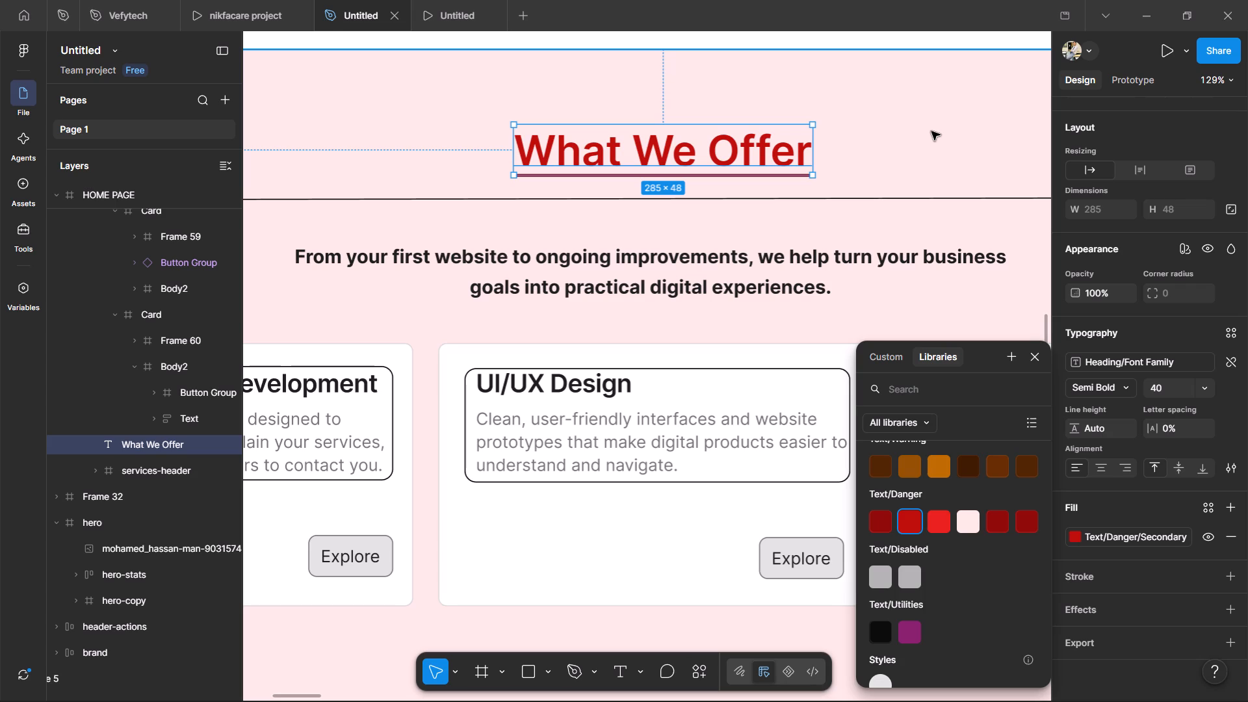
Try to select the UI/UX Design heading text inside its outline frame.
{"action": "triple_click", "coordinate": [623, 381]}
{"action": "double_click", "coordinate": [623, 381]}
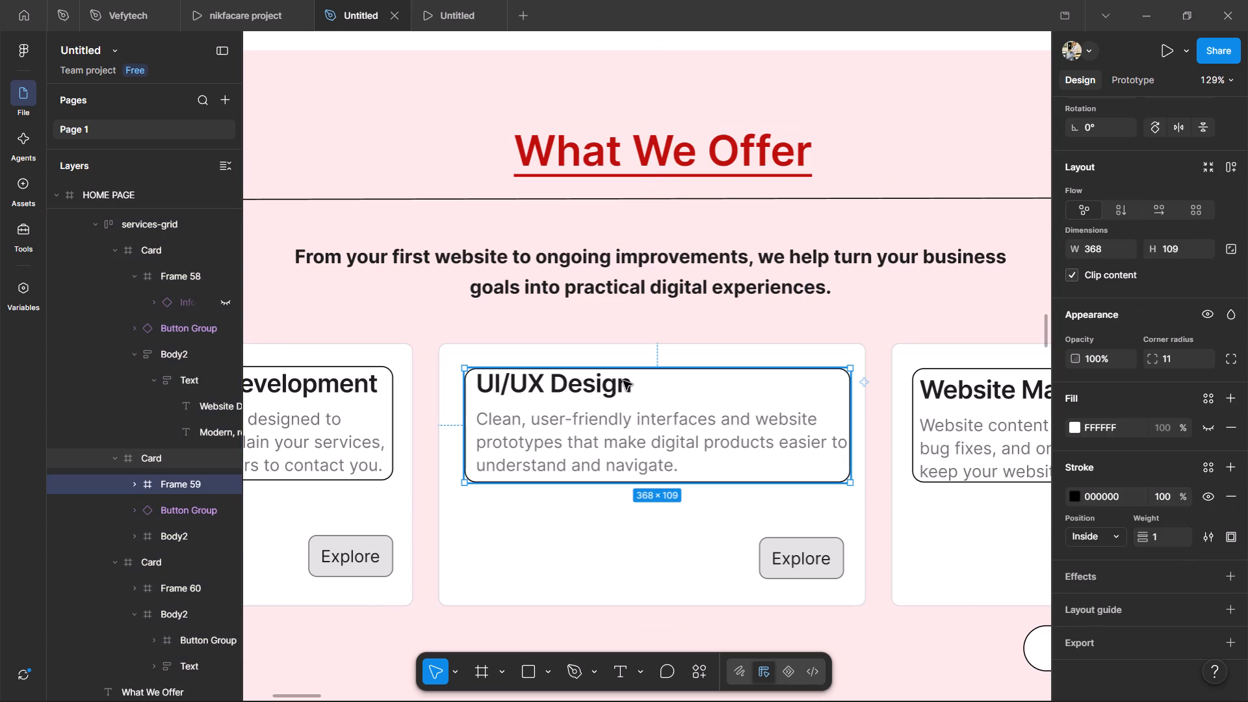
{"action": "triple_click", "coordinate": [623, 381]}
{"action": "double_click", "coordinate": [623, 381]}
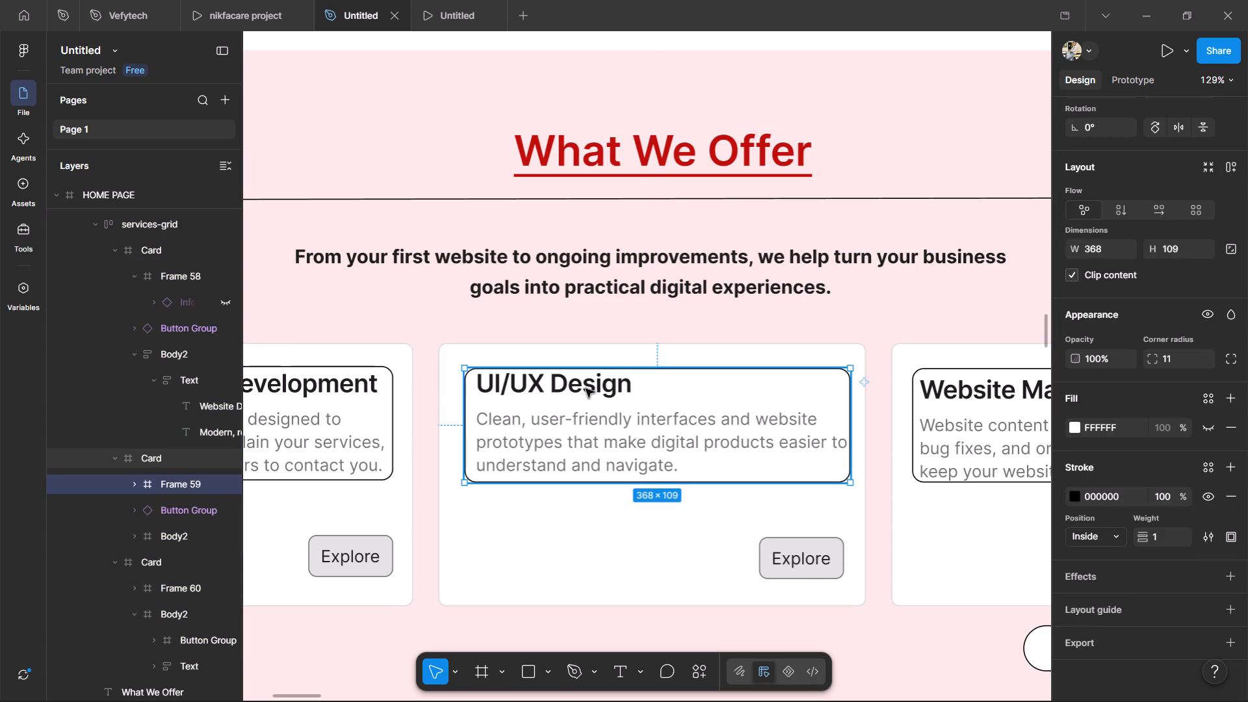
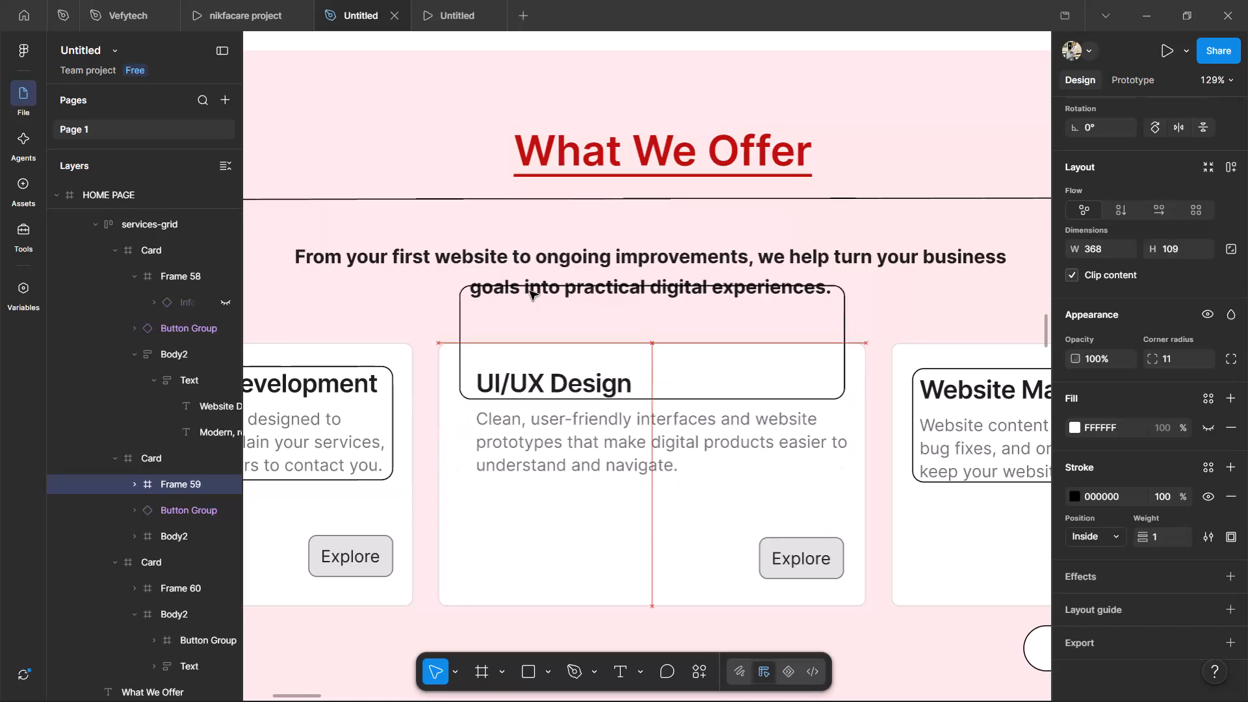
Recolor the UI/UX Design card heading with the red C00F0C sampled from the What We Offer heading.
{"action": "triple_click", "coordinate": [504, 382]}
{"action": "triple_click", "coordinate": [504, 382]}
{"action": "left_click", "coordinate": [504, 382]}
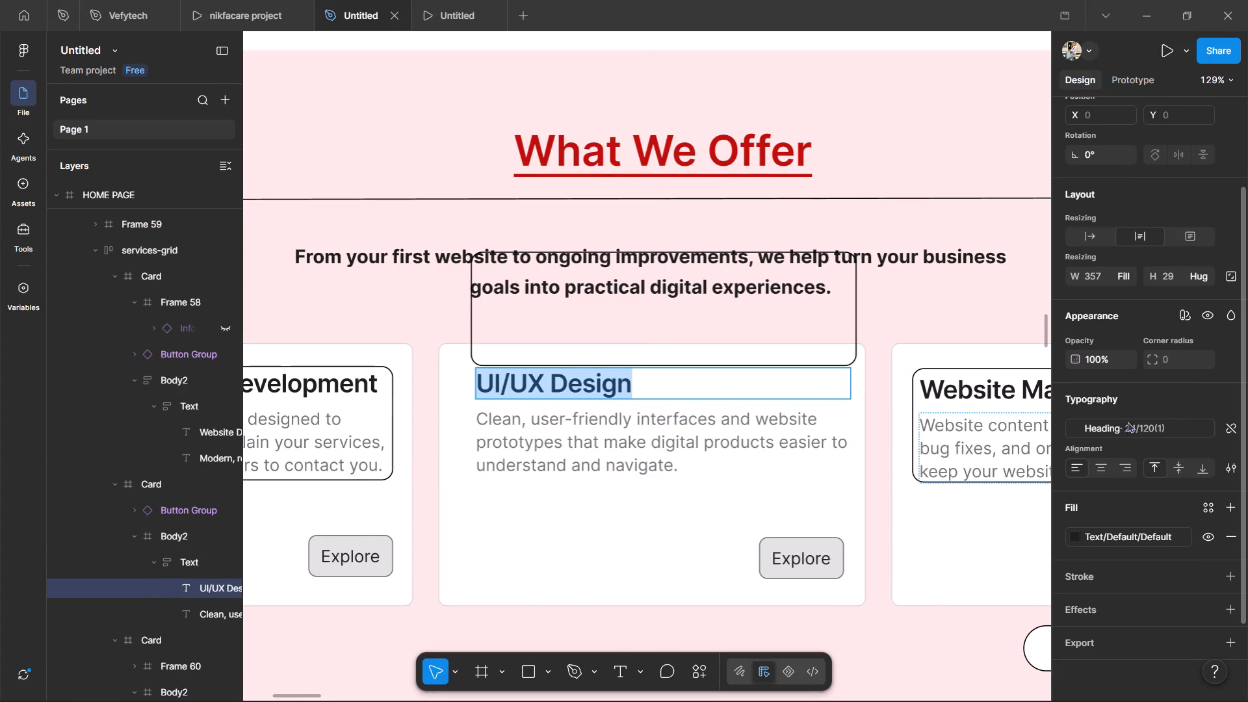
{"action": "scroll", "coordinate": [1137, 421], "scroll_direction": "down", "scroll_amount": 4}
{"action": "left_click", "coordinate": [1073, 538]}
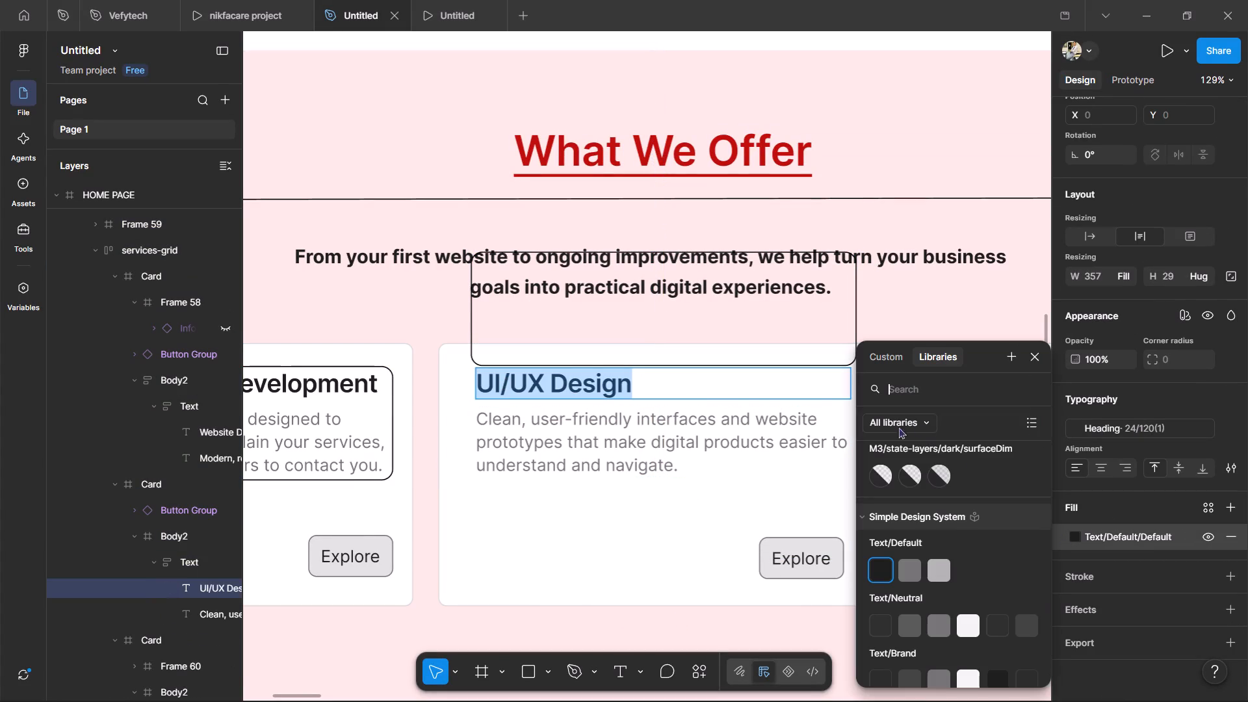
{"action": "left_click", "coordinate": [878, 354]}
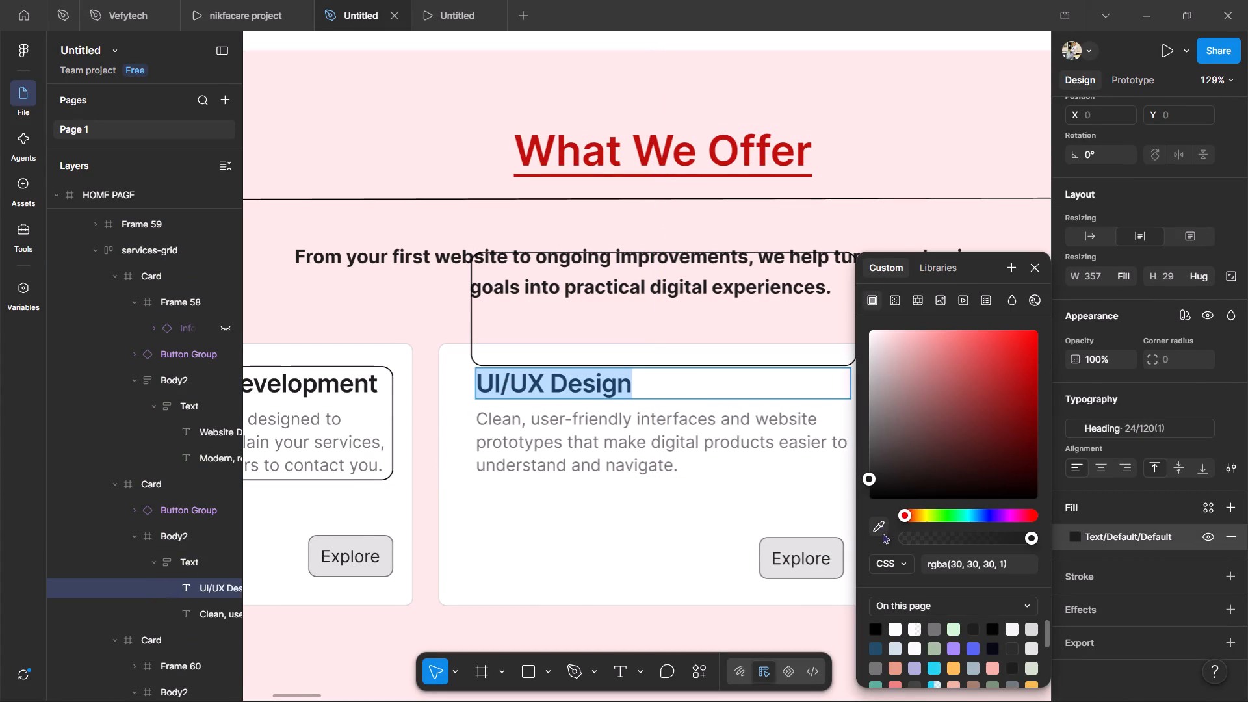
{"action": "left_click", "coordinate": [873, 523]}
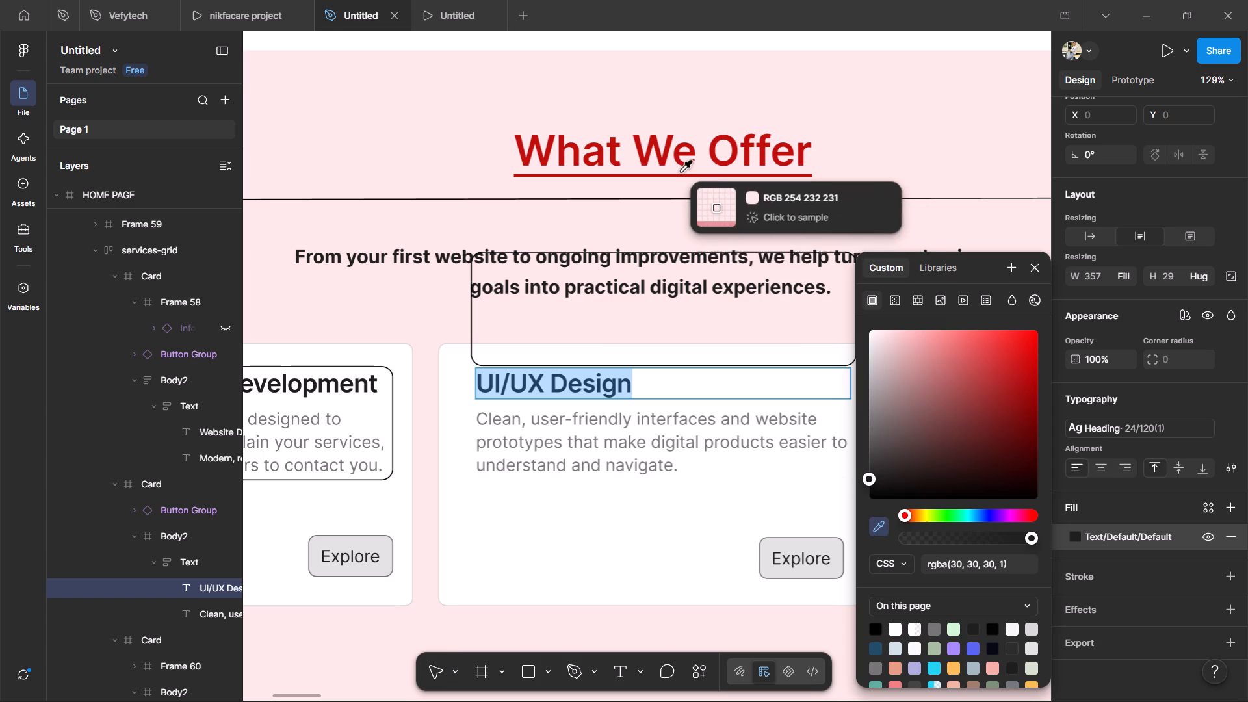
{"action": "left_click", "coordinate": [664, 157]}
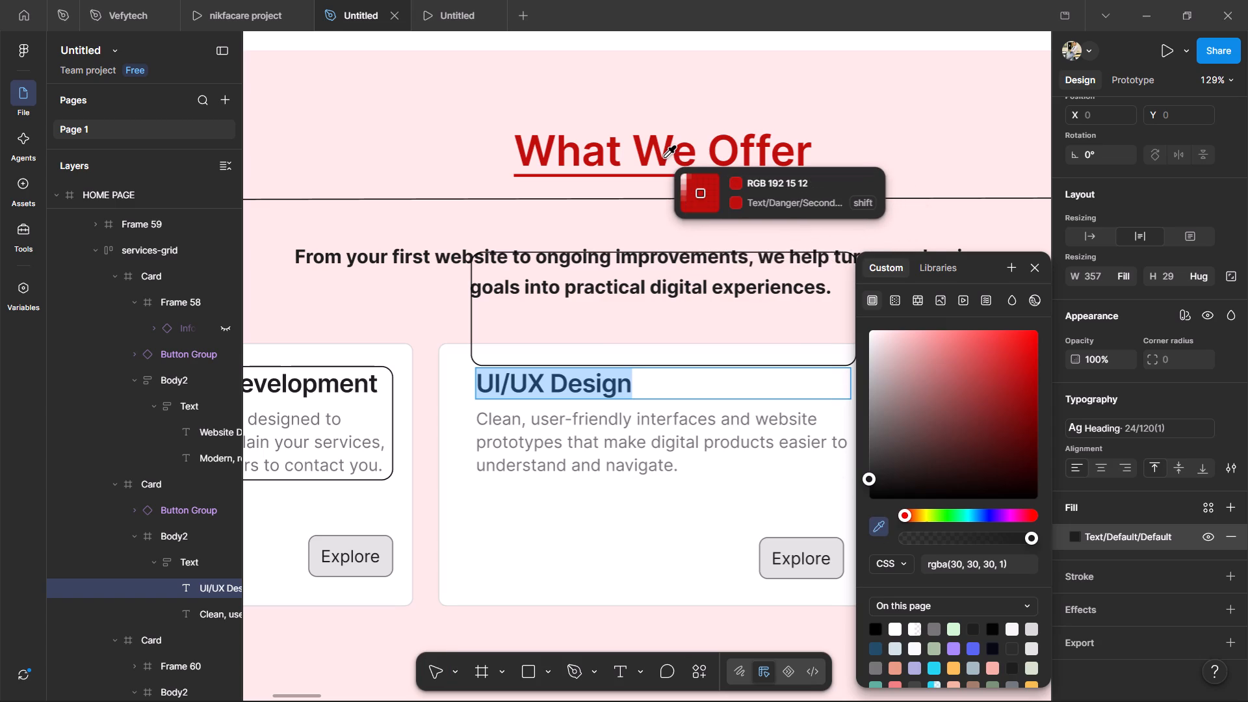
{"action": "left_click", "coordinate": [696, 342]}
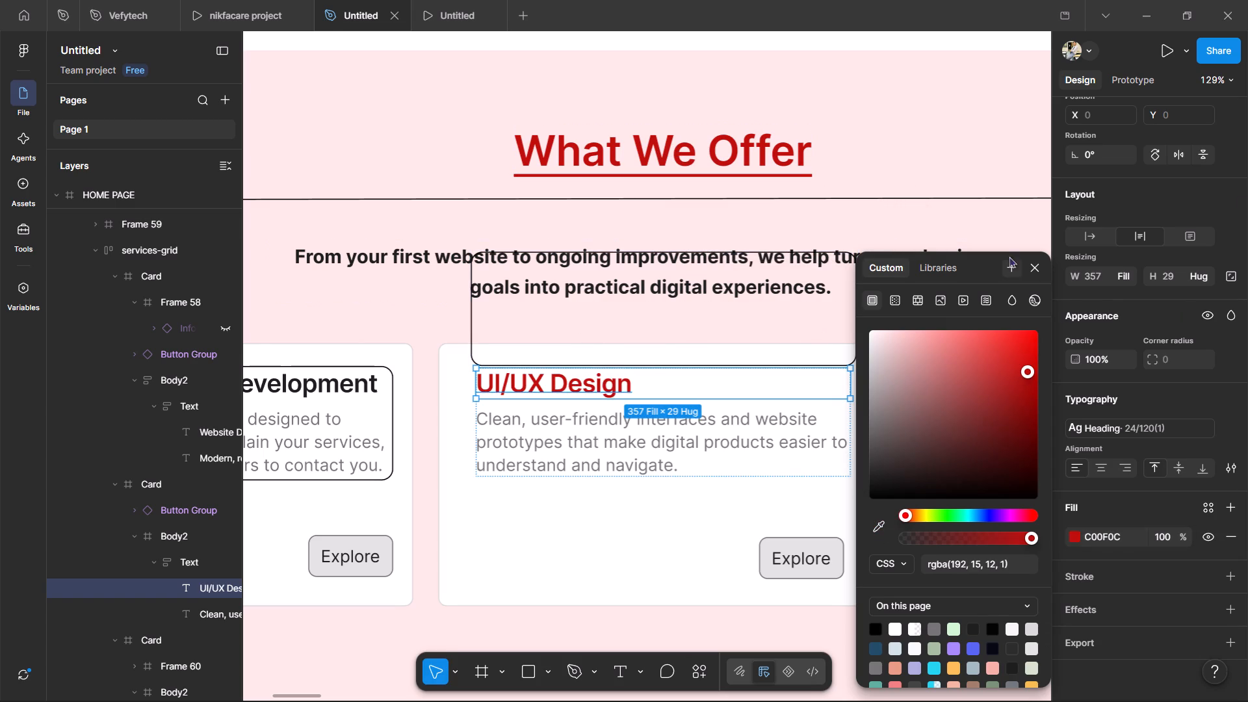
{"action": "left_click", "coordinate": [1030, 263]}
Move the outline frame back around the UI/UX Design heading and description, at about X 25, Y 23 in the card.
{"action": "left_click_drag", "start_coordinate": [805, 299], "coordinate": [796, 366]}
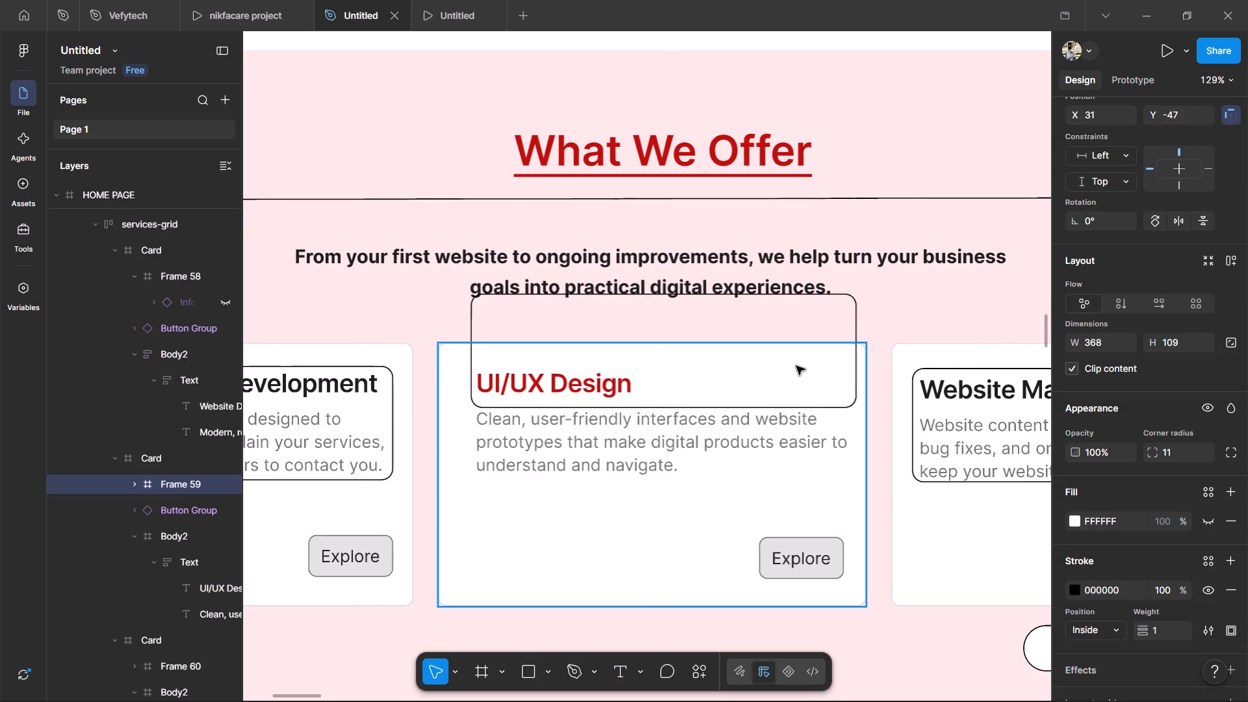
{"action": "left_click_drag", "start_coordinate": [796, 366], "coordinate": [801, 414]}
{"action": "left_click", "coordinate": [913, 301]}
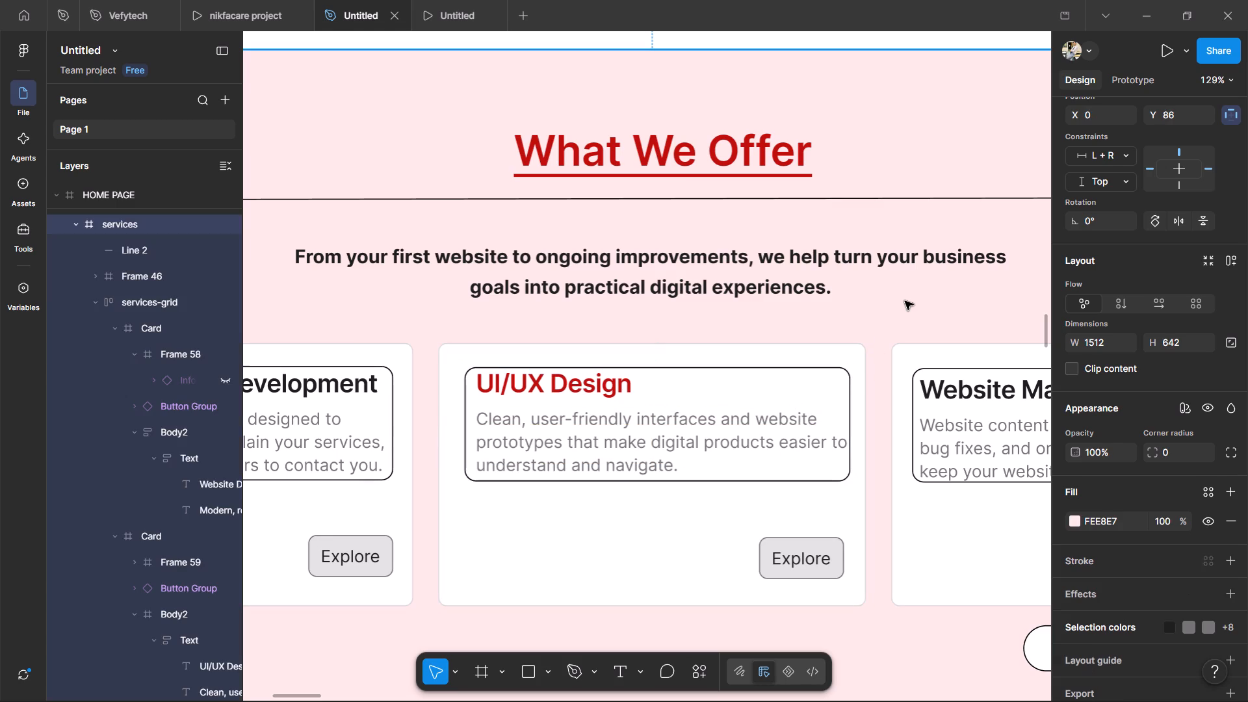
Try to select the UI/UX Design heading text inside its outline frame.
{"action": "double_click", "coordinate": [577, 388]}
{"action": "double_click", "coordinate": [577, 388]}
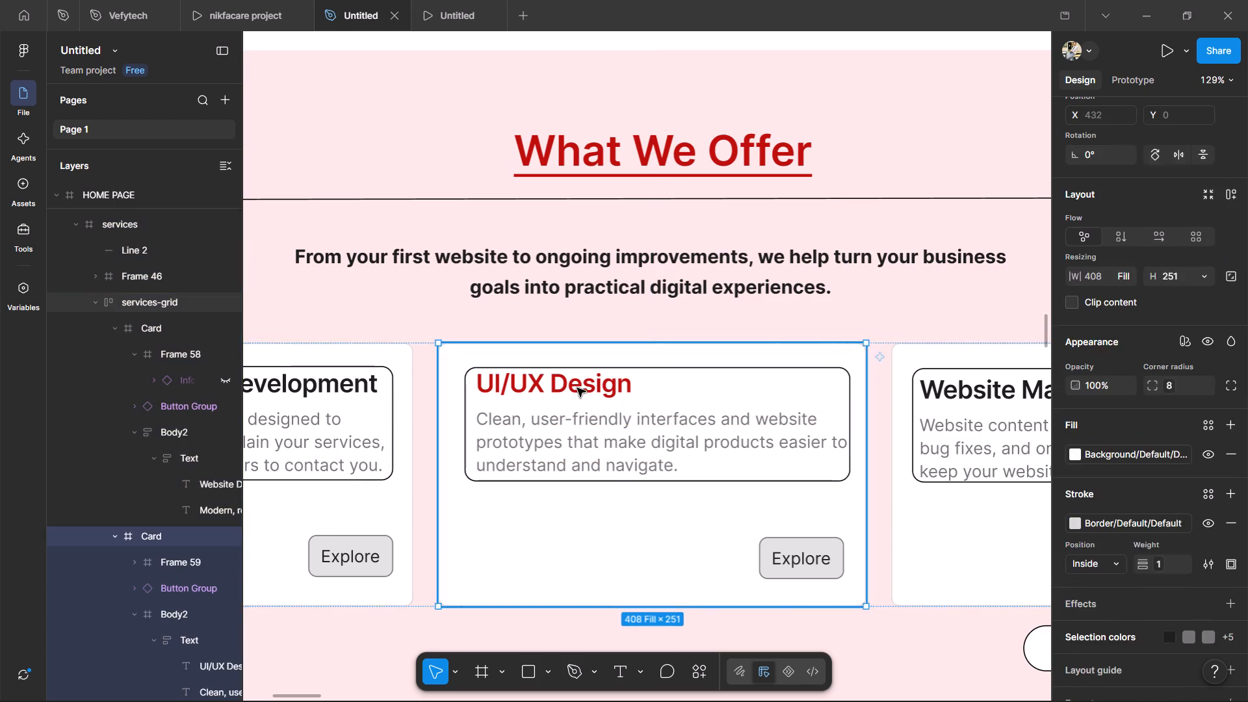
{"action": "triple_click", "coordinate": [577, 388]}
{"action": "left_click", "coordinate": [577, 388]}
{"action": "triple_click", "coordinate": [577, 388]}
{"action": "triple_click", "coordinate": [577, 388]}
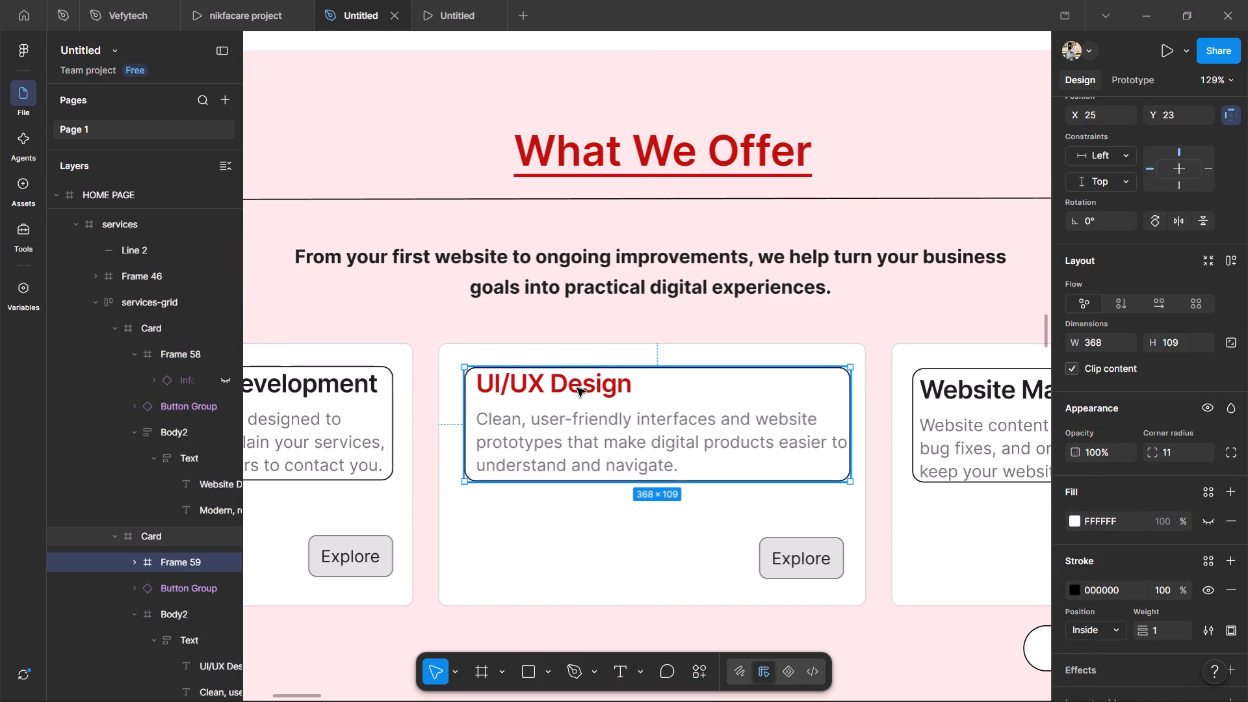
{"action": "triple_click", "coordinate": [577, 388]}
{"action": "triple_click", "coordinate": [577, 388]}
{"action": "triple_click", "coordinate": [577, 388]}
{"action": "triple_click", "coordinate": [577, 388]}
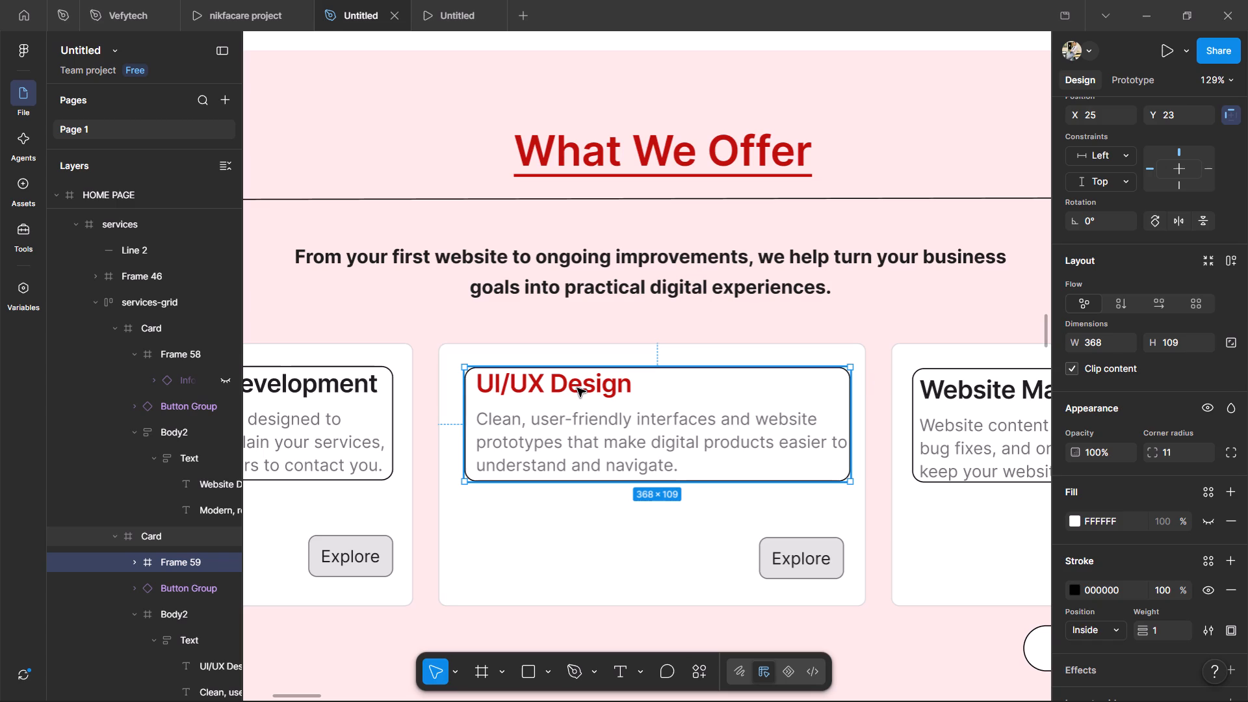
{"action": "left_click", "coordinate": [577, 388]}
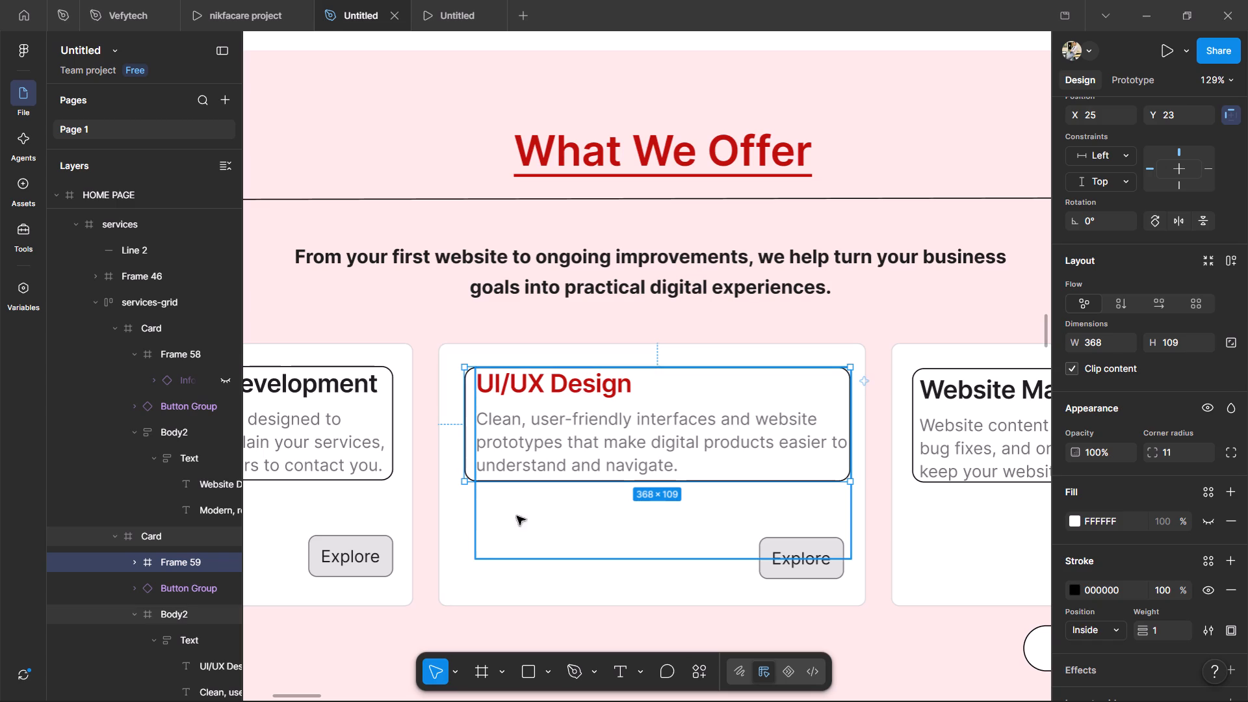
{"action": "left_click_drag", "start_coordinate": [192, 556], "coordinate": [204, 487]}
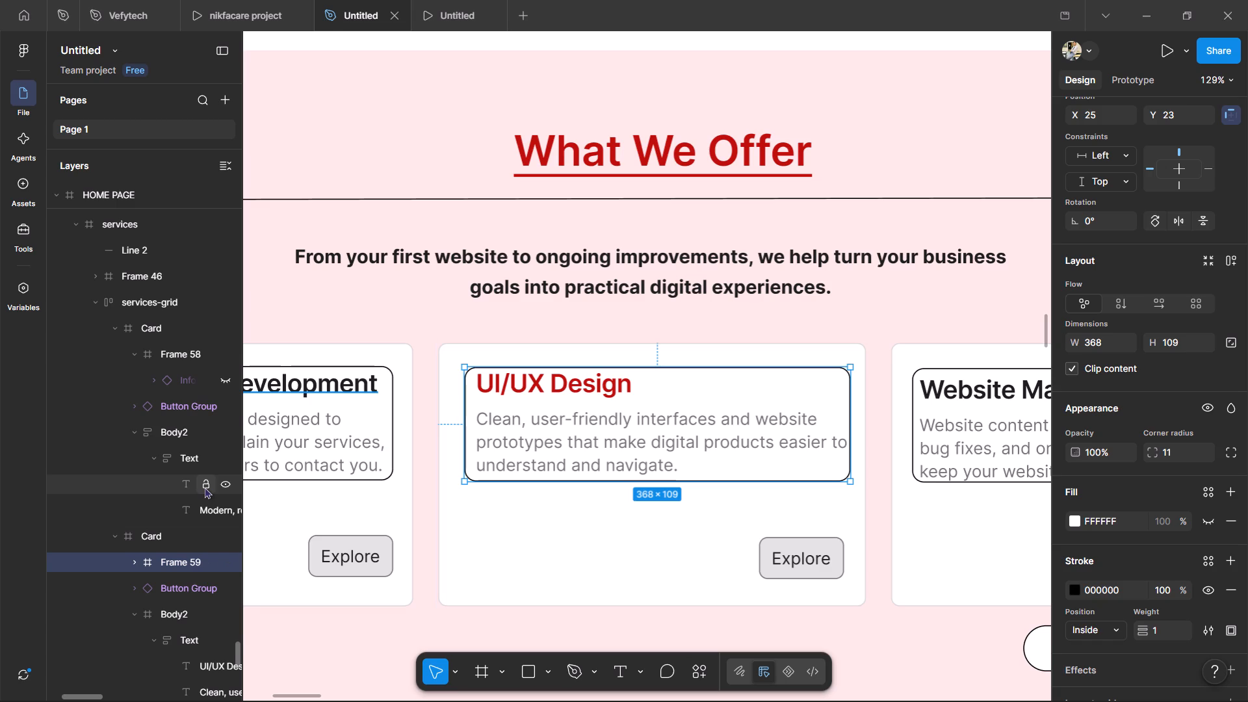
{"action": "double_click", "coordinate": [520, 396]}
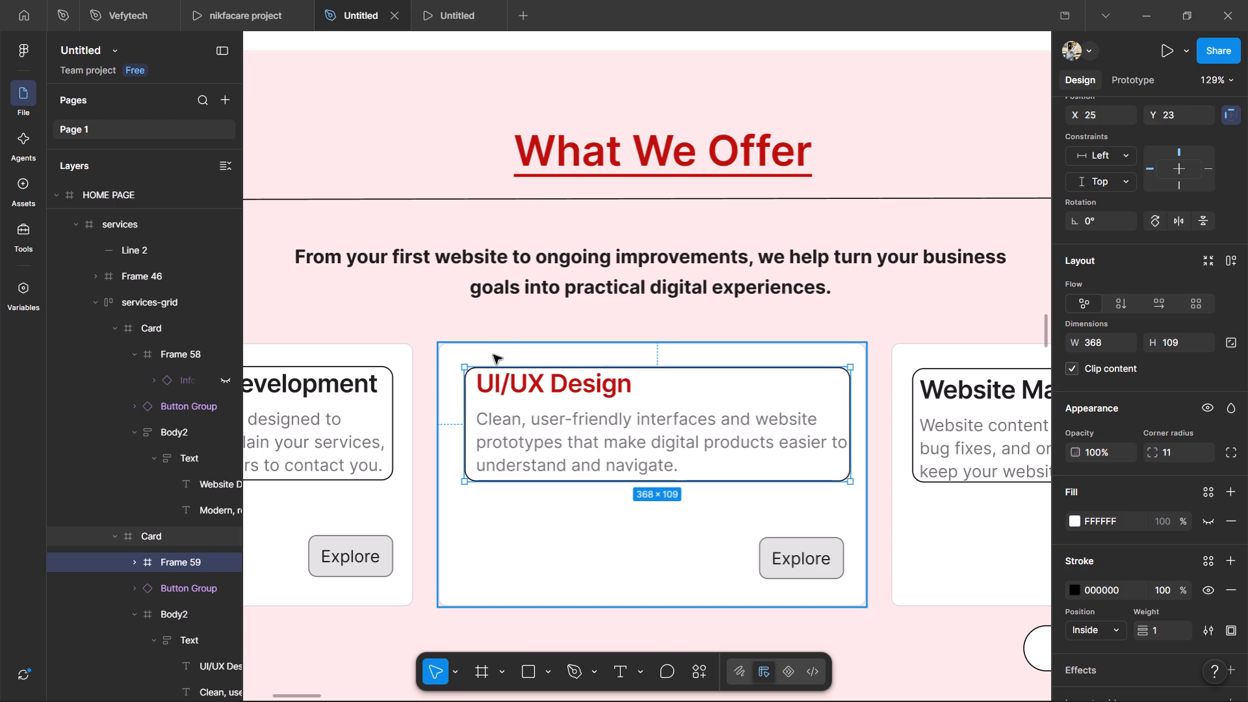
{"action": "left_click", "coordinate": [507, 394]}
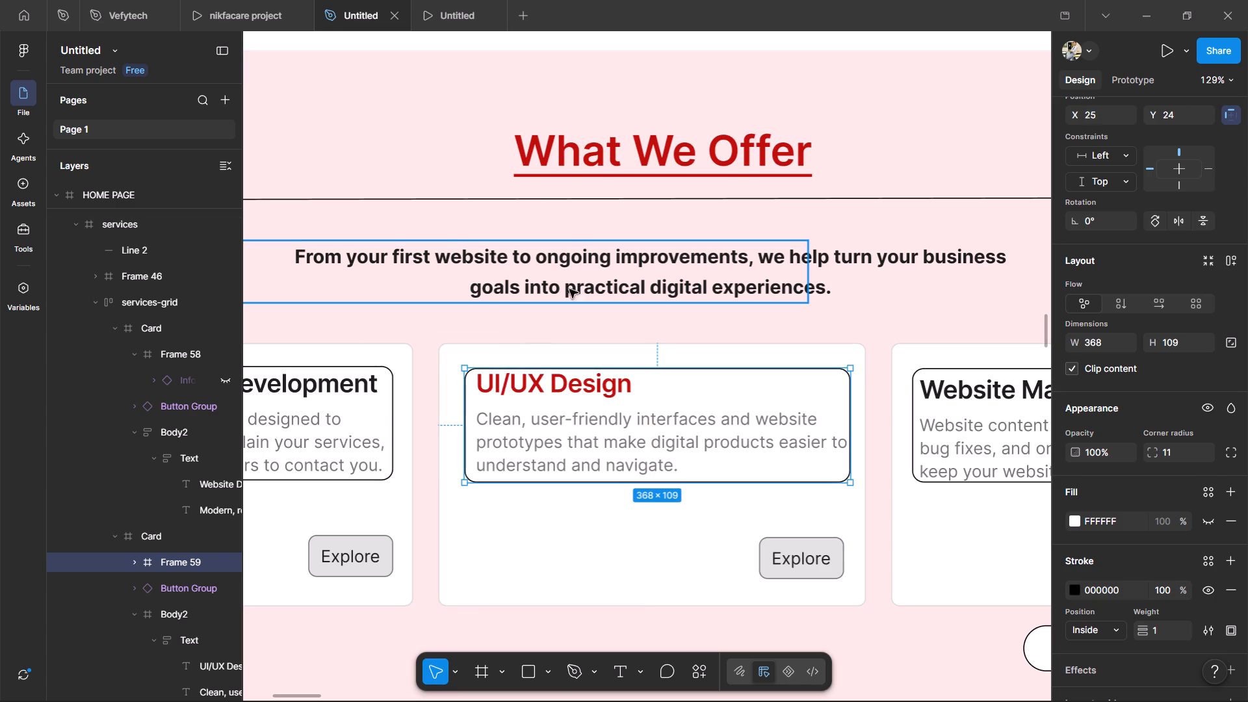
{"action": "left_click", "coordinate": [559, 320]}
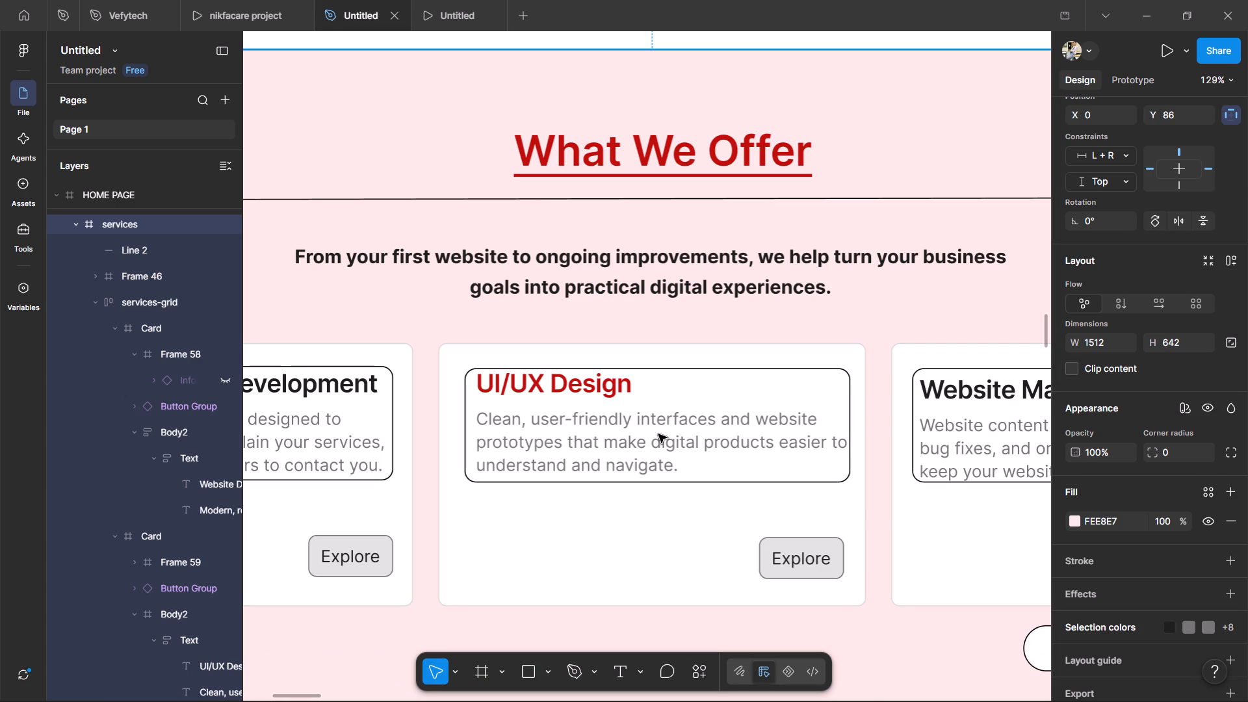
Review the What We Offer section together with the areas directly above and below it.
{"action": "scroll", "coordinate": [768, 484], "scroll_direction": "down", "scroll_amount": 3}
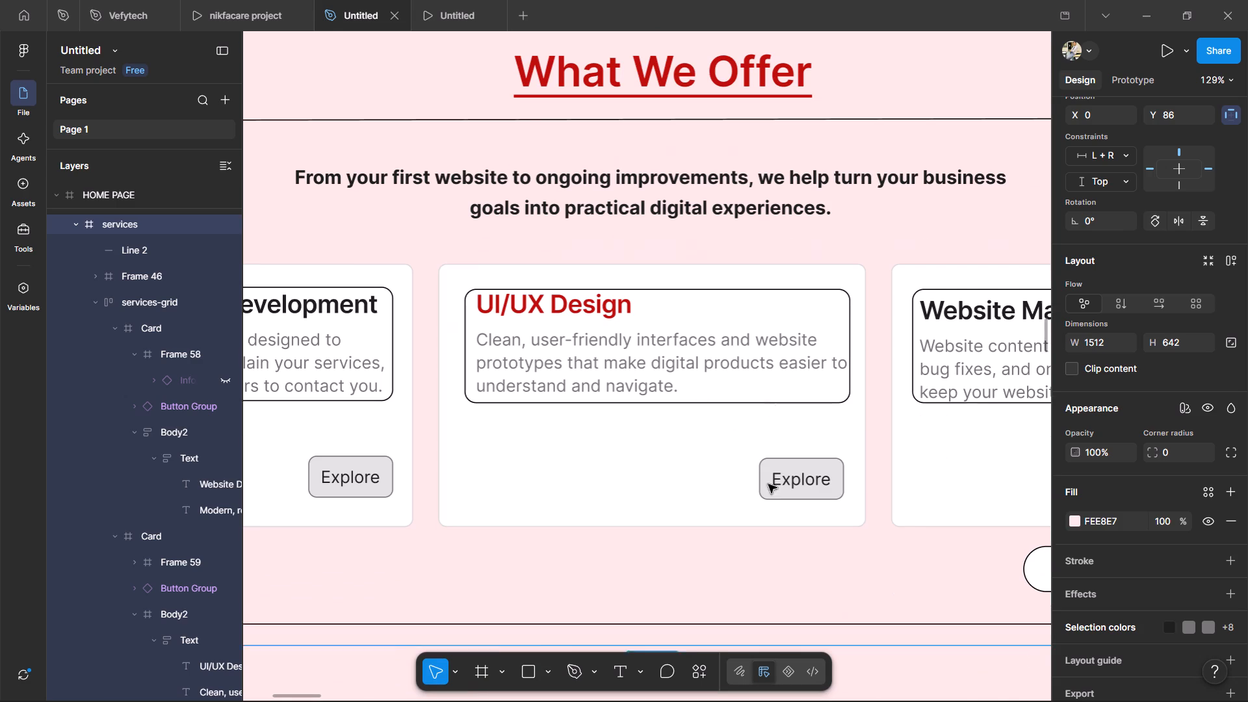
{"action": "scroll", "coordinate": [768, 484], "scroll_direction": "down", "scroll_amount": 2}
{"action": "scroll", "coordinate": [734, 269], "scroll_direction": "up", "scroll_amount": 5}
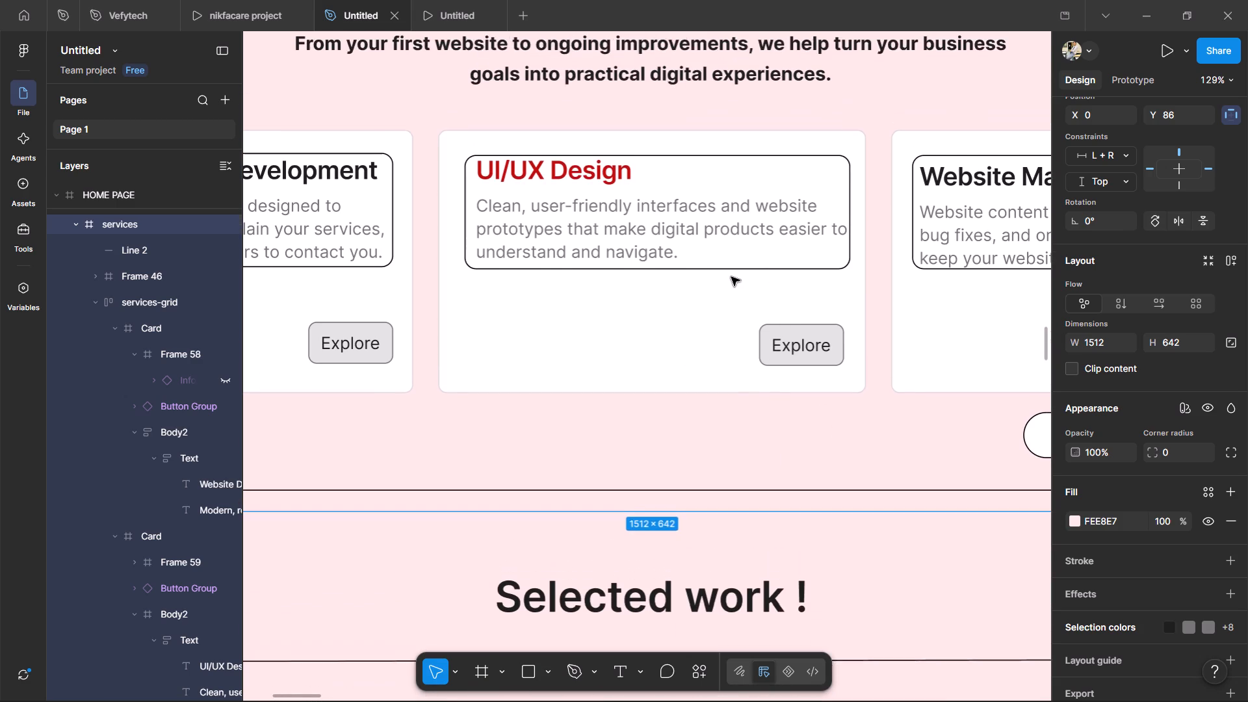
{"action": "scroll", "coordinate": [731, 277], "scroll_direction": "up", "scroll_amount": 15}
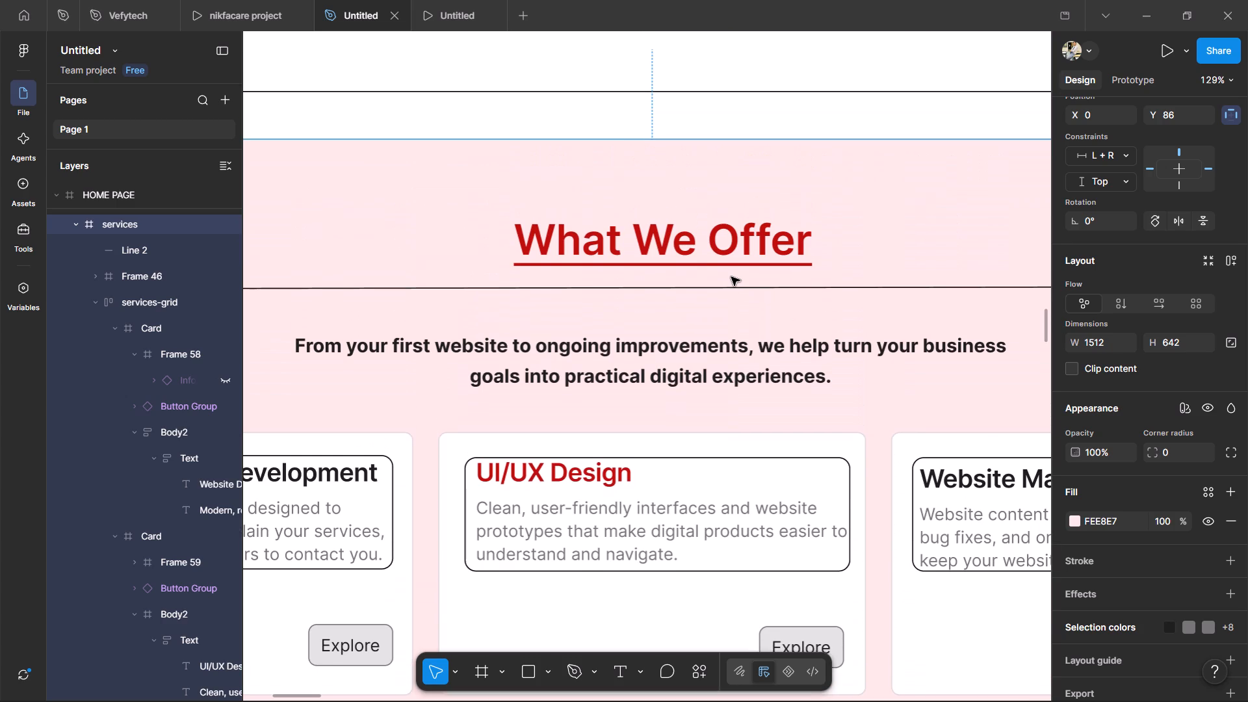
{"action": "scroll", "coordinate": [731, 277], "scroll_direction": "up", "scroll_amount": 8}
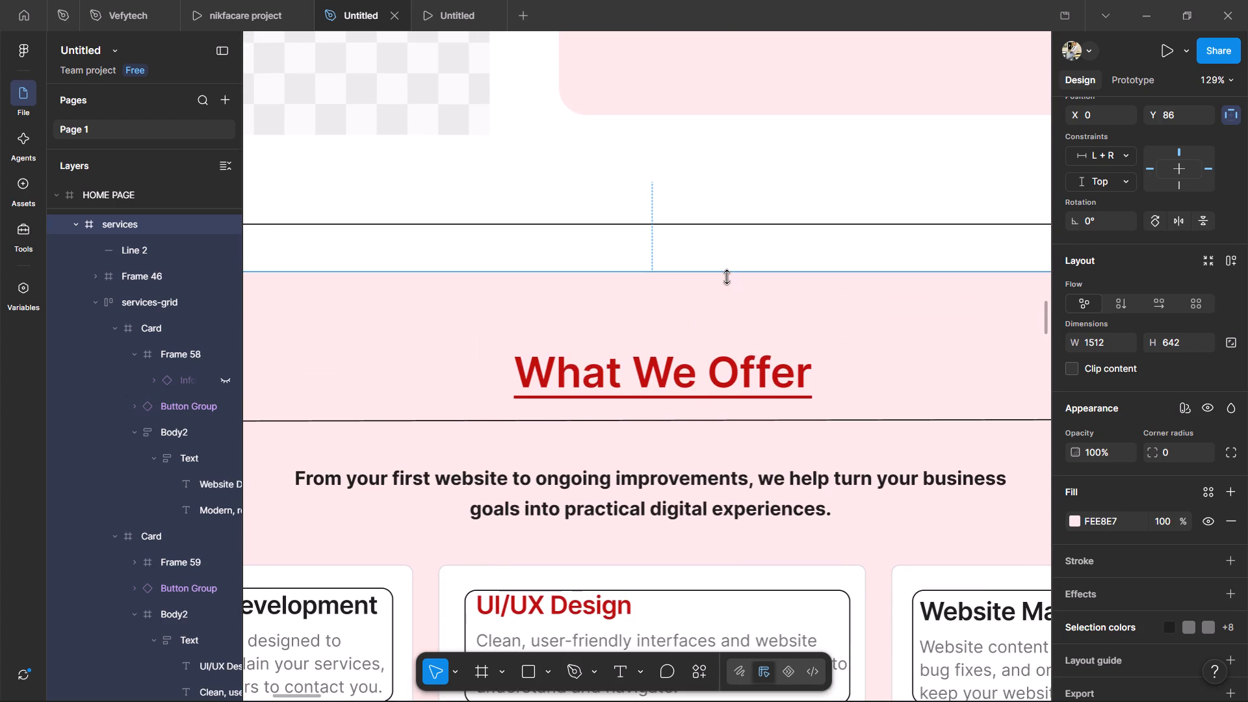
{"action": "scroll", "coordinate": [727, 277], "scroll_direction": "down", "scroll_amount": 7}
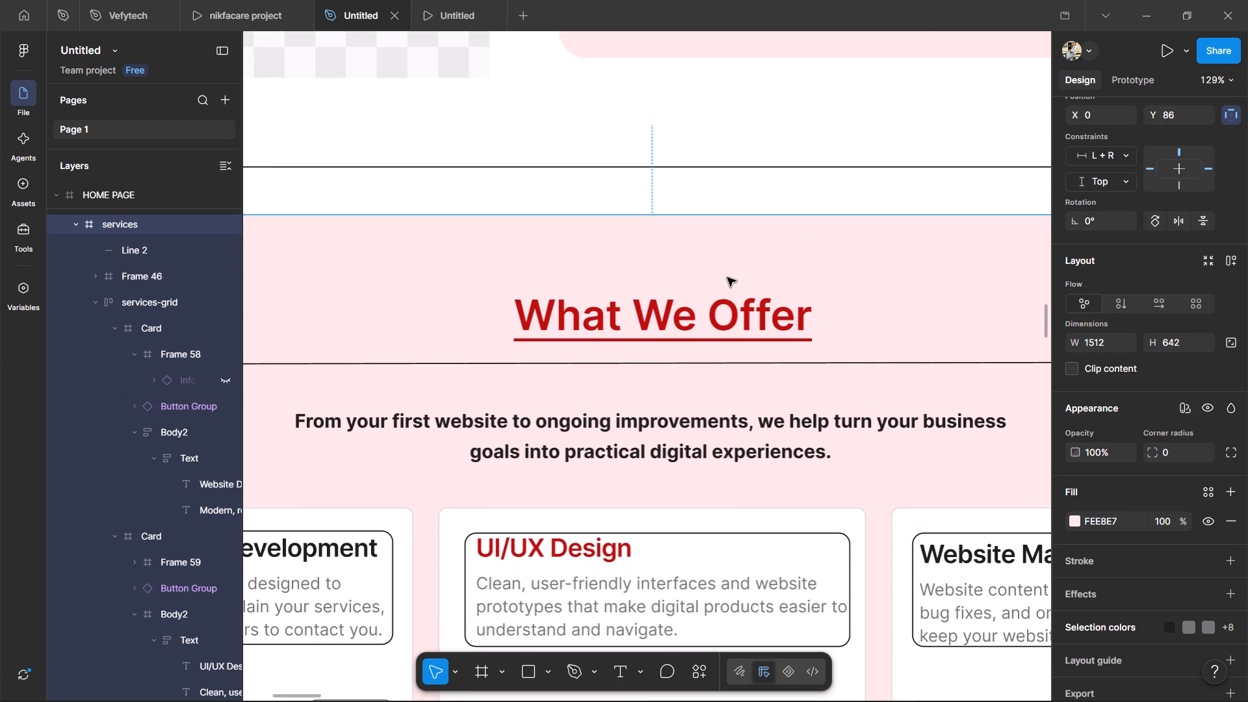
{"action": "scroll", "coordinate": [721, 307], "scroll_direction": "down", "scroll_amount": 8}
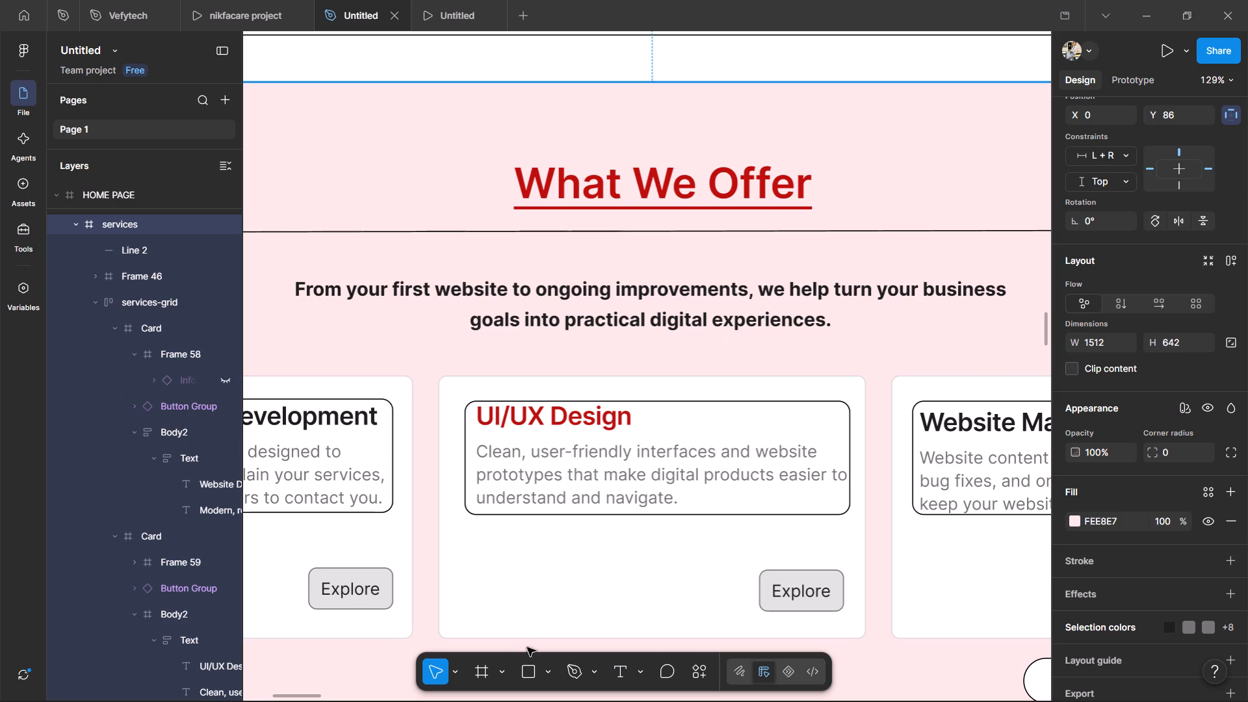
Recolor the Hellow heading in the About Me card with the page color C00F0C.
{"action": "left_click", "coordinate": [460, 671]}
{"action": "left_click", "coordinate": [468, 621]}
{"action": "left_click_drag", "start_coordinate": [361, 481], "coordinate": [356, 481]}
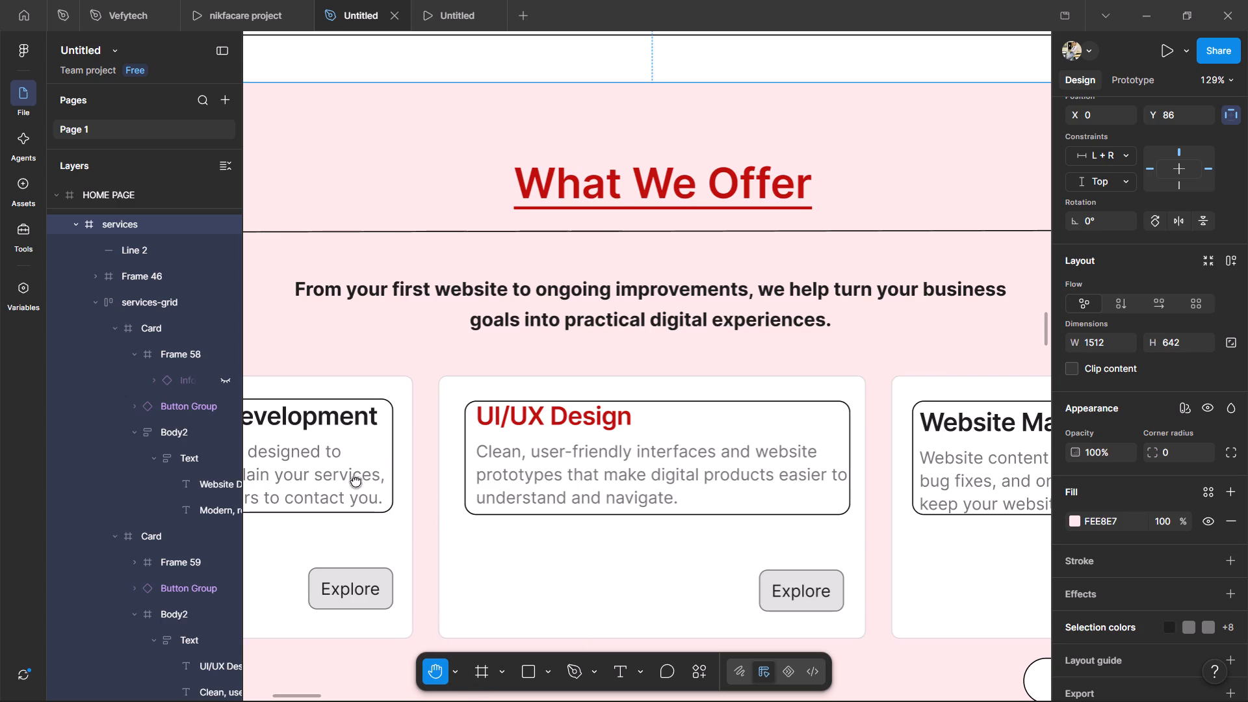
{"action": "left_click_drag", "start_coordinate": [356, 481], "coordinate": [572, 643]}
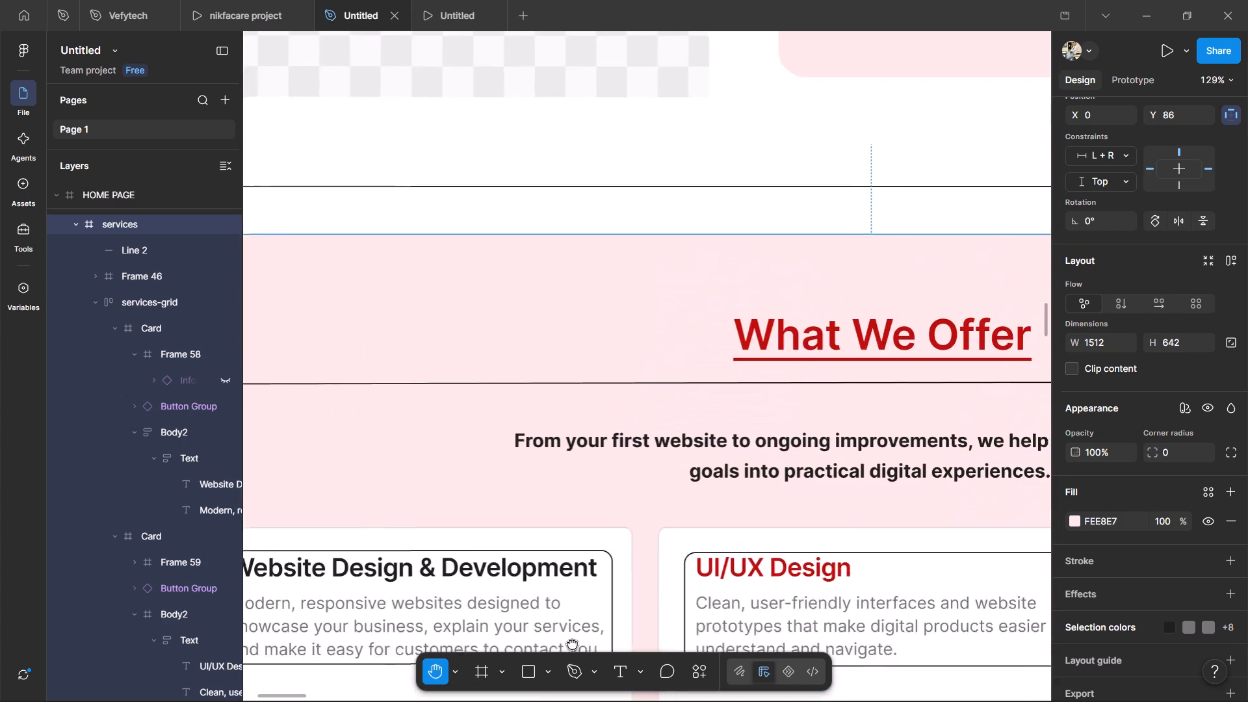
{"action": "left_click_drag", "start_coordinate": [572, 643], "coordinate": [229, 701]}
{"action": "left_click_drag", "start_coordinate": [632, 177], "coordinate": [840, 607]}
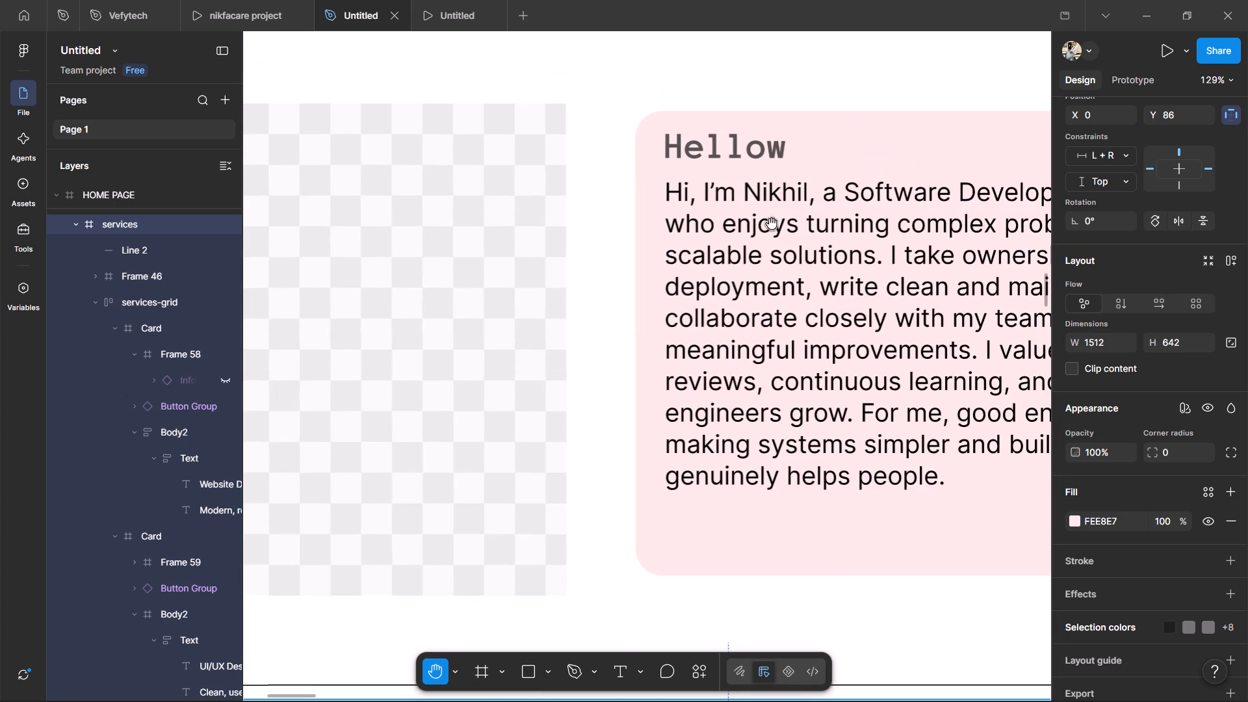
{"action": "left_click", "coordinate": [455, 672]}
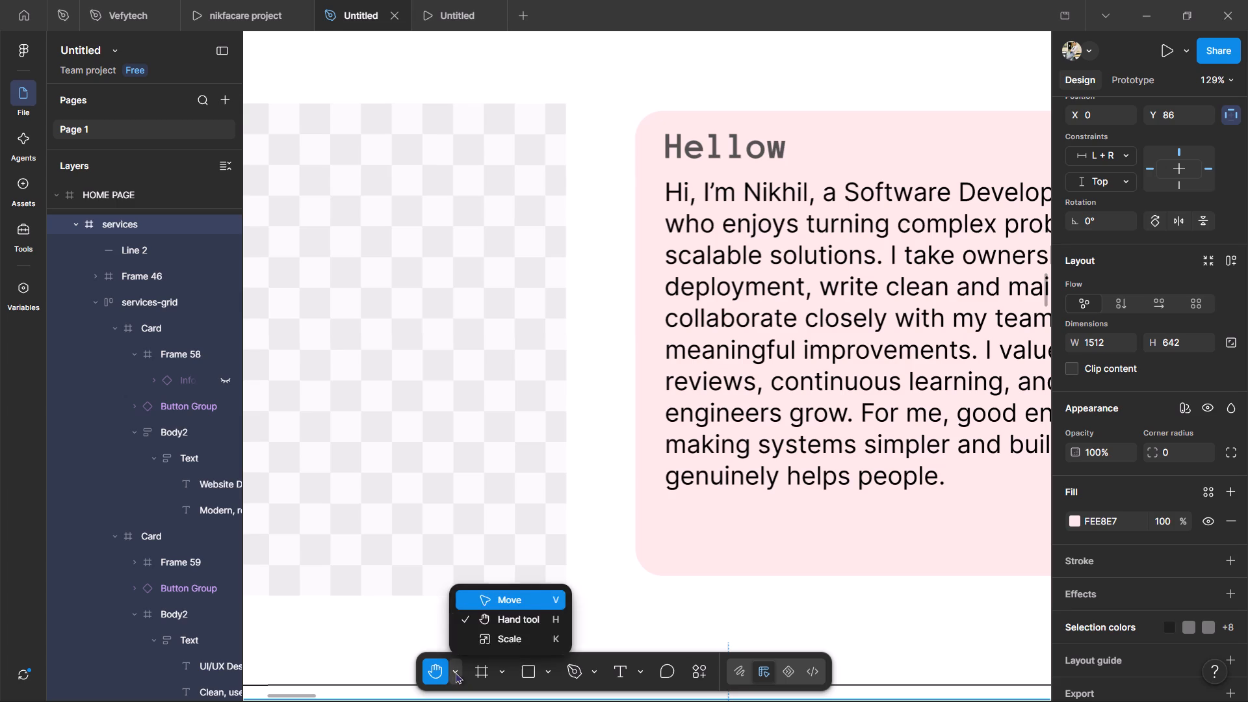
{"action": "left_click", "coordinate": [465, 599]}
{"action": "triple_click", "coordinate": [749, 147]}
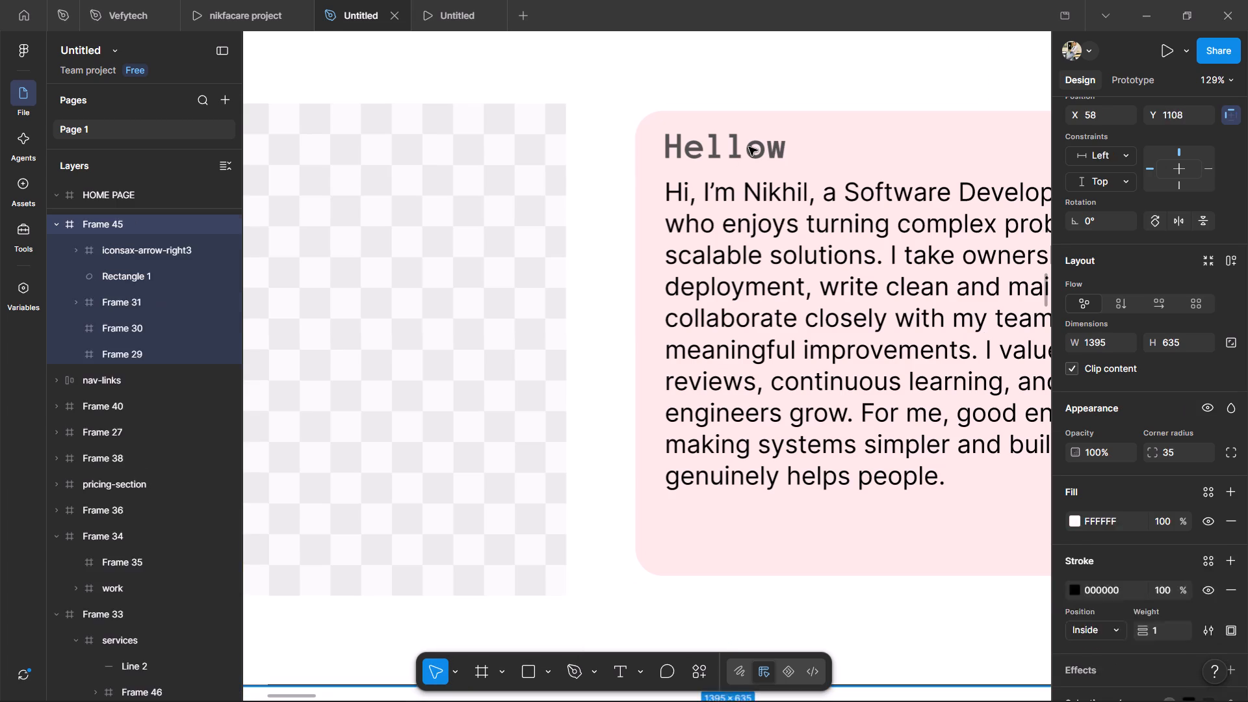
{"action": "triple_click", "coordinate": [749, 147]}
{"action": "double_click", "coordinate": [749, 147]}
{"action": "scroll", "coordinate": [1167, 343], "scroll_direction": "down", "scroll_amount": 6}
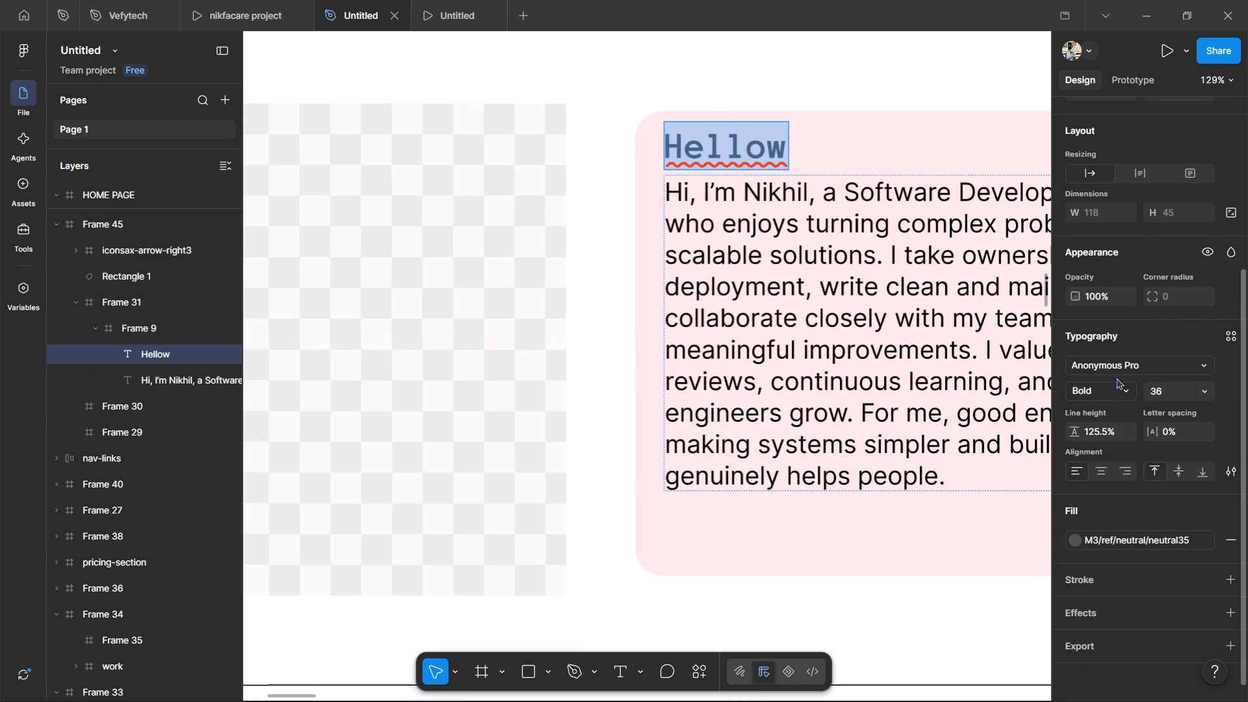
{"action": "left_click", "coordinate": [1072, 530]}
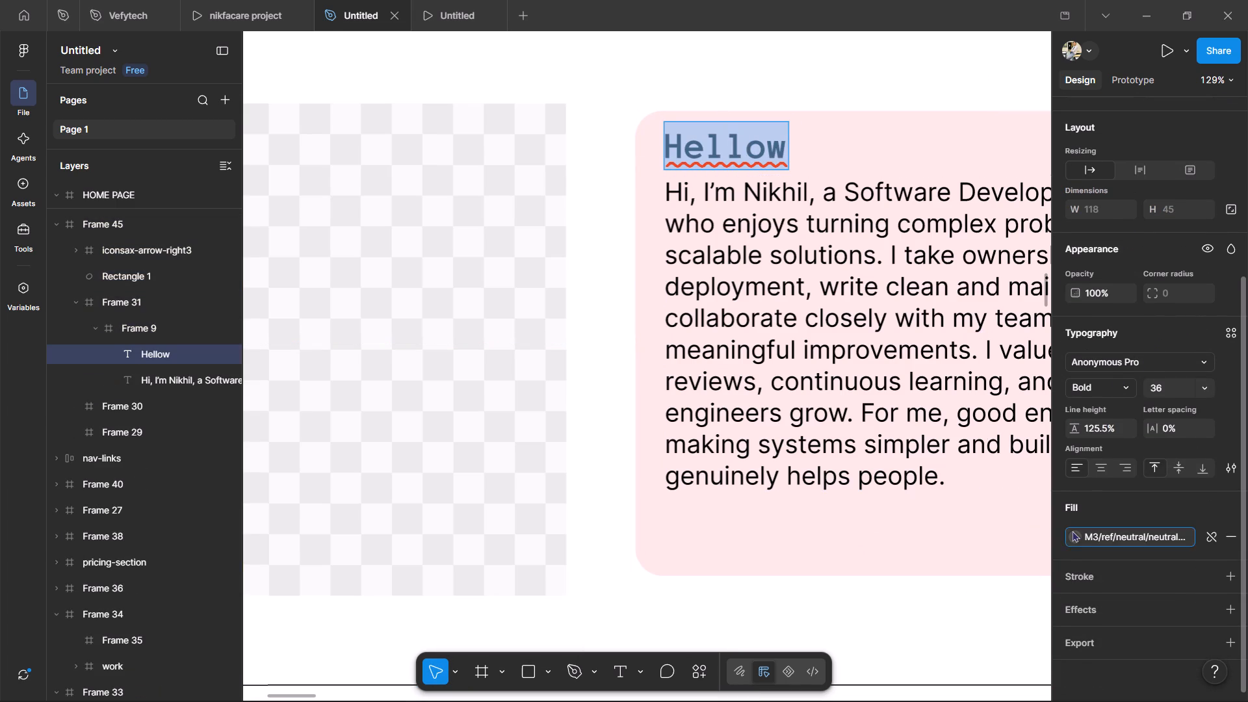
{"action": "left_click", "coordinate": [889, 356]}
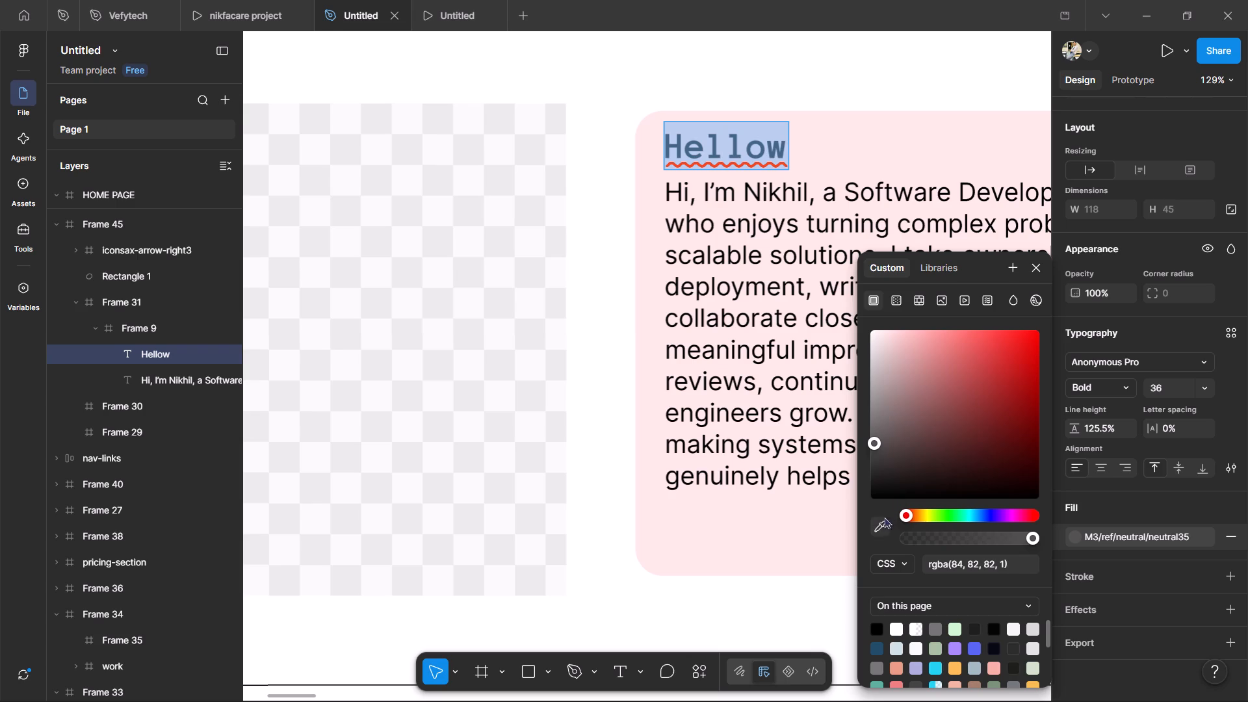
{"action": "left_click", "coordinate": [883, 526]}
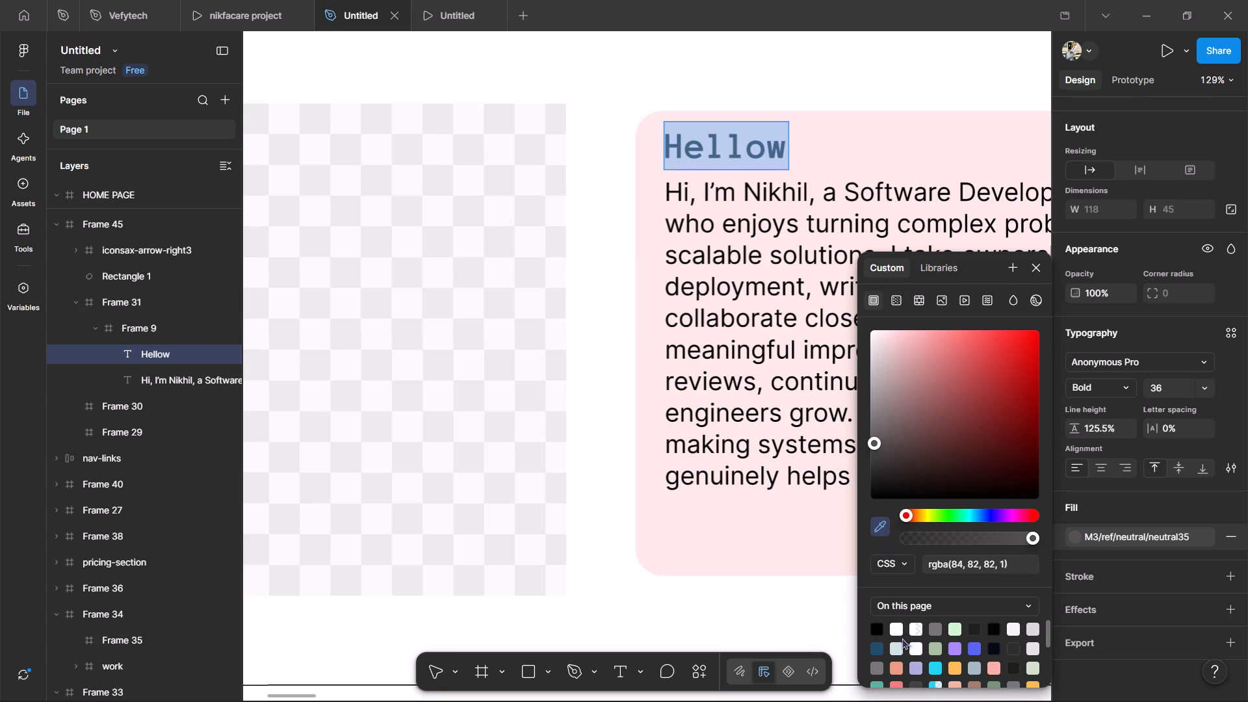
{"action": "scroll", "coordinate": [902, 638], "scroll_direction": "down", "scroll_amount": 3}
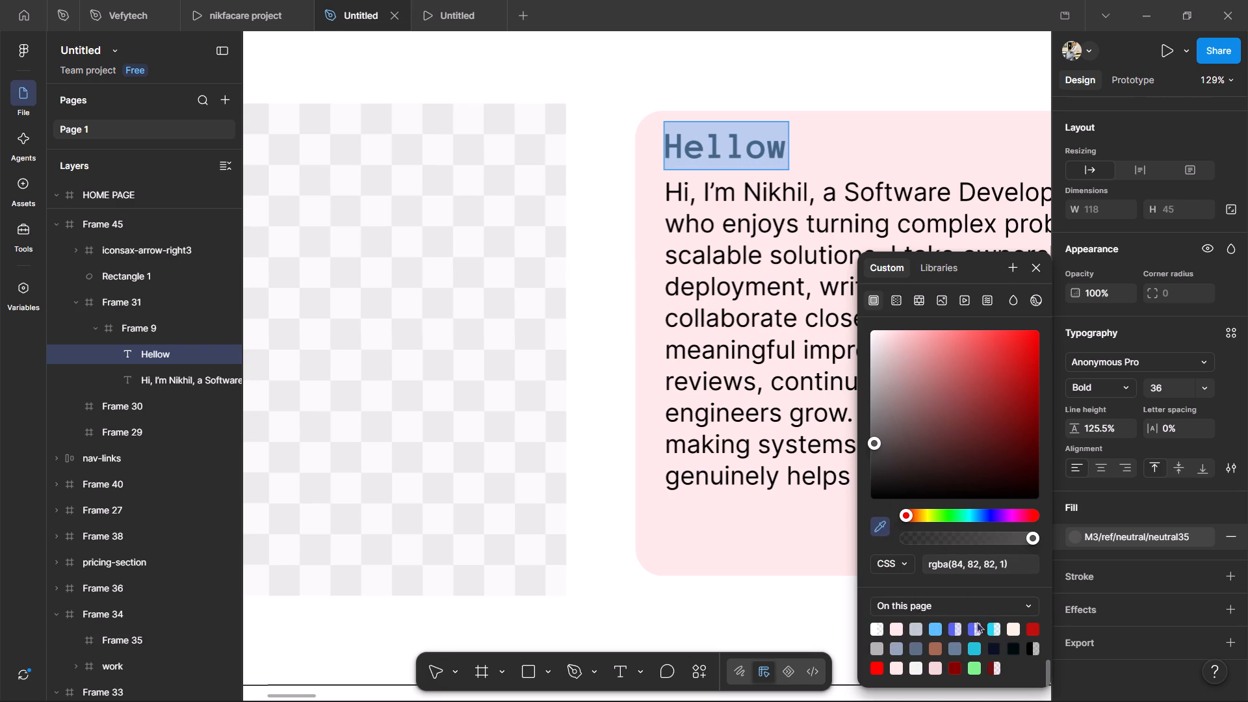
{"action": "left_click", "coordinate": [1030, 625]}
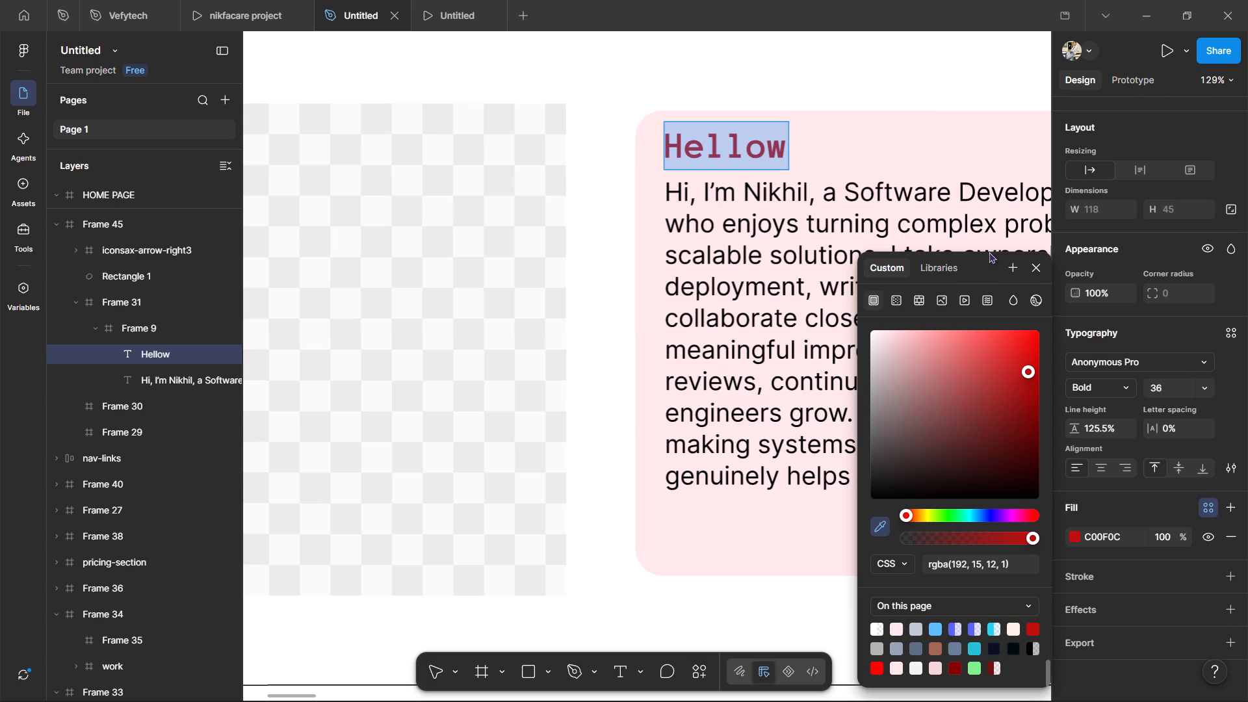
{"action": "left_click", "coordinate": [1032, 266]}
{"action": "left_click", "coordinate": [833, 66]}
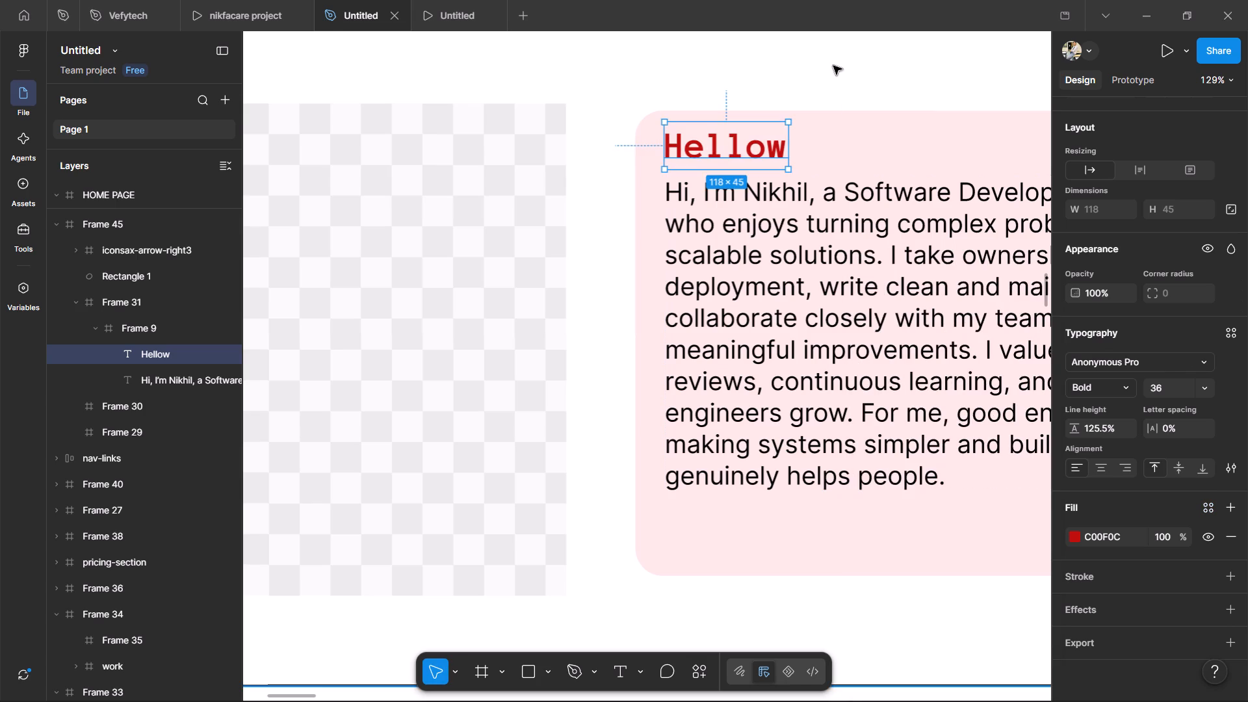
Recolor only the word Me in the About Me section heading with bright red FF0000.
{"action": "scroll", "coordinate": [829, 127], "scroll_direction": "up", "scroll_amount": 10}
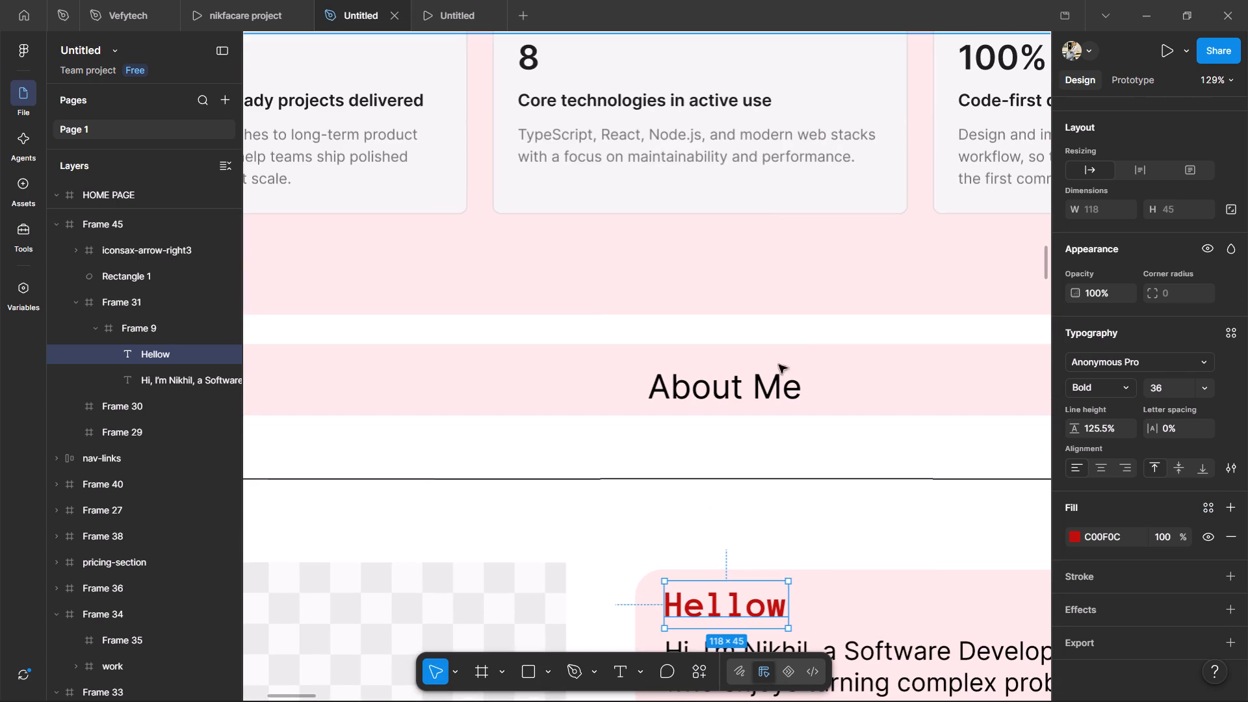
{"action": "triple_click", "coordinate": [766, 379]}
{"action": "triple_click", "coordinate": [766, 379]}
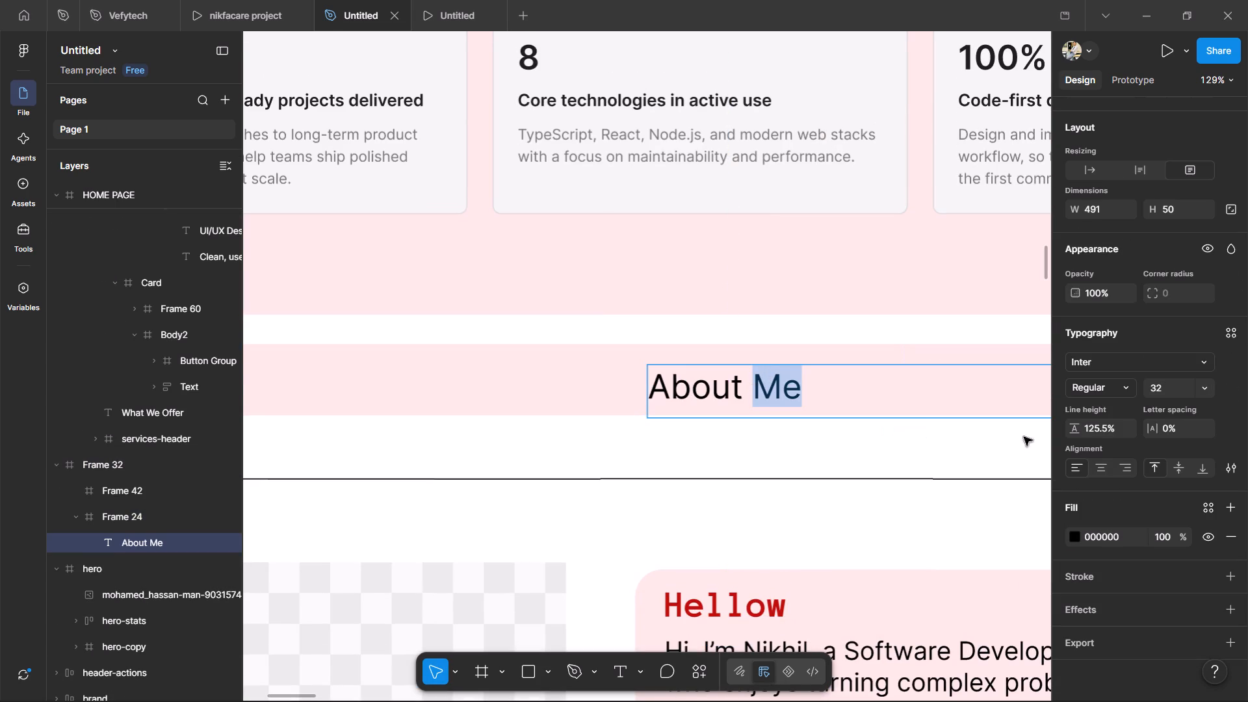
{"action": "left_click", "coordinate": [1072, 532]}
{"action": "left_click_drag", "start_coordinate": [1023, 376], "coordinate": [1061, 370]}
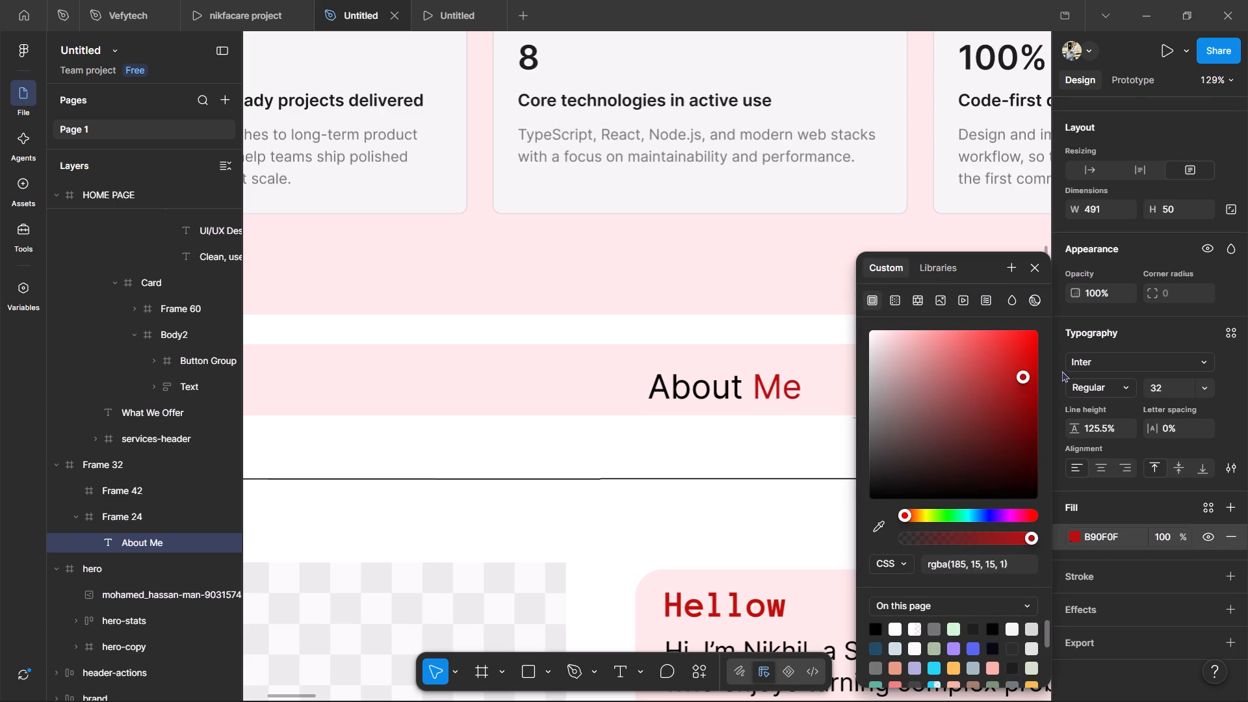
{"action": "left_click_drag", "start_coordinate": [1061, 370], "coordinate": [1057, 283]}
{"action": "left_click", "coordinate": [807, 244]}
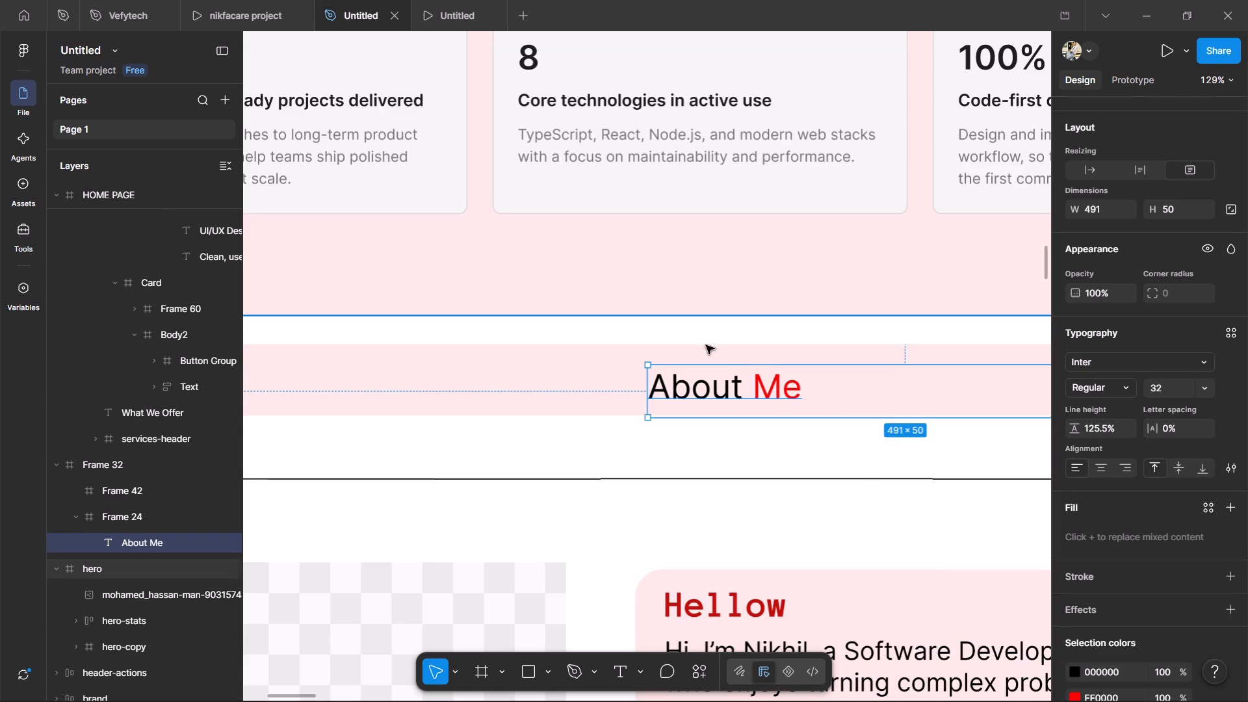
{"action": "left_click", "coordinate": [822, 389]}
Review the About Me heading band together with the stats cards above and the Hellow card below it.
{"action": "scroll", "coordinate": [803, 318], "scroll_direction": "up", "scroll_amount": 2}
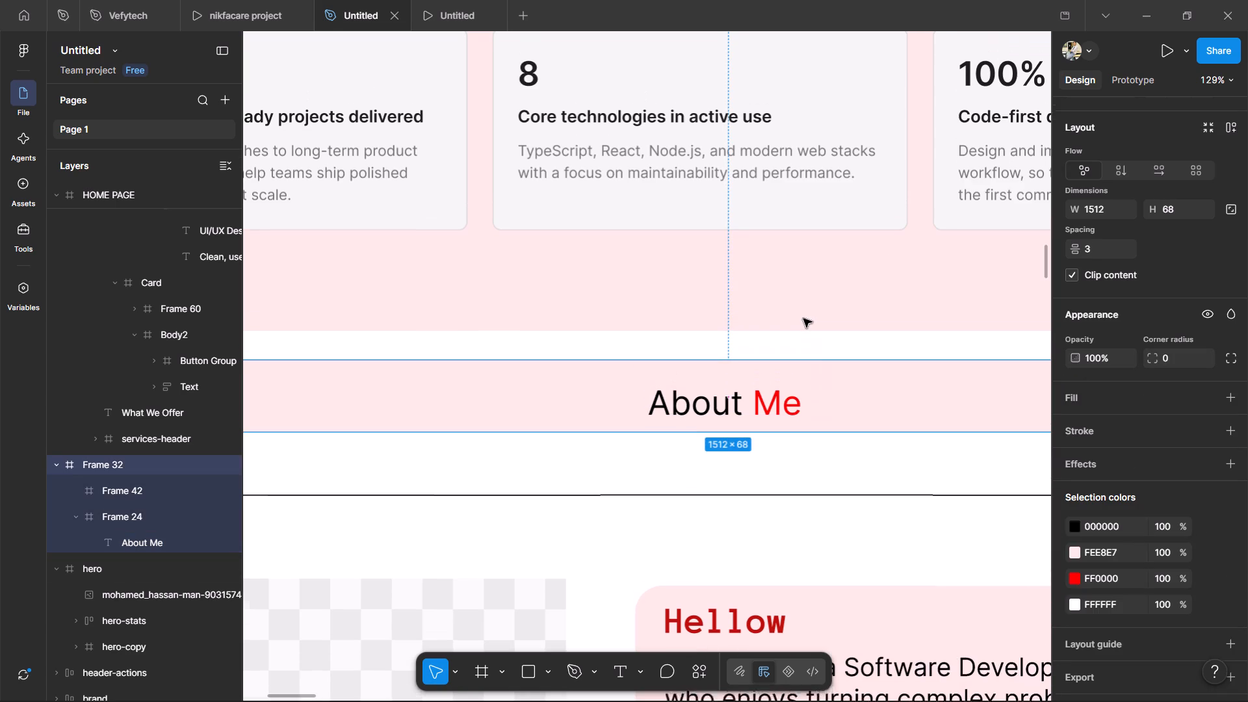
{"action": "scroll", "coordinate": [803, 318], "scroll_direction": "up", "scroll_amount": 10}
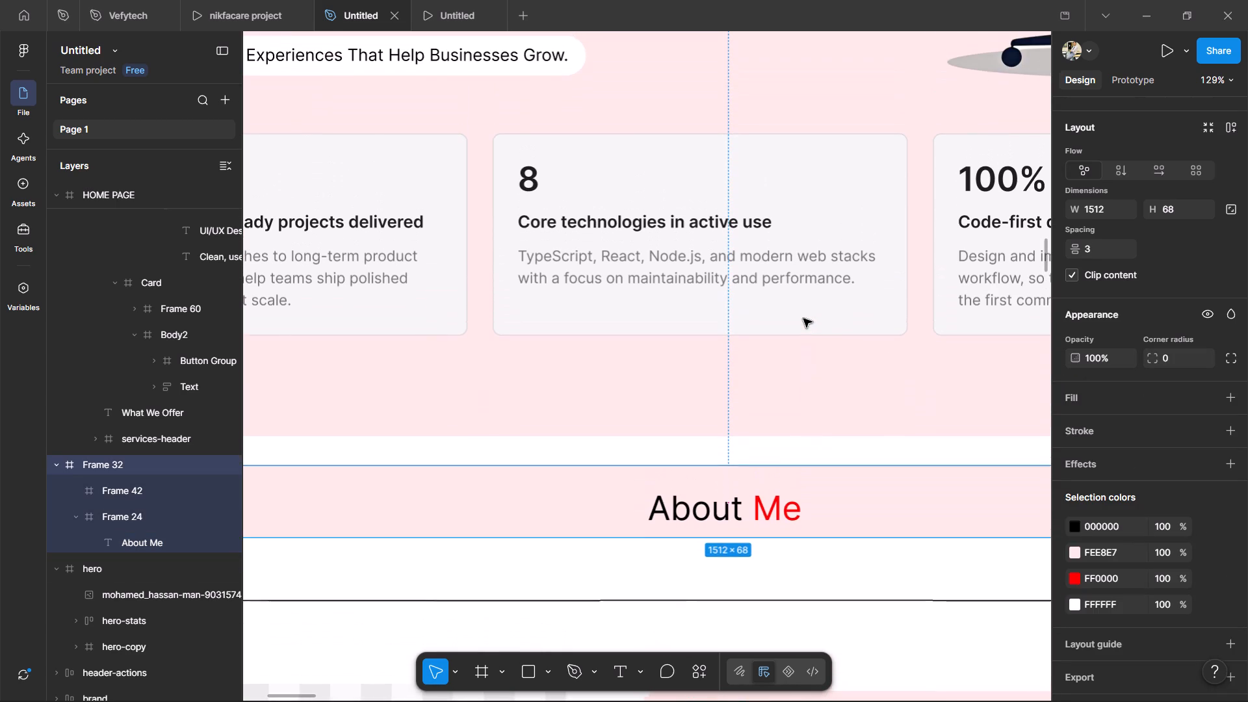
{"action": "scroll", "coordinate": [803, 318], "scroll_direction": "up", "scroll_amount": 1}
{"action": "scroll", "coordinate": [803, 318], "scroll_direction": "down", "scroll_amount": 15}
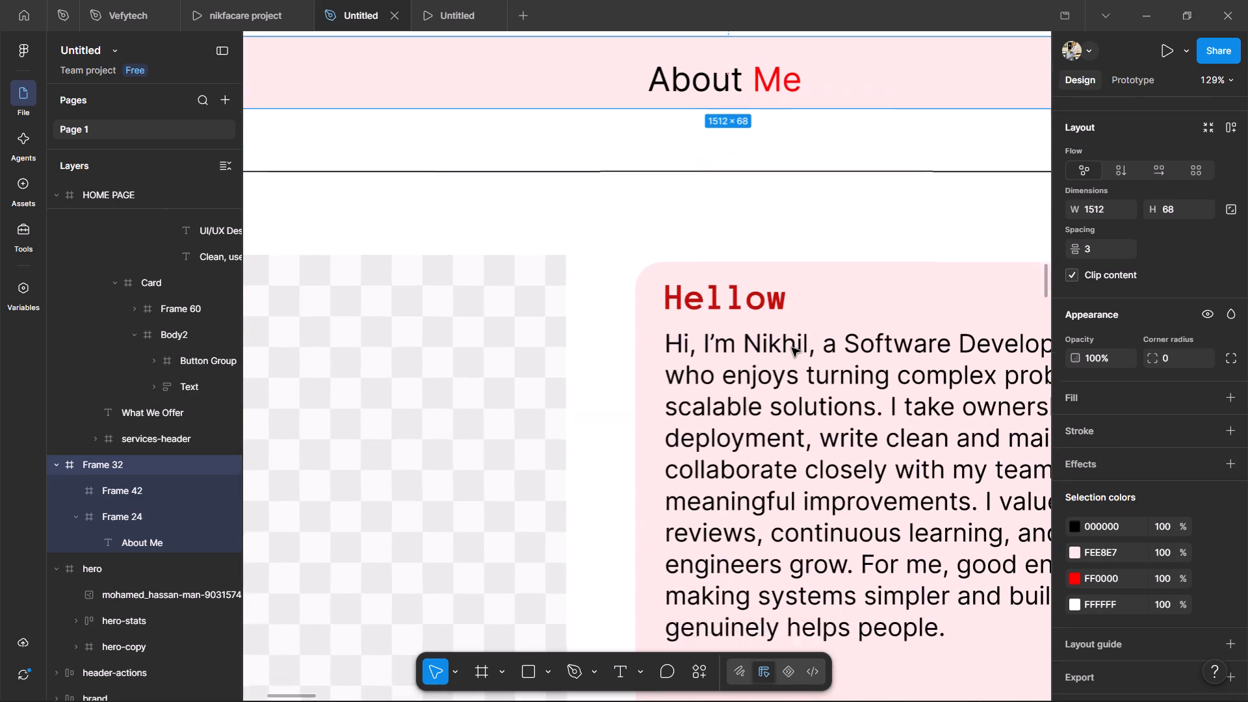
{"action": "scroll", "coordinate": [792, 348], "scroll_direction": "down", "scroll_amount": 1}
{"action": "scroll", "coordinate": [792, 350], "scroll_direction": "up", "scroll_amount": 7}
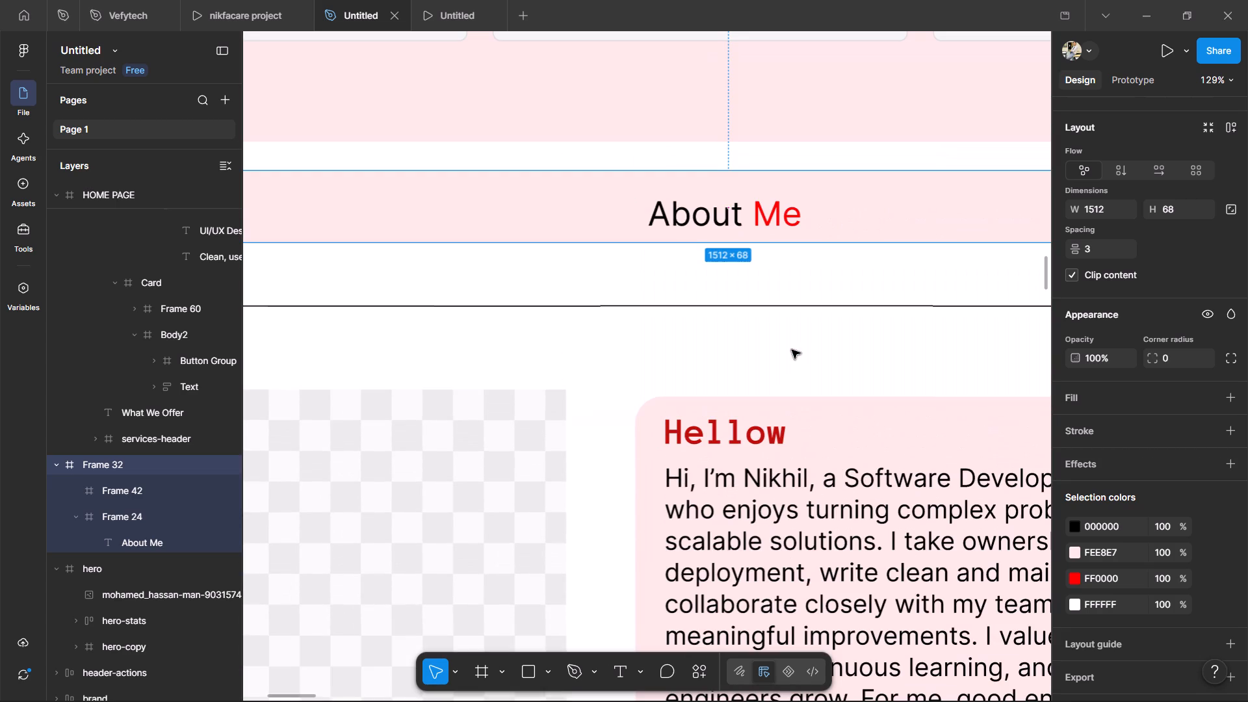
Nudge the About Me heading text up about 10 px to centre it vertically in its pink band.
{"action": "double_click", "coordinate": [747, 218]}
{"action": "double_click", "coordinate": [747, 218]}
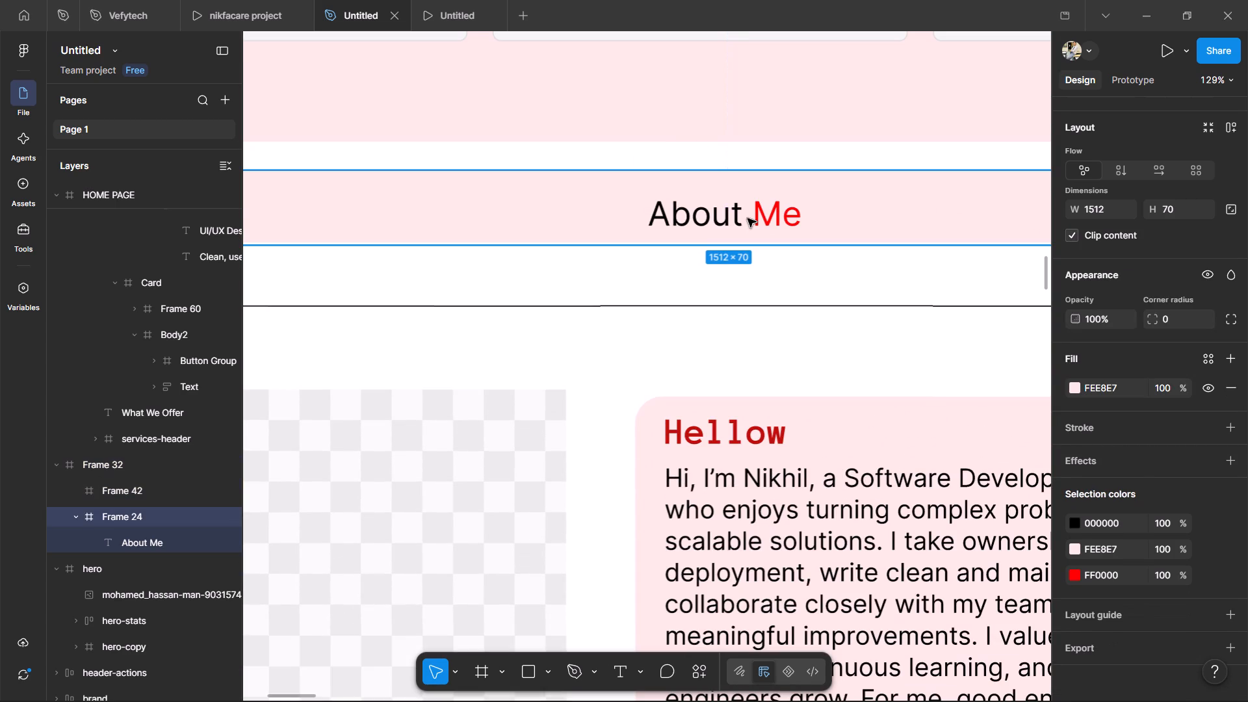
{"action": "key", "text": "Up"}
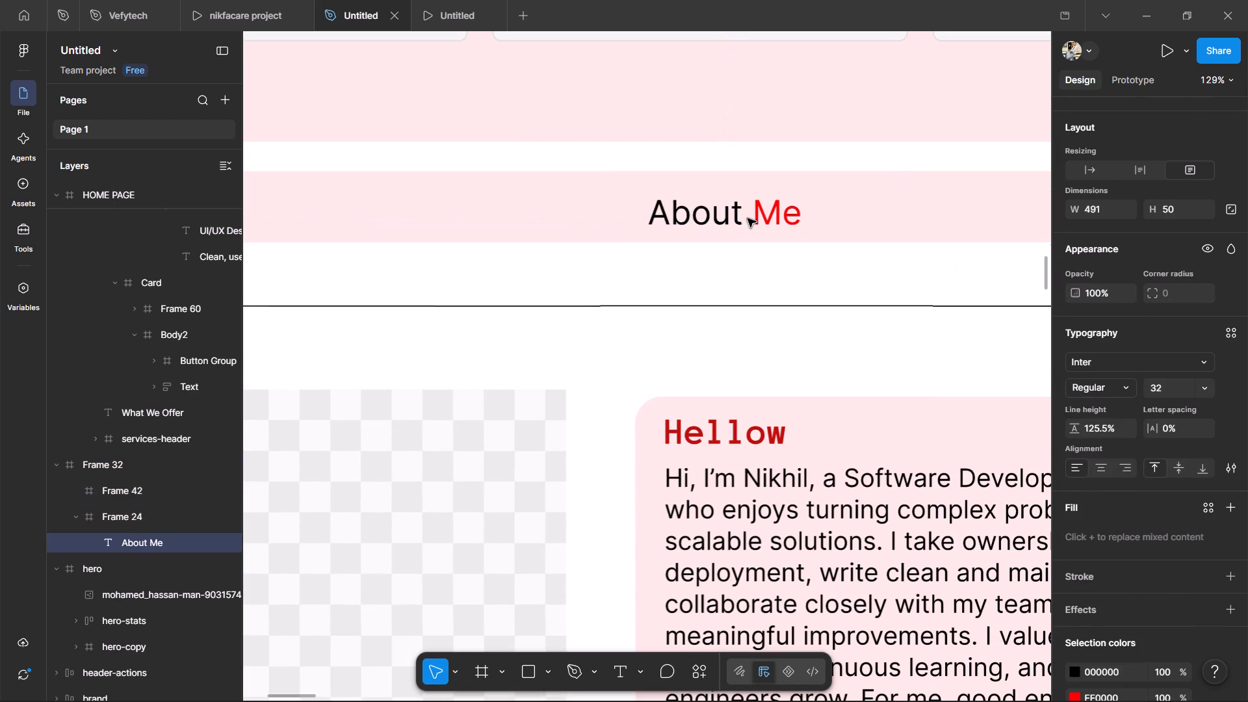
{"action": "key", "text": "Up"}
{"action": "key", "text": "Up"}
{"action": "key", "text": "Up"}
{"action": "key", "text": "Up"}
{"action": "key", "text": "Up"}
{"action": "key", "text": "Up"}
{"action": "key", "text": "Up"}
{"action": "key", "text": "Up"}
{"action": "key", "text": "Up"}
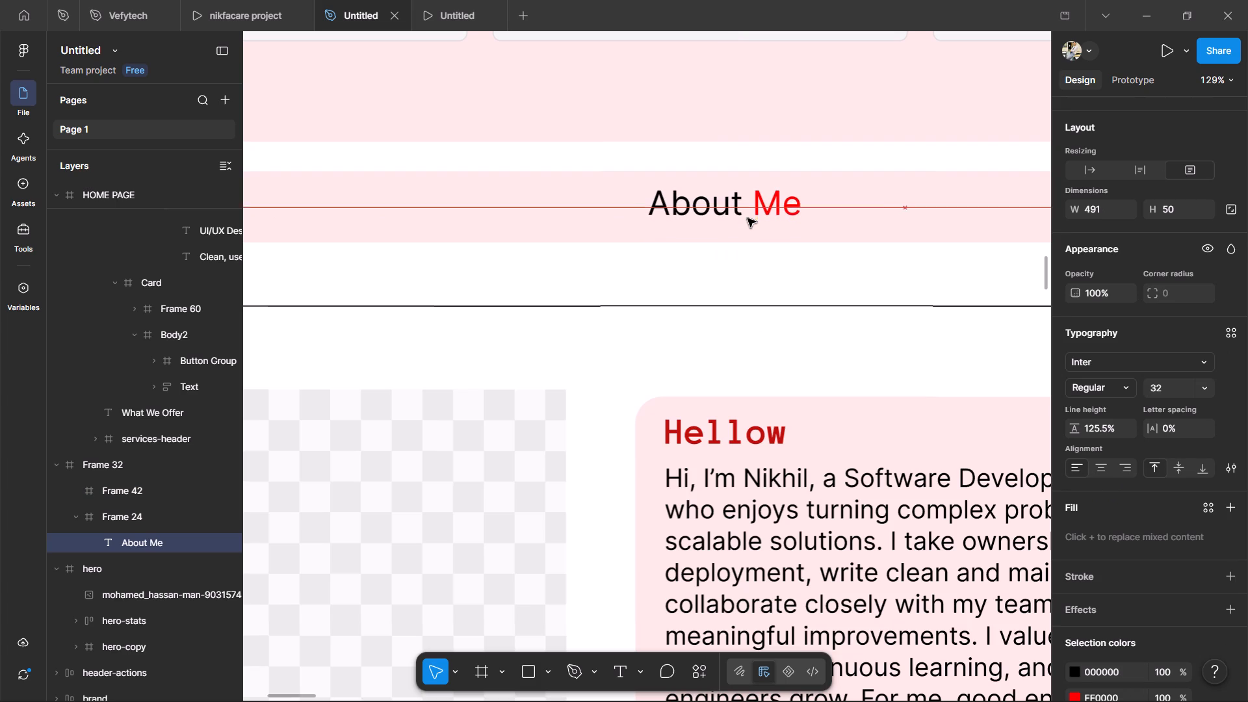
{"action": "key", "text": "Up"}
{"action": "key", "text": "Down"}
{"action": "left_click", "coordinate": [773, 270]}
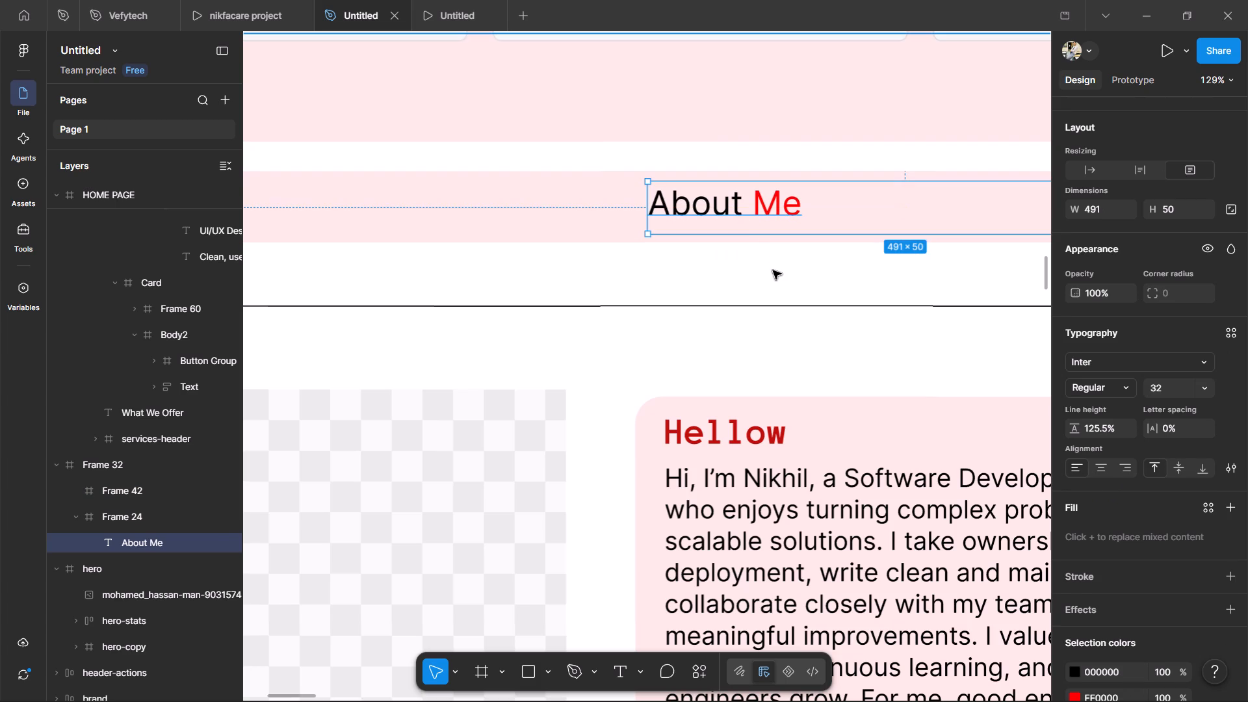
Recolor only the word We in the What We Offer heading with the black Text/Utilities library color.
{"action": "scroll", "coordinate": [773, 270], "scroll_direction": "down", "scroll_amount": 17}
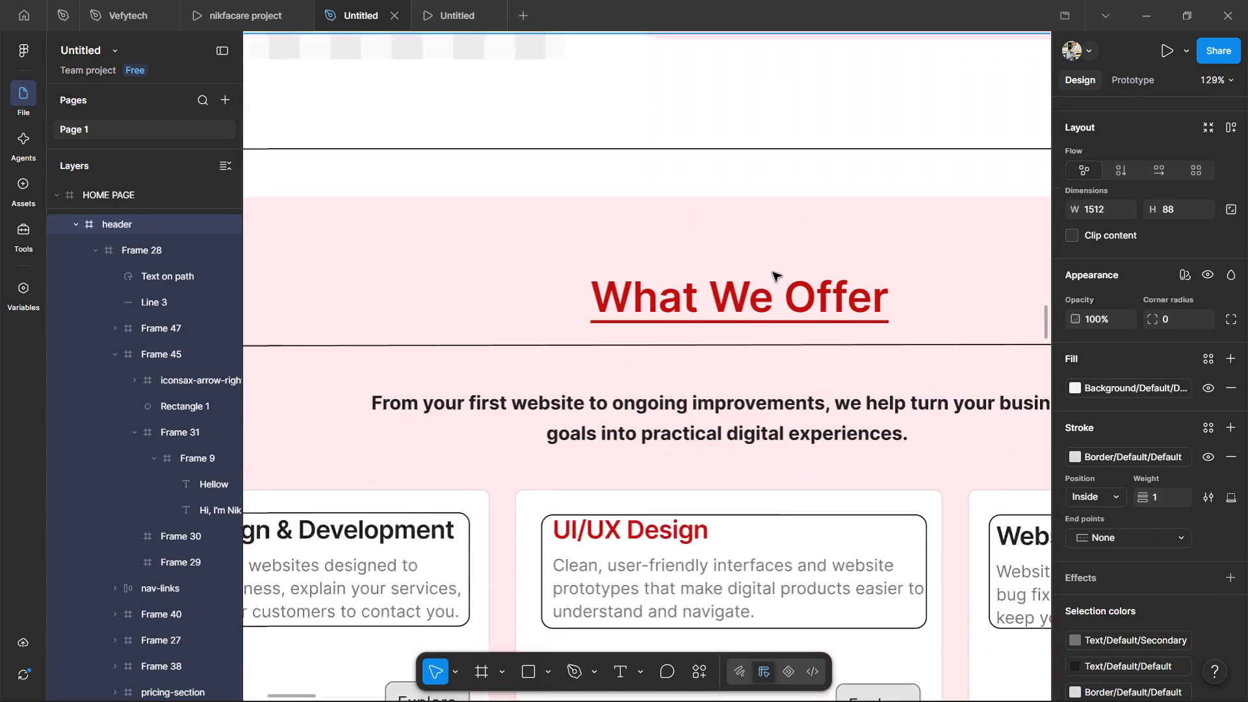
{"action": "scroll", "coordinate": [772, 272], "scroll_direction": "up", "scroll_amount": 2}
{"action": "triple_click", "coordinate": [735, 107]}
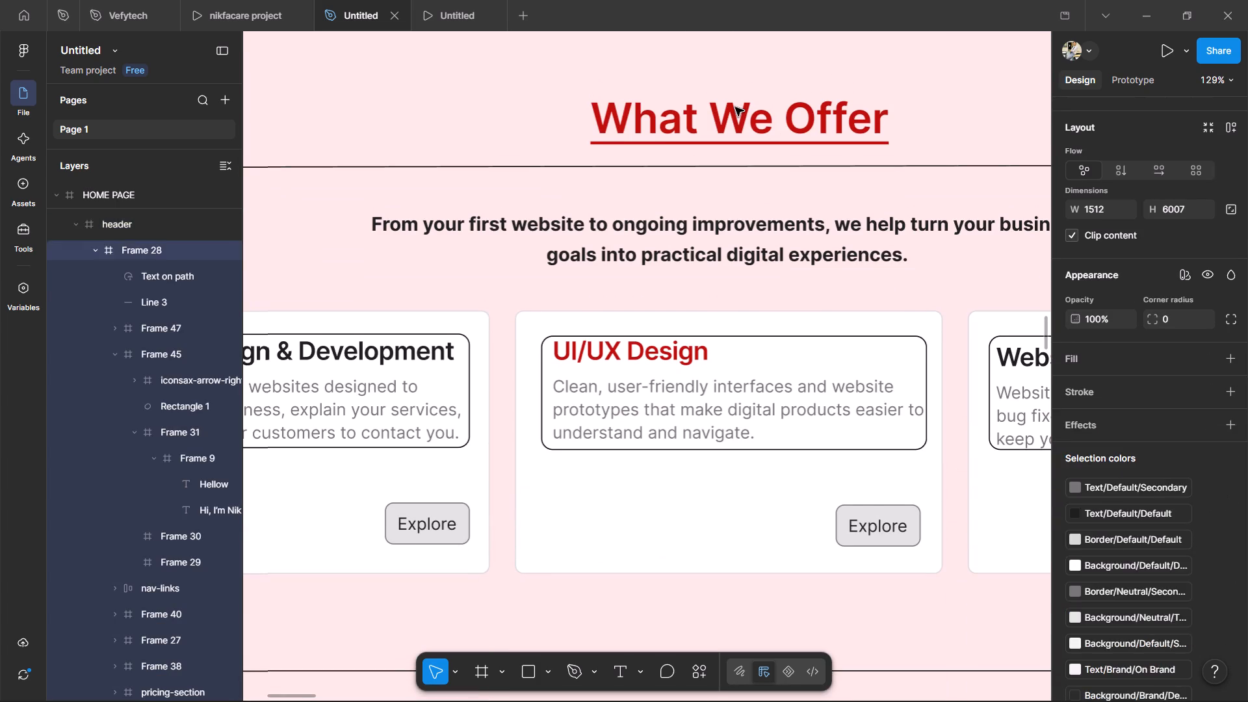
{"action": "triple_click", "coordinate": [735, 107]}
{"action": "double_click", "coordinate": [735, 107]}
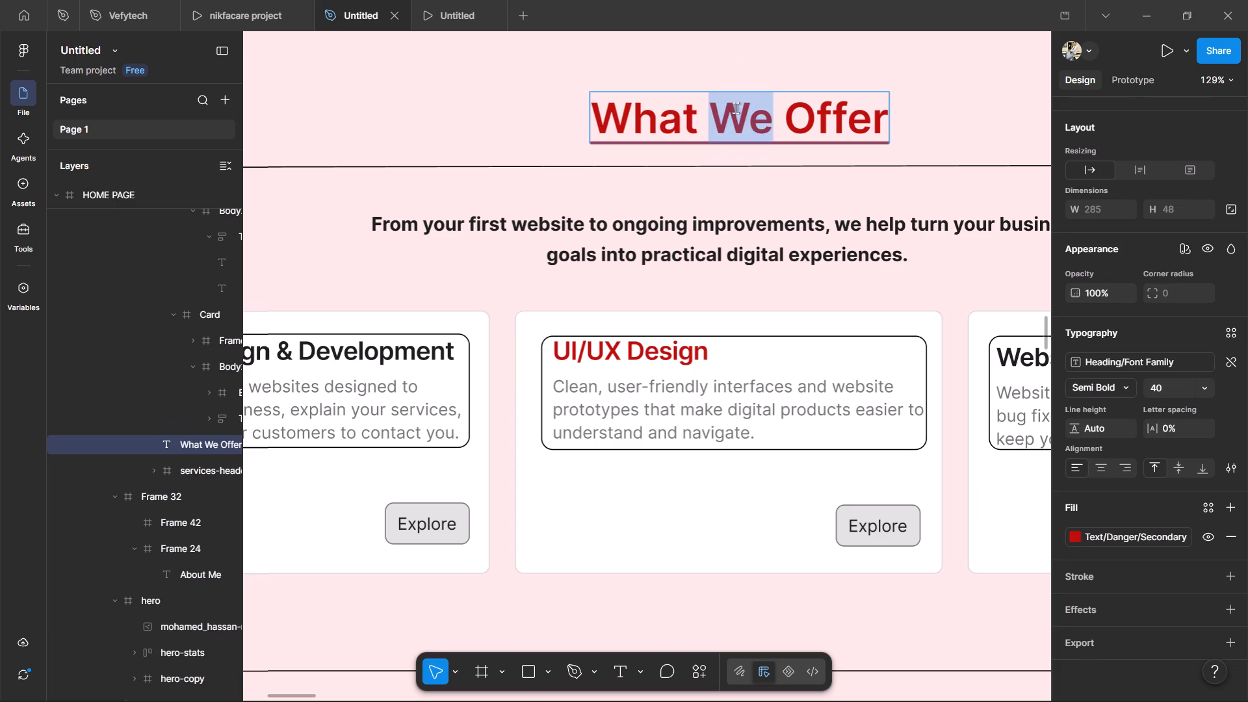
{"action": "left_click", "coordinate": [1075, 530]}
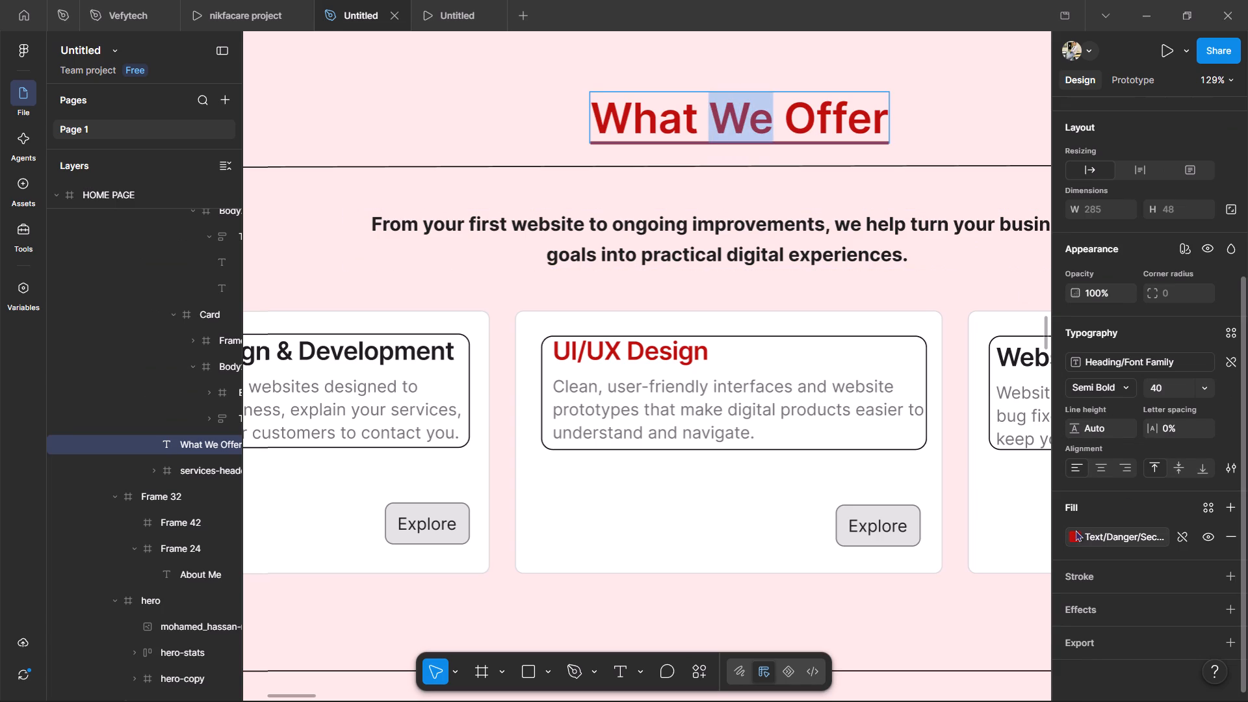
{"action": "scroll", "coordinate": [939, 511], "scroll_direction": "down", "scroll_amount": 3}
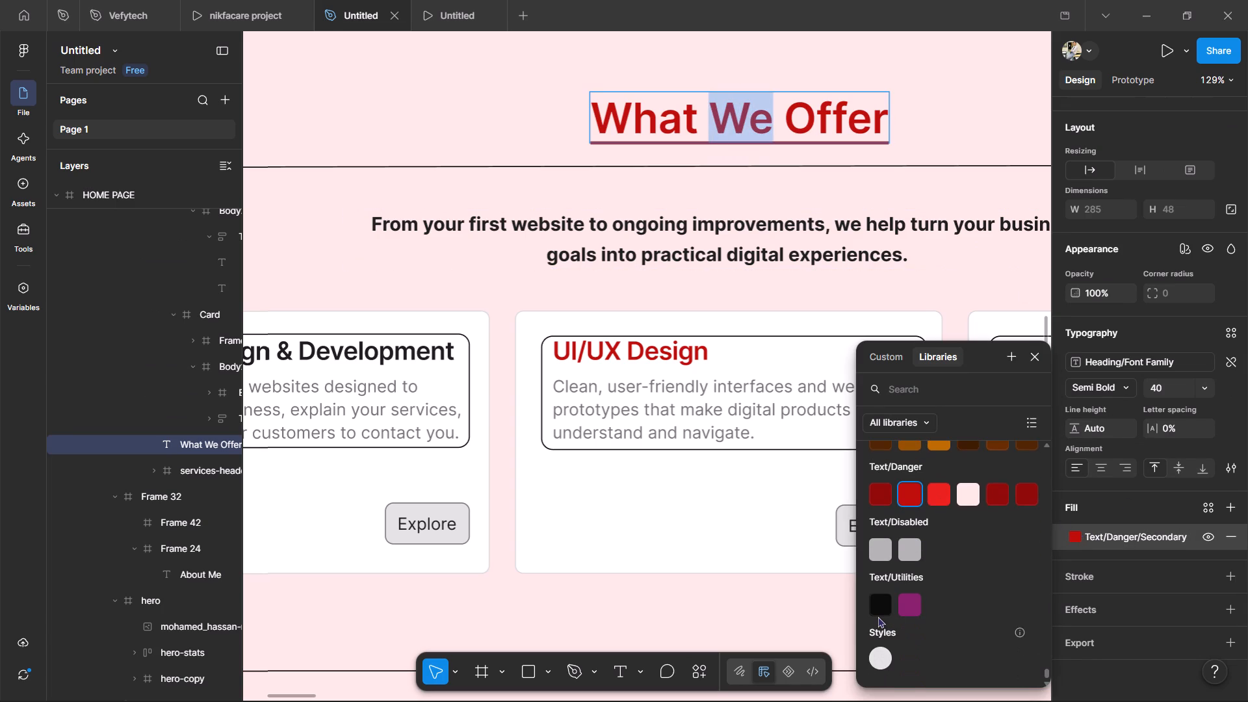
{"action": "left_click", "coordinate": [881, 617]}
{"action": "left_click", "coordinate": [882, 597]}
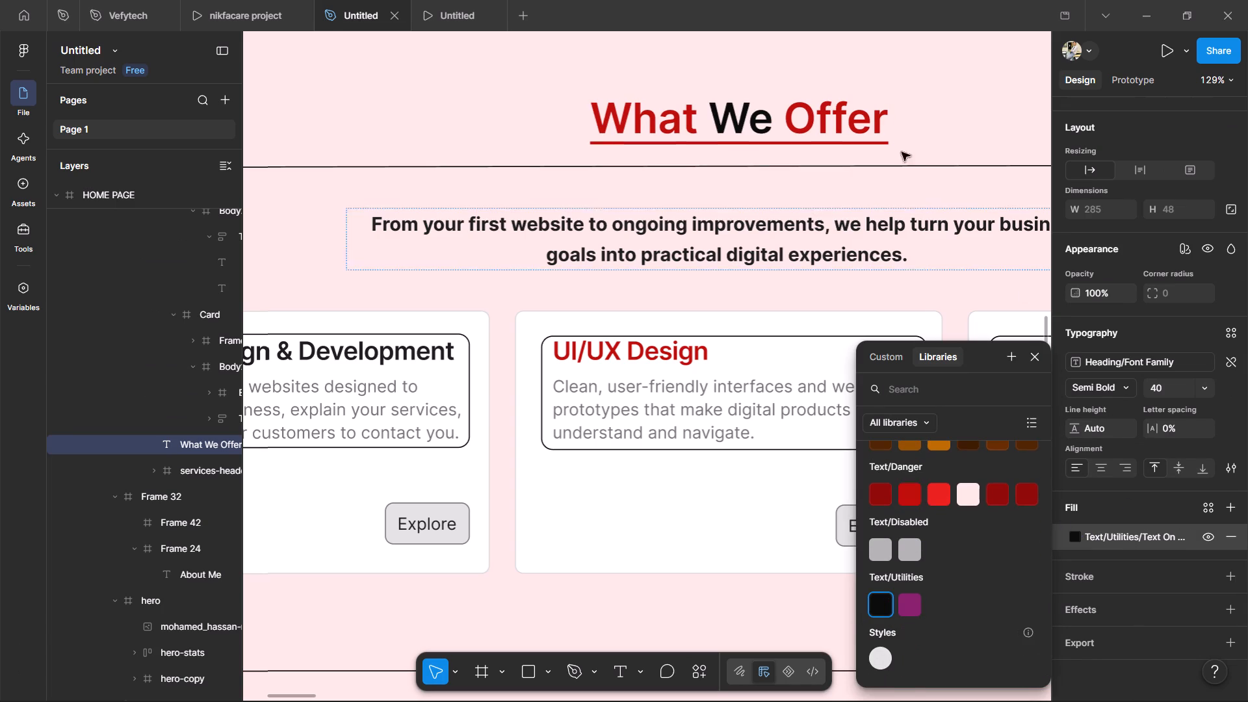
{"action": "left_click", "coordinate": [903, 92]}
{"action": "left_click", "coordinate": [980, 84]}
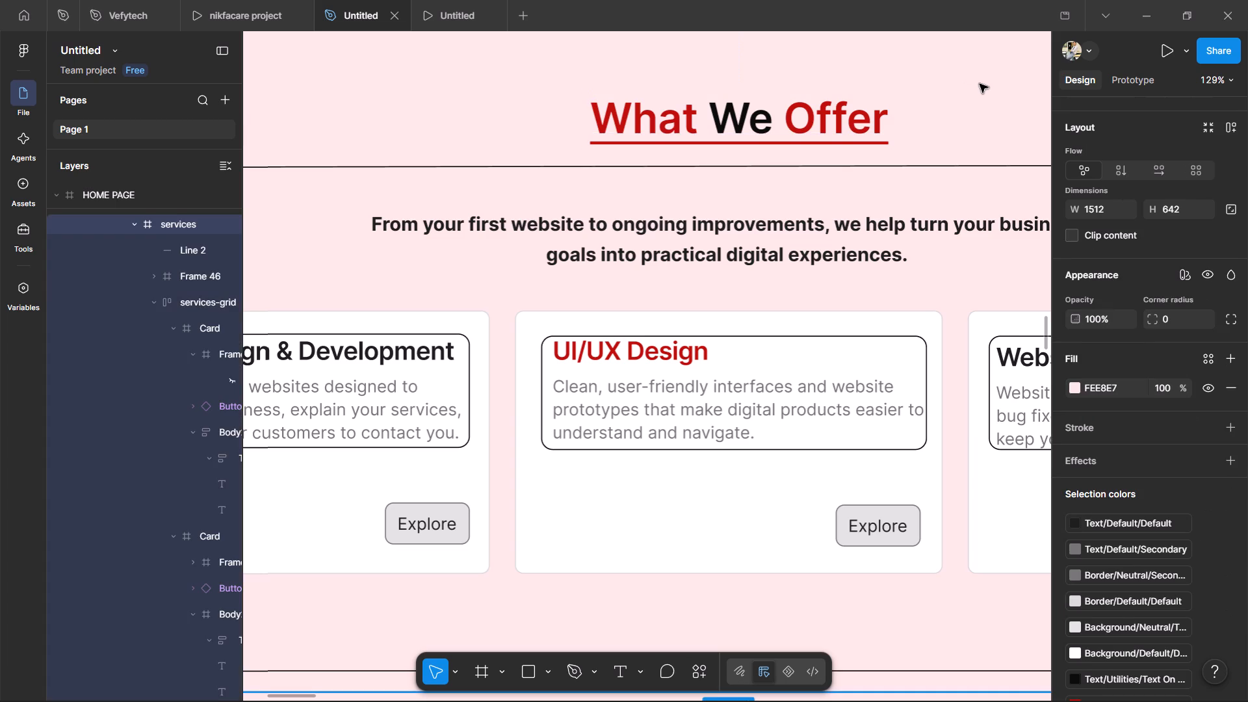
Move the outline frame off the UI/UX Design card's text, up over the section's intro text at about X 583, Y 185.
{"action": "scroll", "coordinate": [983, 99], "scroll_direction": "down", "scroll_amount": 10}
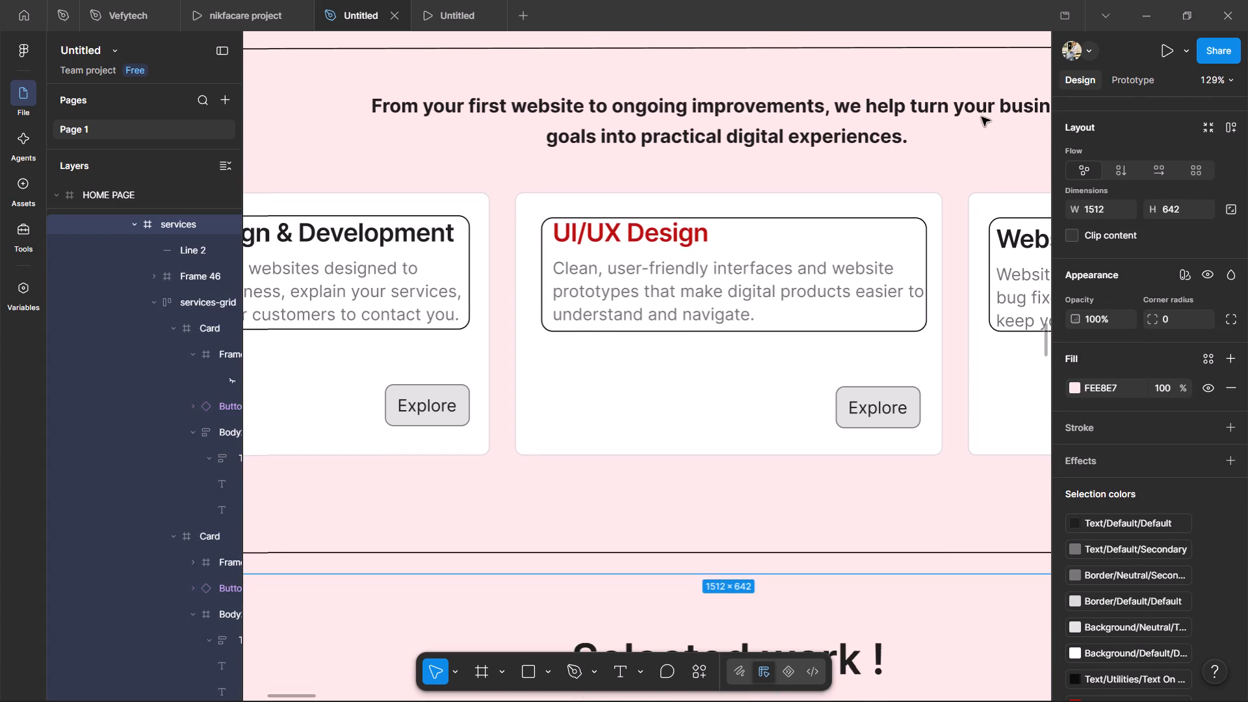
{"action": "triple_click", "coordinate": [669, 239]}
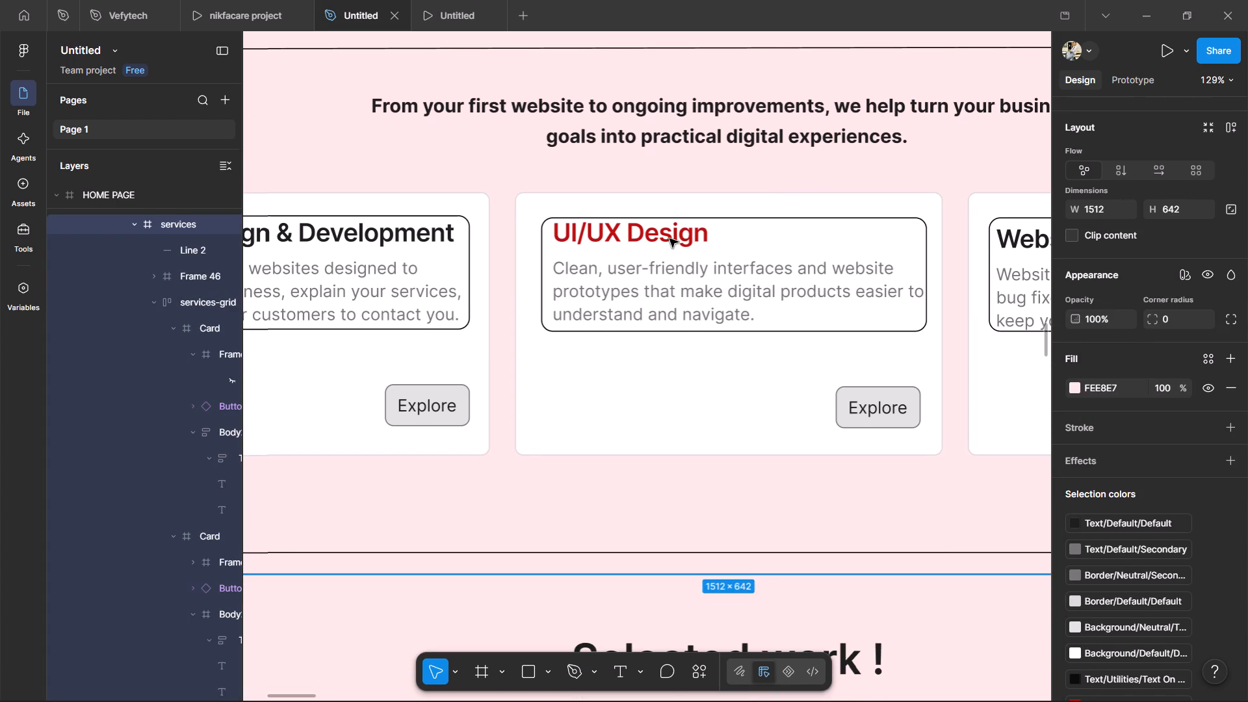
{"action": "triple_click", "coordinate": [669, 239]}
{"action": "triple_click", "coordinate": [669, 239]}
{"action": "double_click", "coordinate": [669, 239]}
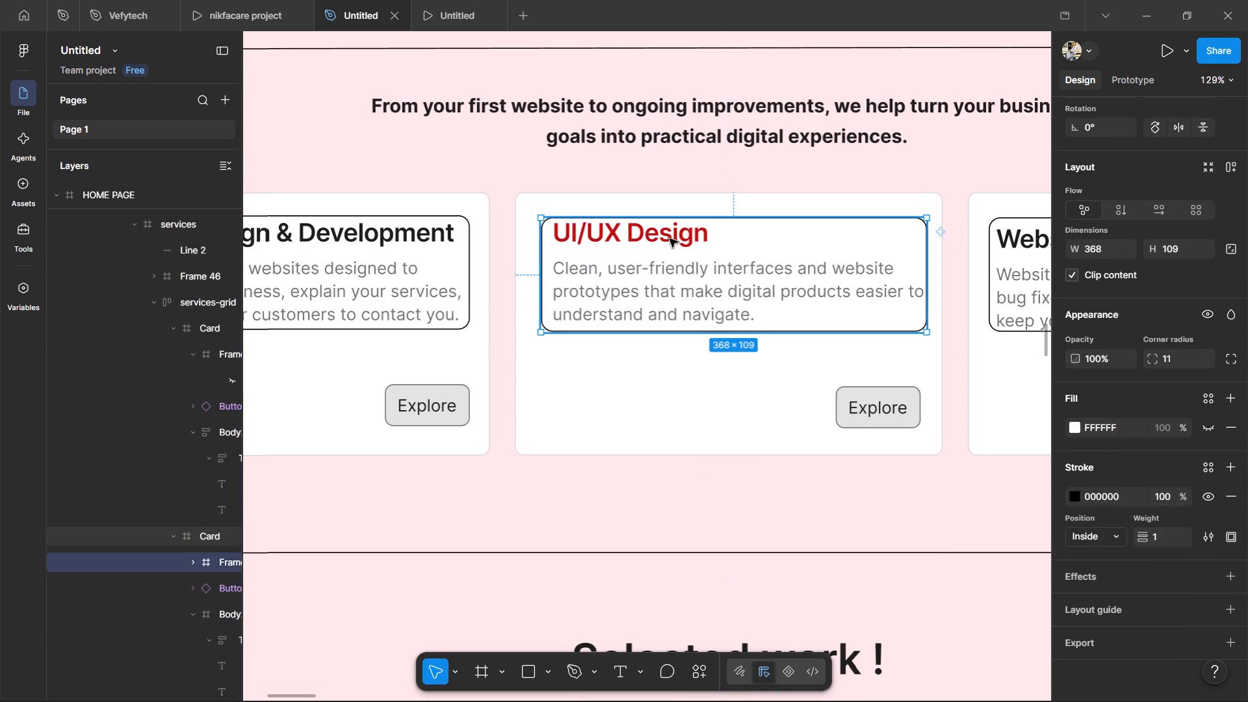
{"action": "left_click", "coordinate": [671, 226]}
{"action": "left_click_drag", "start_coordinate": [671, 226], "coordinate": [675, 101]}
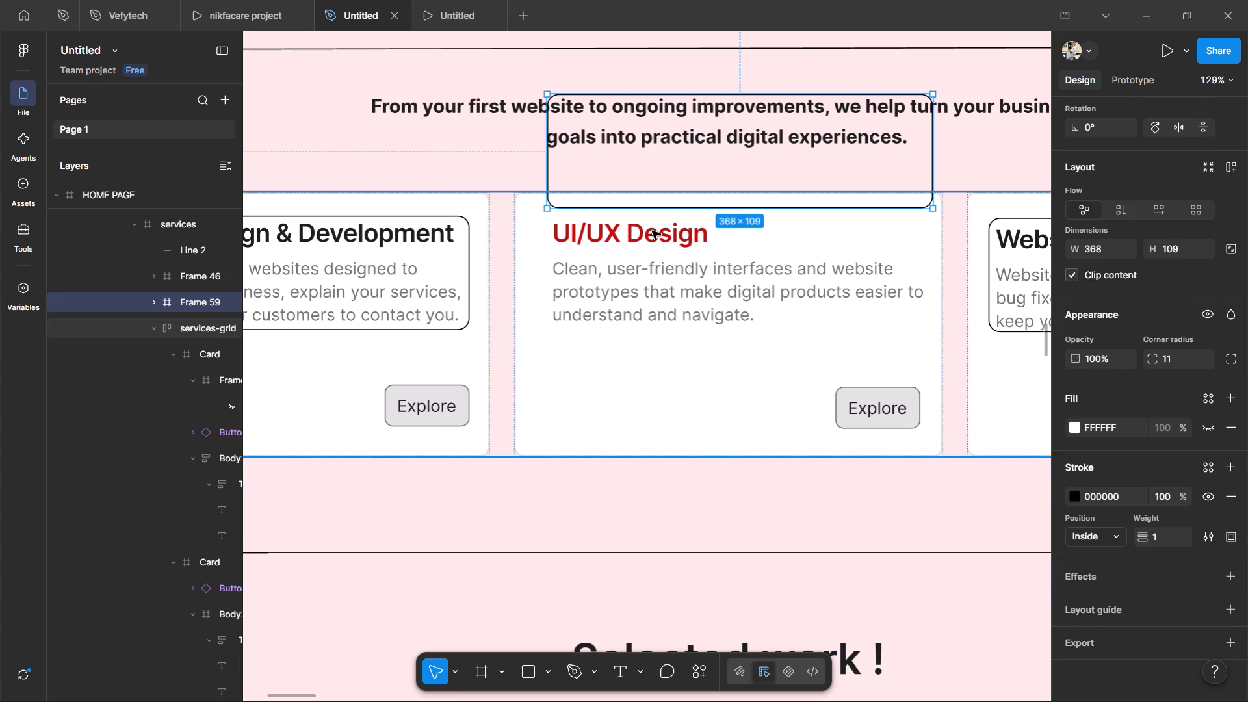
Recolor only the word Design in the UI/UX Design card heading with the near-black page color 040404.
{"action": "triple_click", "coordinate": [652, 231]}
{"action": "double_click", "coordinate": [652, 231]}
{"action": "double_click", "coordinate": [652, 231]}
{"action": "double_click", "coordinate": [652, 231]}
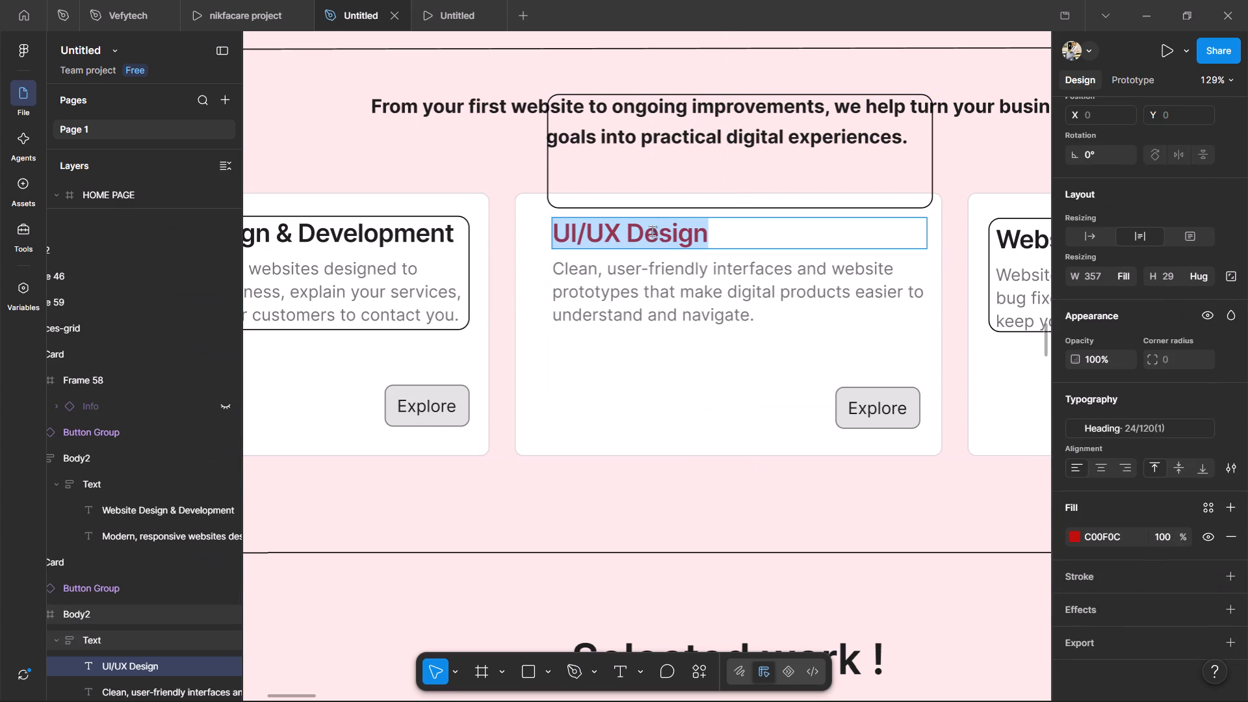
{"action": "left_click", "coordinate": [1076, 532]}
{"action": "left_click", "coordinate": [993, 629]}
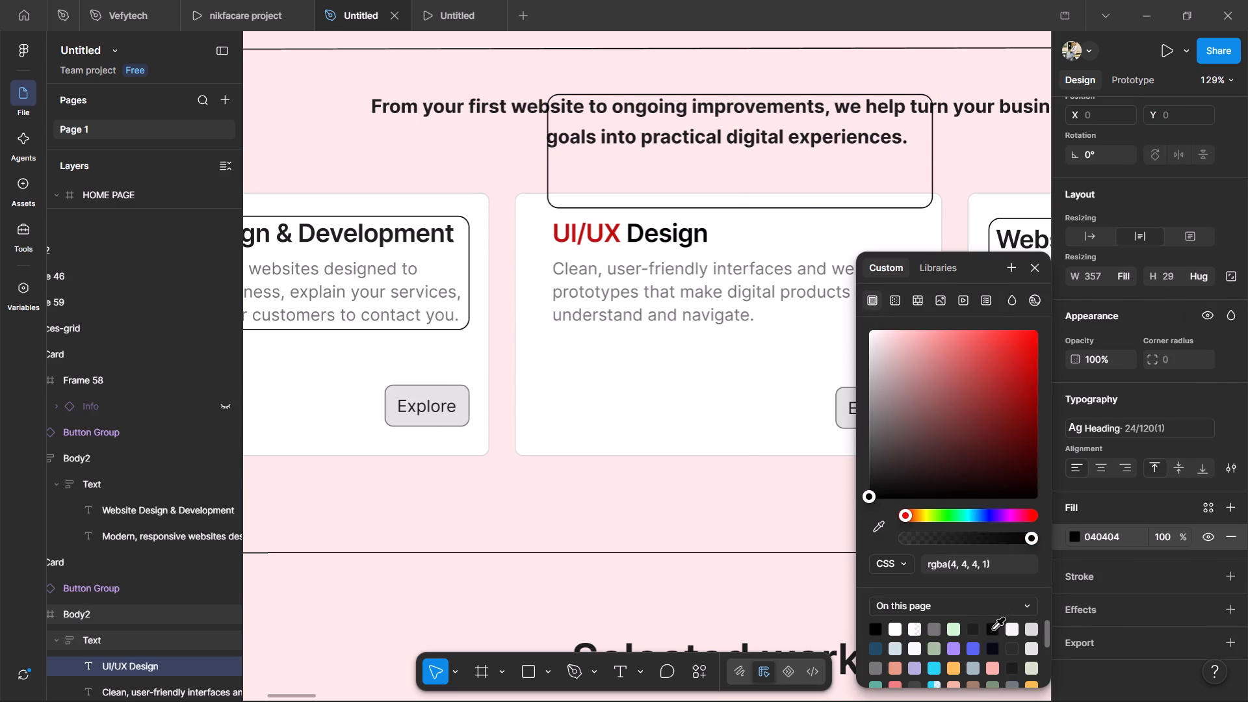
{"action": "left_click", "coordinate": [830, 188]}
Move the outline frame back around the UI/UX Design heading and description, at about X 25, Y 21 in the card.
{"action": "left_click_drag", "start_coordinate": [819, 164], "coordinate": [823, 170]}
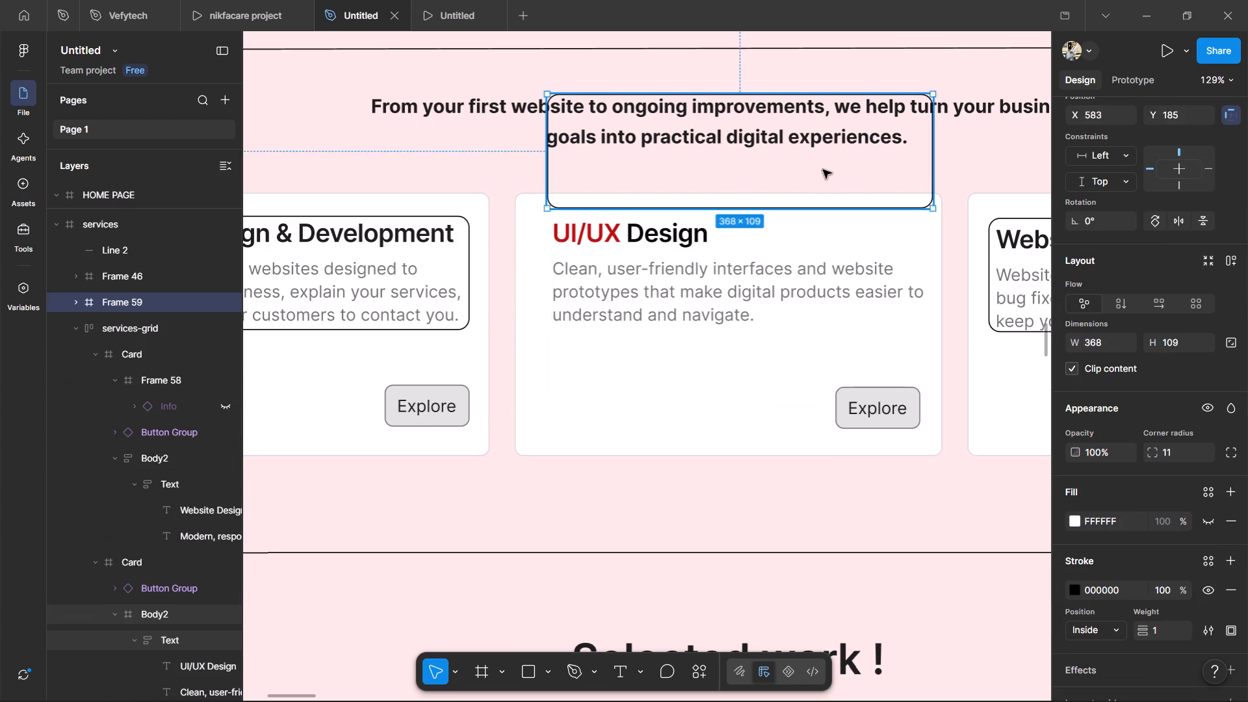
{"action": "left_click_drag", "start_coordinate": [823, 170], "coordinate": [807, 279]}
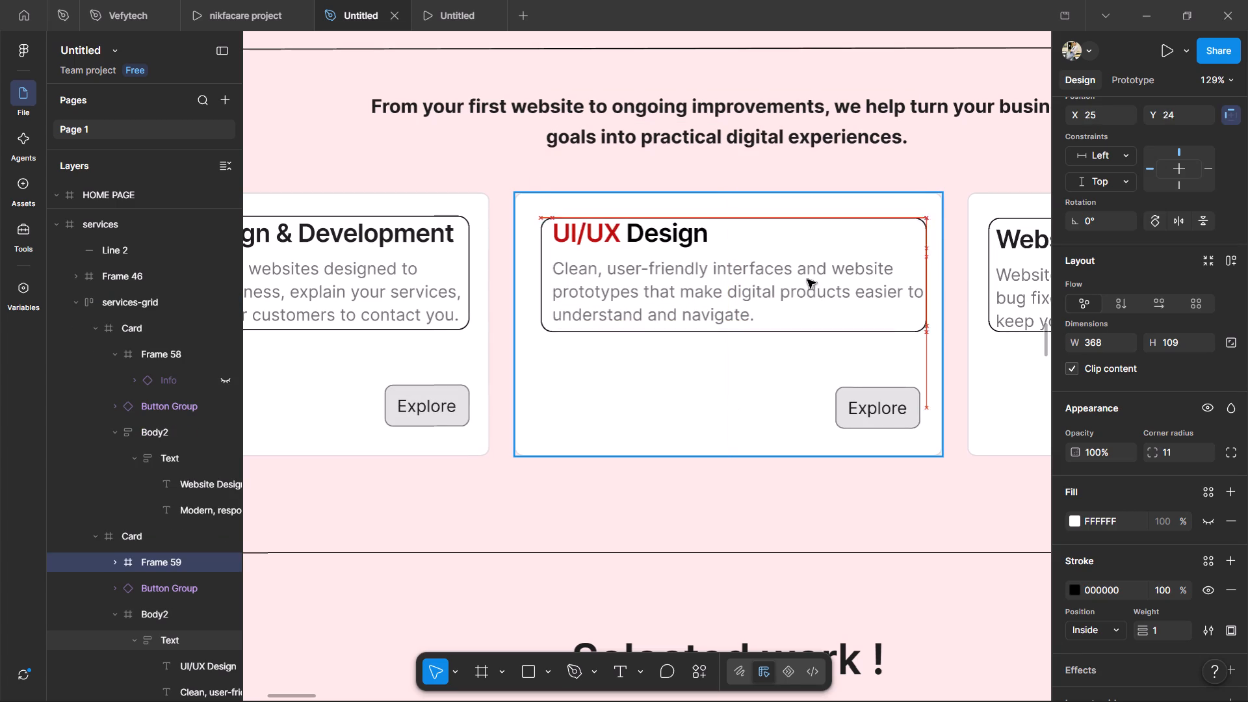
{"action": "left_click_drag", "start_coordinate": [807, 279], "coordinate": [812, 283]}
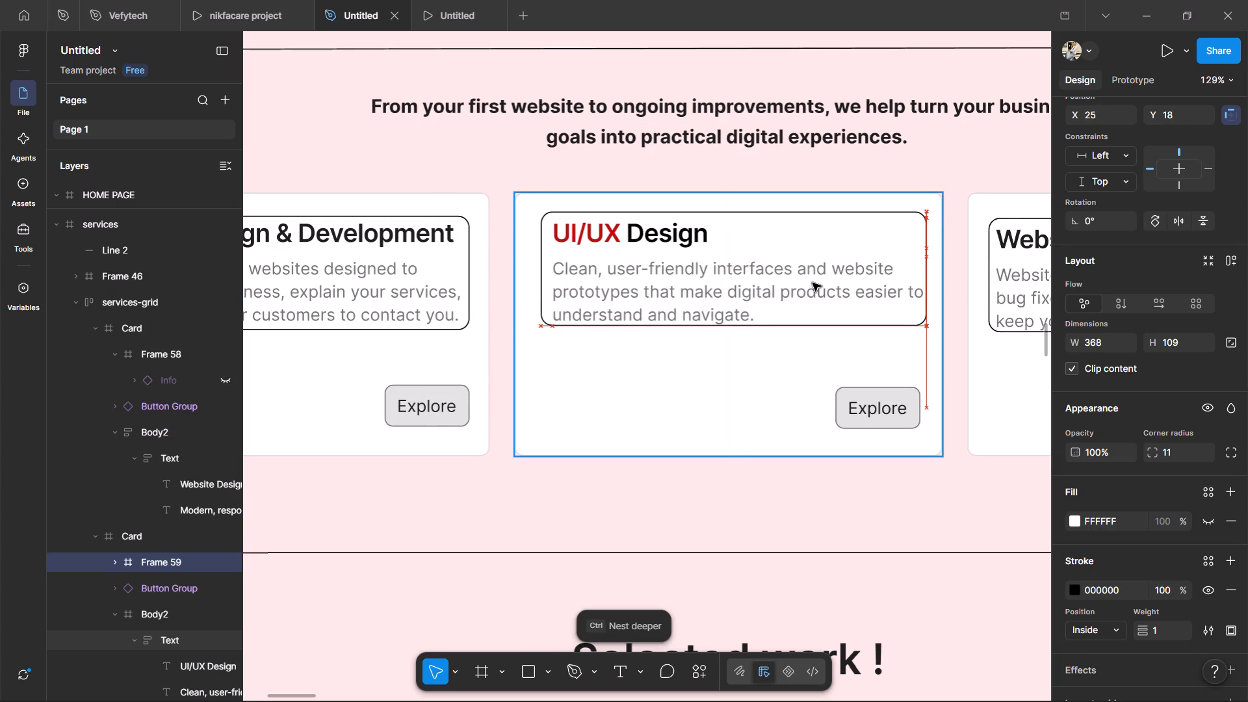
{"action": "left_click_drag", "start_coordinate": [812, 283], "coordinate": [812, 285]}
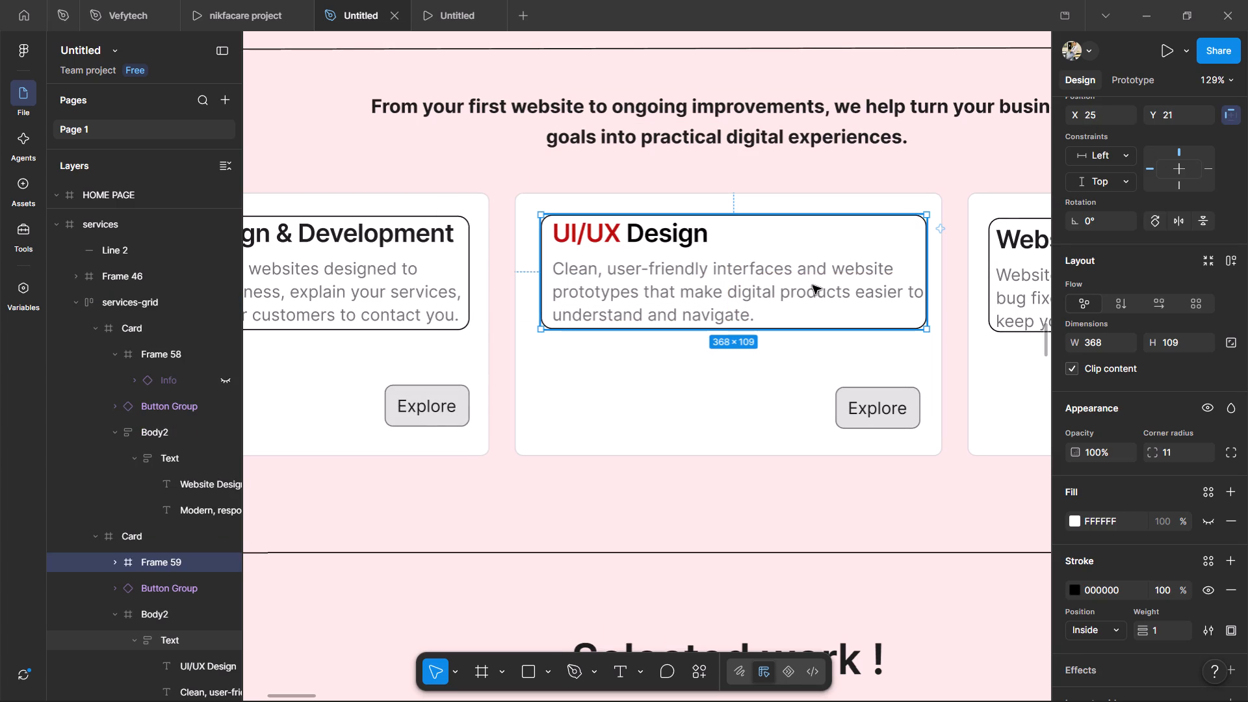
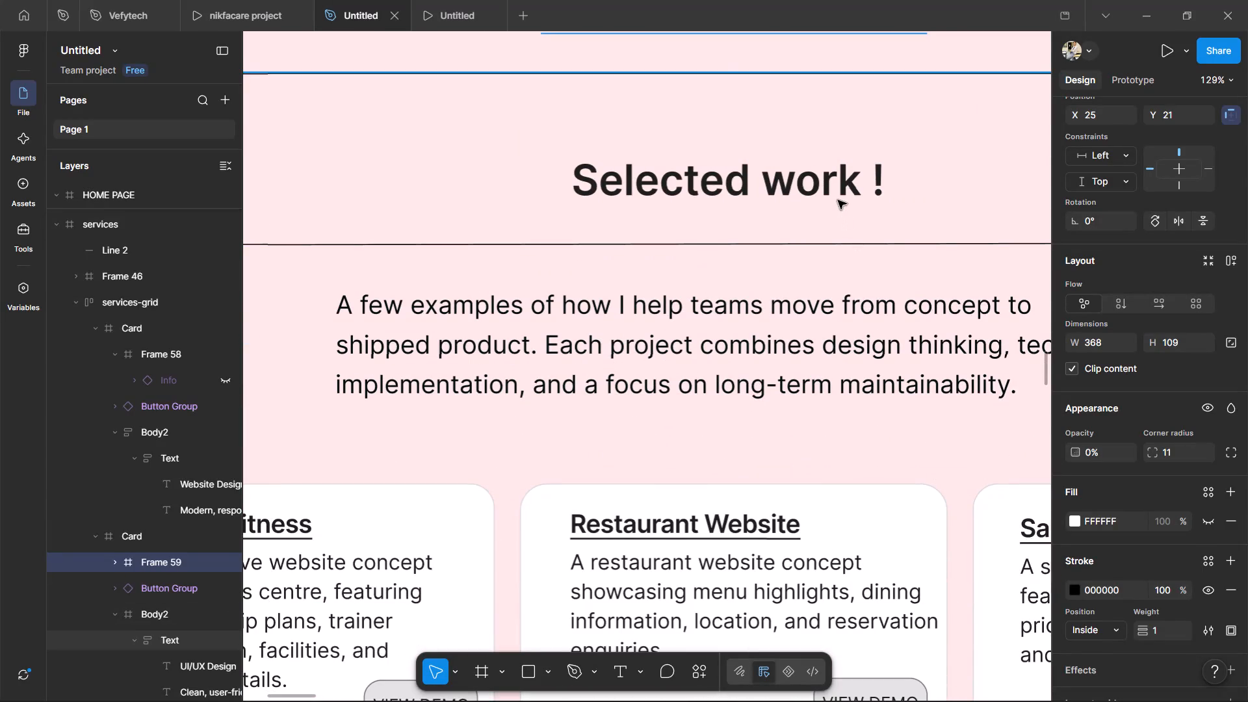
Recolor only the word work in the Selected work ! heading with the red Text/Danger/Secondary library color.
{"action": "left_click", "coordinate": [838, 200]}
{"action": "triple_click", "coordinate": [832, 184]}
{"action": "triple_click", "coordinate": [832, 184]}
{"action": "left_click", "coordinate": [832, 184]}
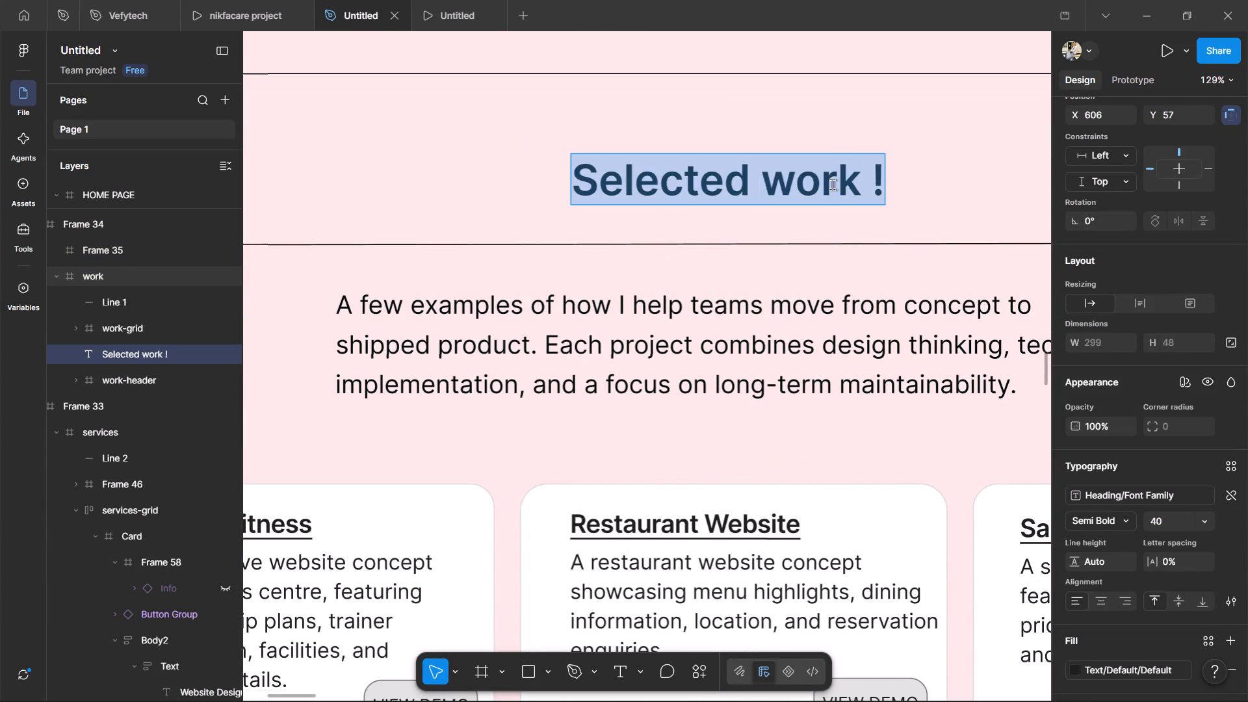
{"action": "double_click", "coordinate": [832, 184]}
{"action": "triple_click", "coordinate": [832, 184]}
{"action": "double_click", "coordinate": [832, 184]}
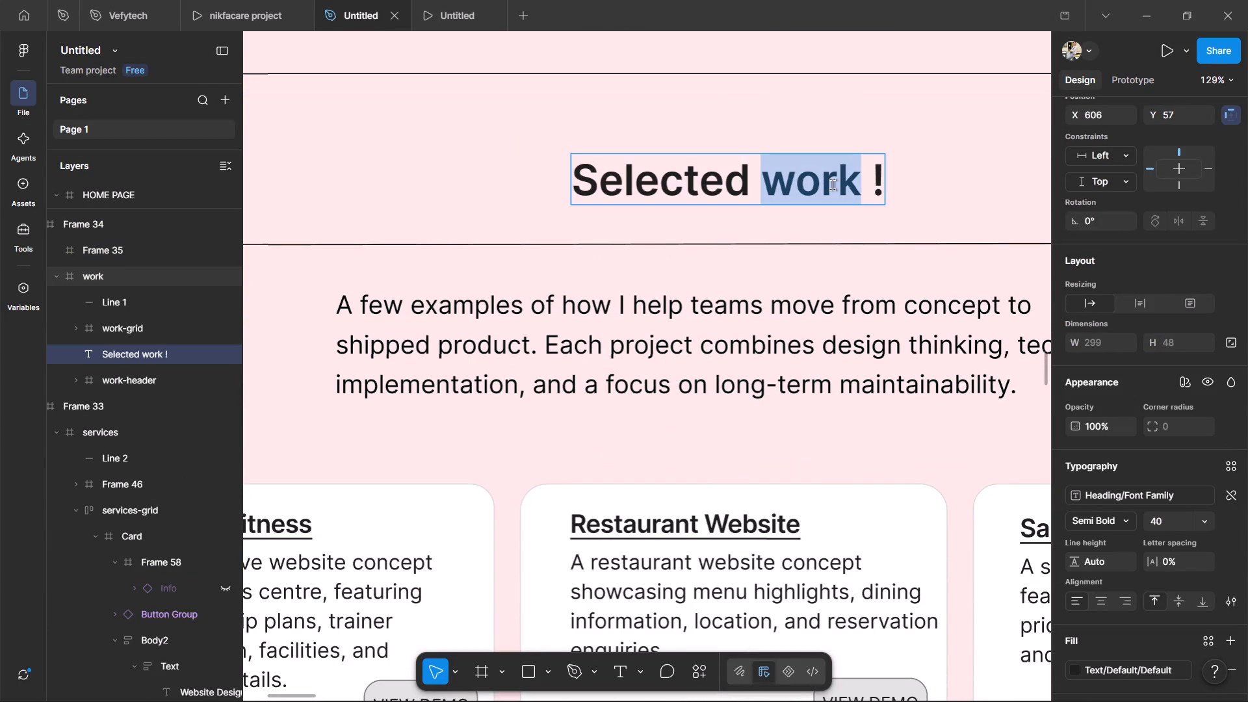
{"action": "scroll", "coordinate": [1119, 513], "scroll_direction": "down", "scroll_amount": 4}
{"action": "left_click", "coordinate": [1071, 536]}
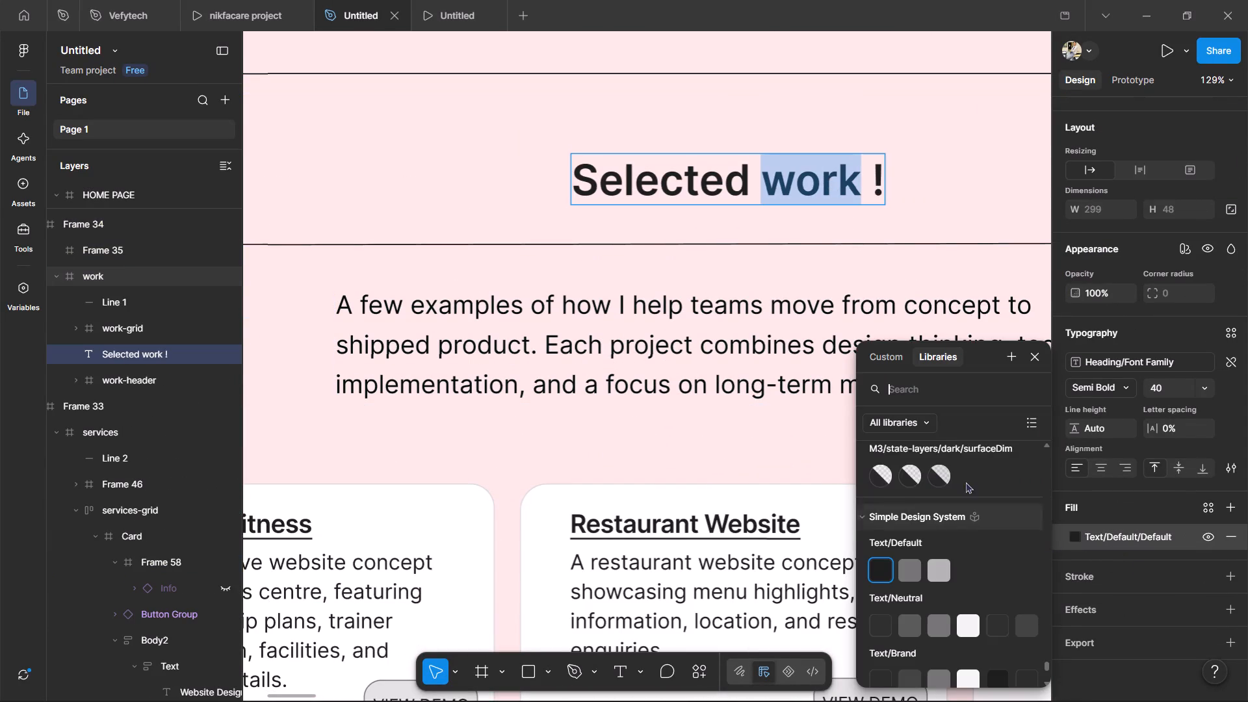
{"action": "scroll", "coordinate": [903, 480], "scroll_direction": "down", "scroll_amount": 7}
{"action": "left_click", "coordinate": [903, 494]}
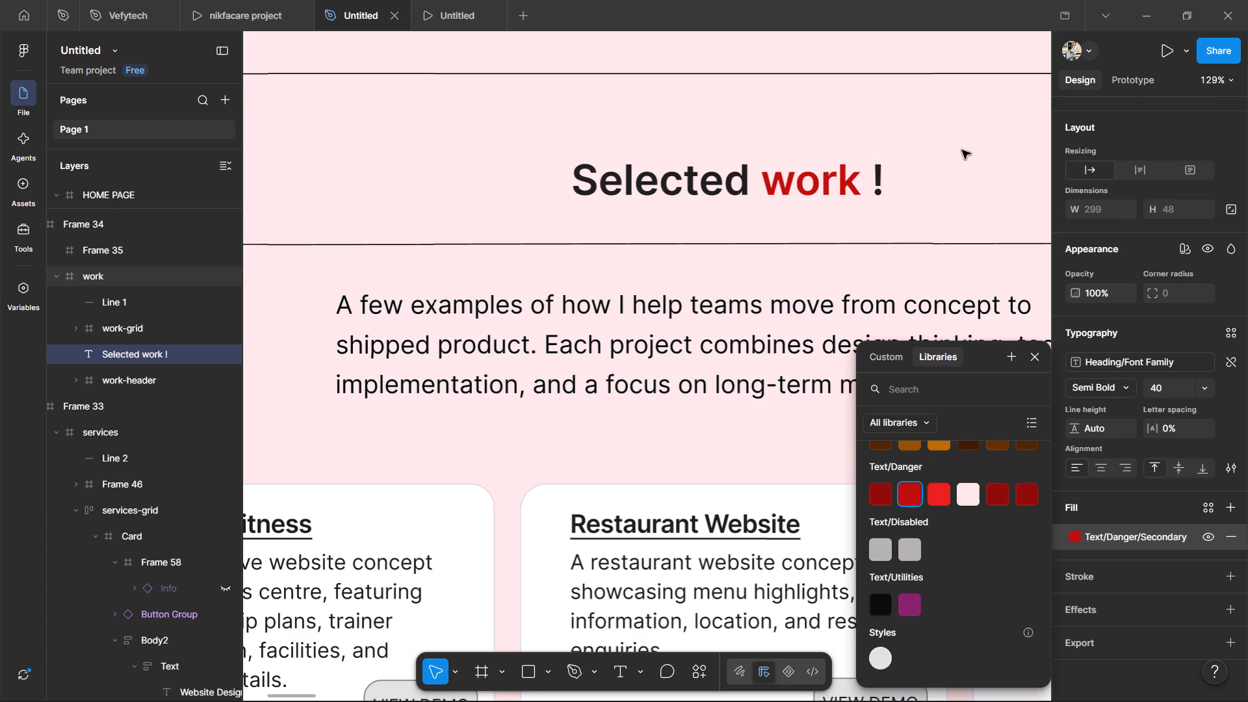
{"action": "left_click", "coordinate": [962, 150]}
Wrap the Restaurant Website card's heading, description and VIEW DEMO button together in an auto layout frame.
{"action": "scroll", "coordinate": [897, 247], "scroll_direction": "down", "scroll_amount": 3}
{"action": "left_click", "coordinate": [961, 192]}
{"action": "scroll", "coordinate": [928, 226], "scroll_direction": "down", "scroll_amount": 8}
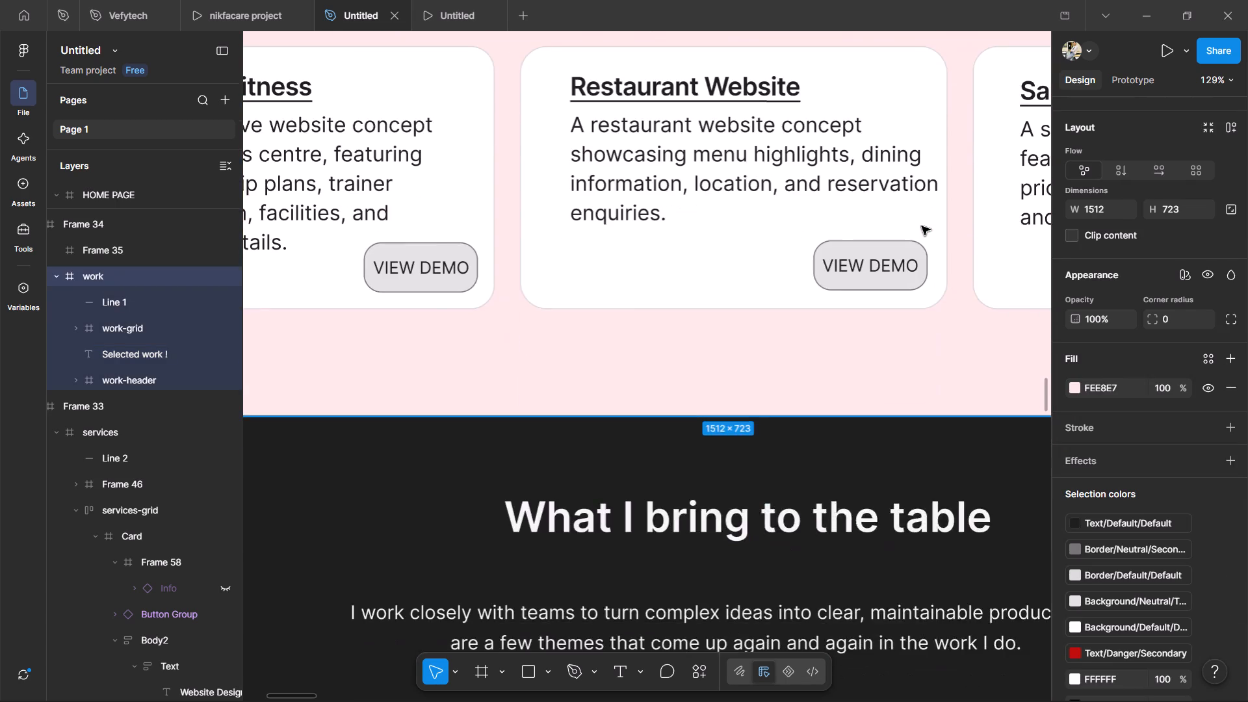
{"action": "scroll", "coordinate": [922, 226], "scroll_direction": "up", "scroll_amount": 3}
{"action": "scroll", "coordinate": [922, 226], "scroll_direction": "down", "scroll_amount": 3}
{"action": "scroll", "coordinate": [915, 224], "scroll_direction": "up", "scroll_amount": 5}
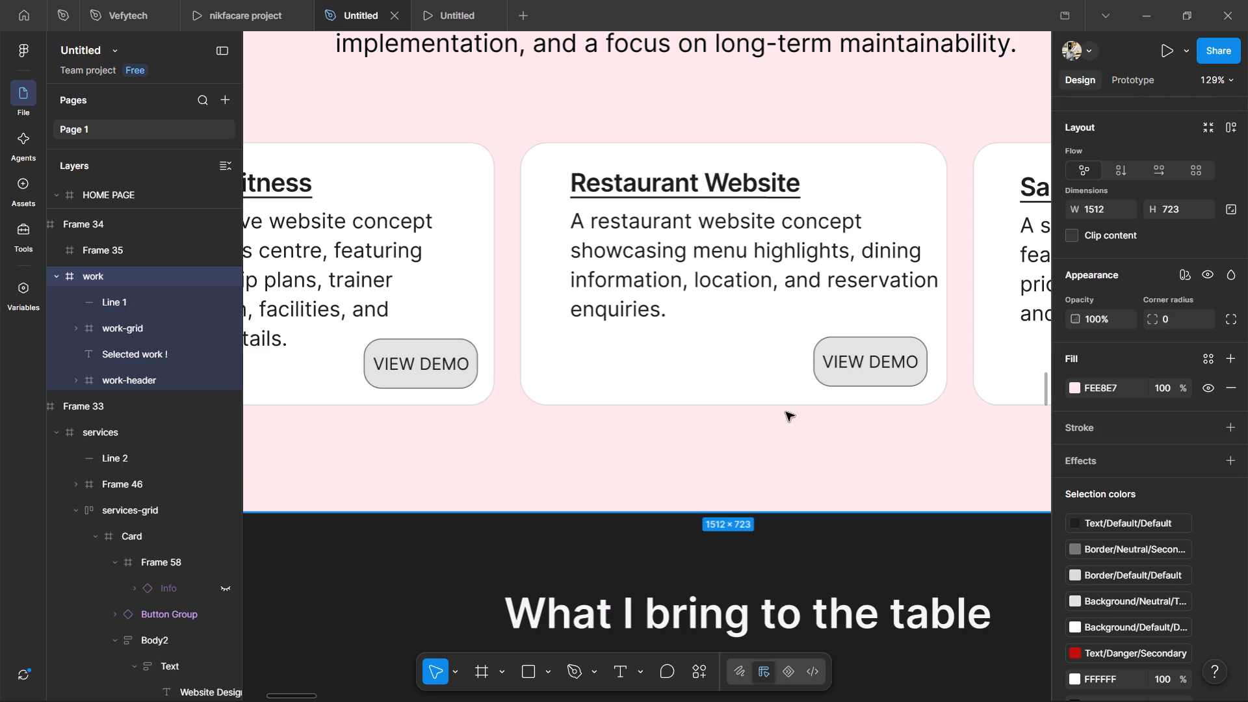
{"action": "triple_click", "coordinate": [751, 170]}
{"action": "double_click", "coordinate": [771, 196]}
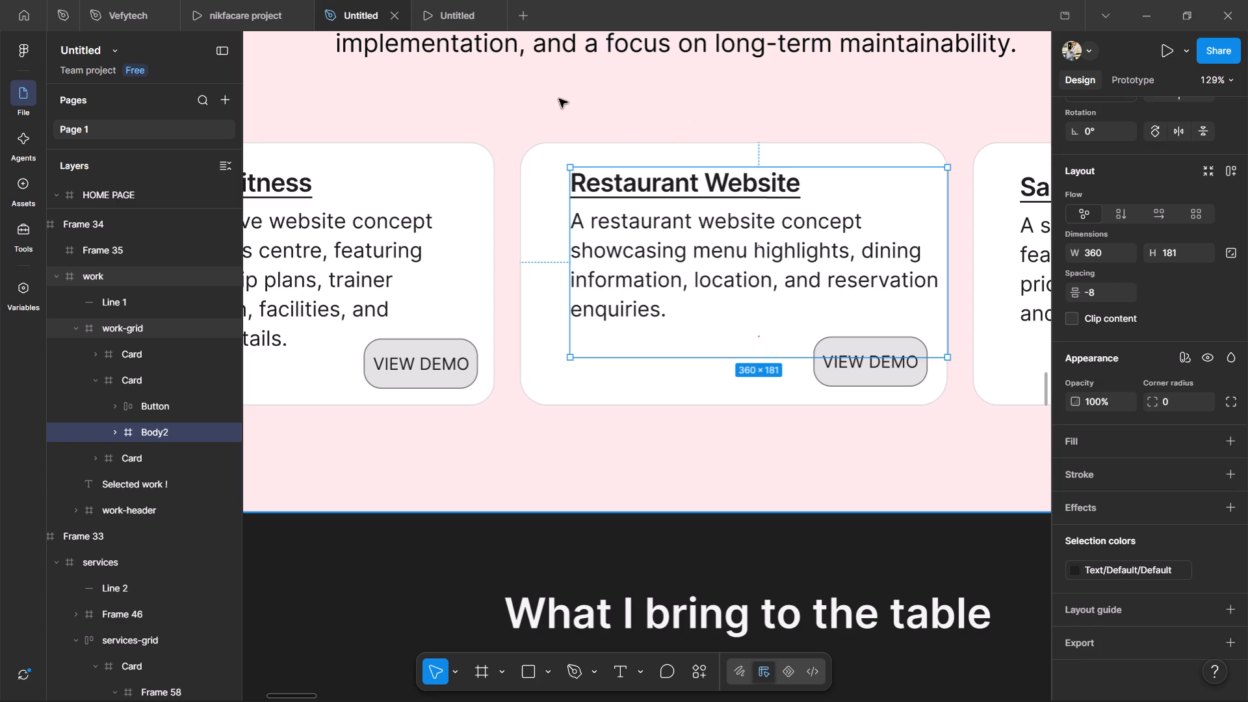
{"action": "left_click_drag", "start_coordinate": [554, 97], "coordinate": [528, 107]}
{"action": "key", "text": "ctrl+z"}
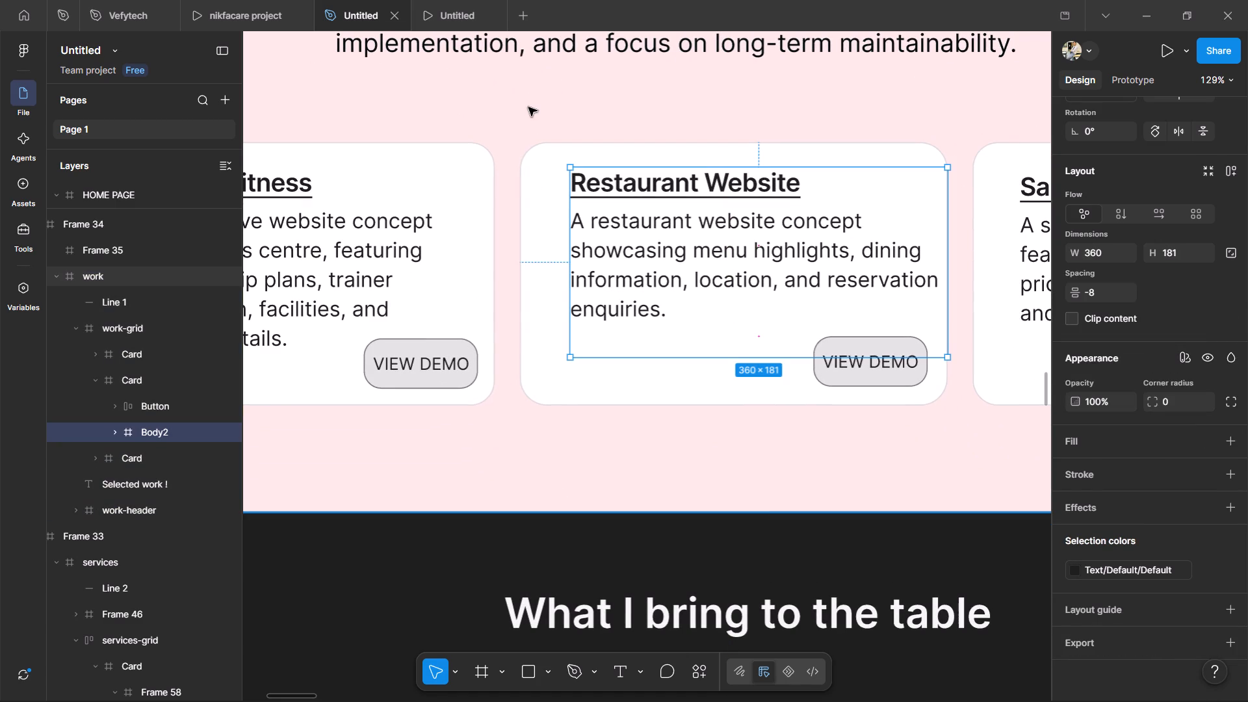
{"action": "left_click", "coordinate": [551, 161]}
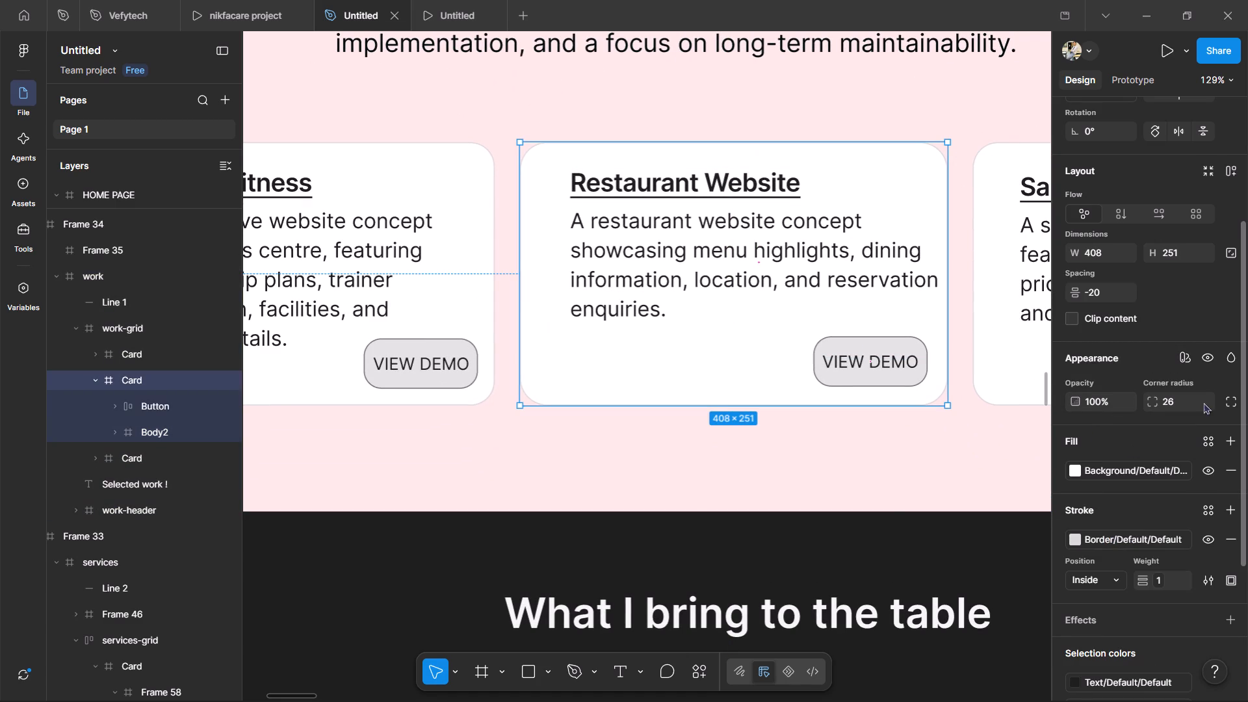
{"action": "left_click", "coordinate": [654, 210], "text": "ctrl+shift"}
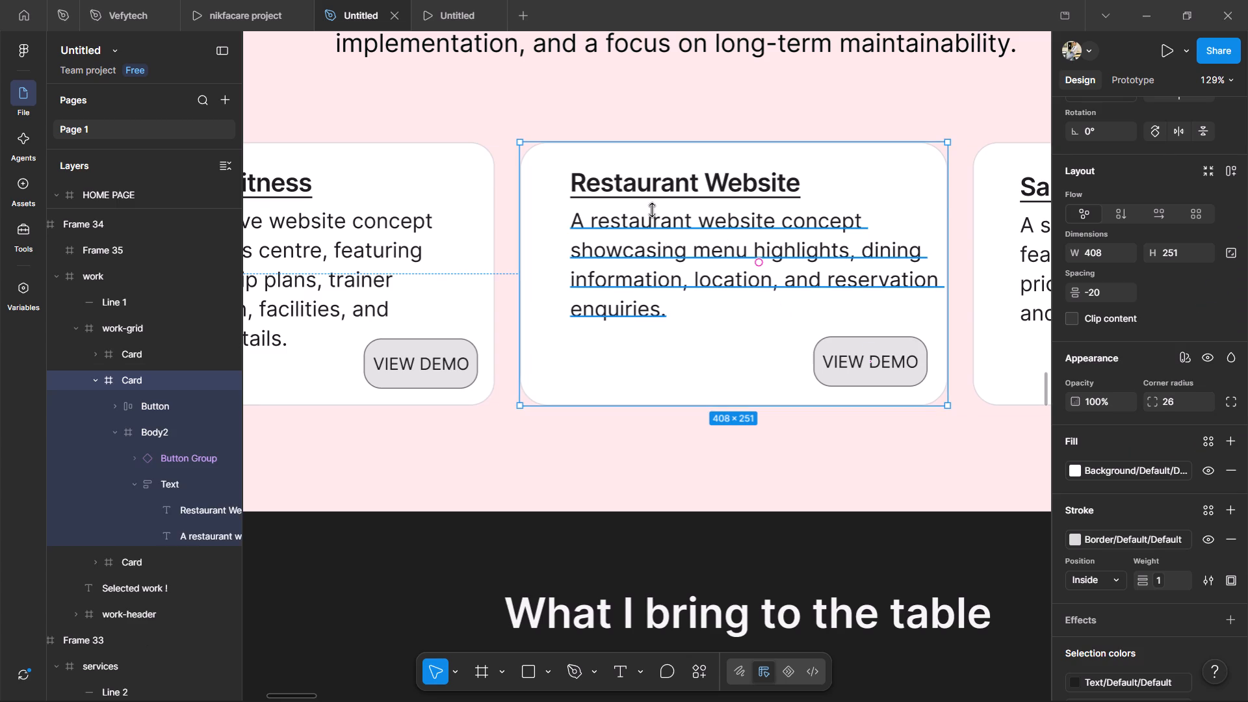
{"action": "left_click", "coordinate": [705, 190], "text": "ctrl+shift"}
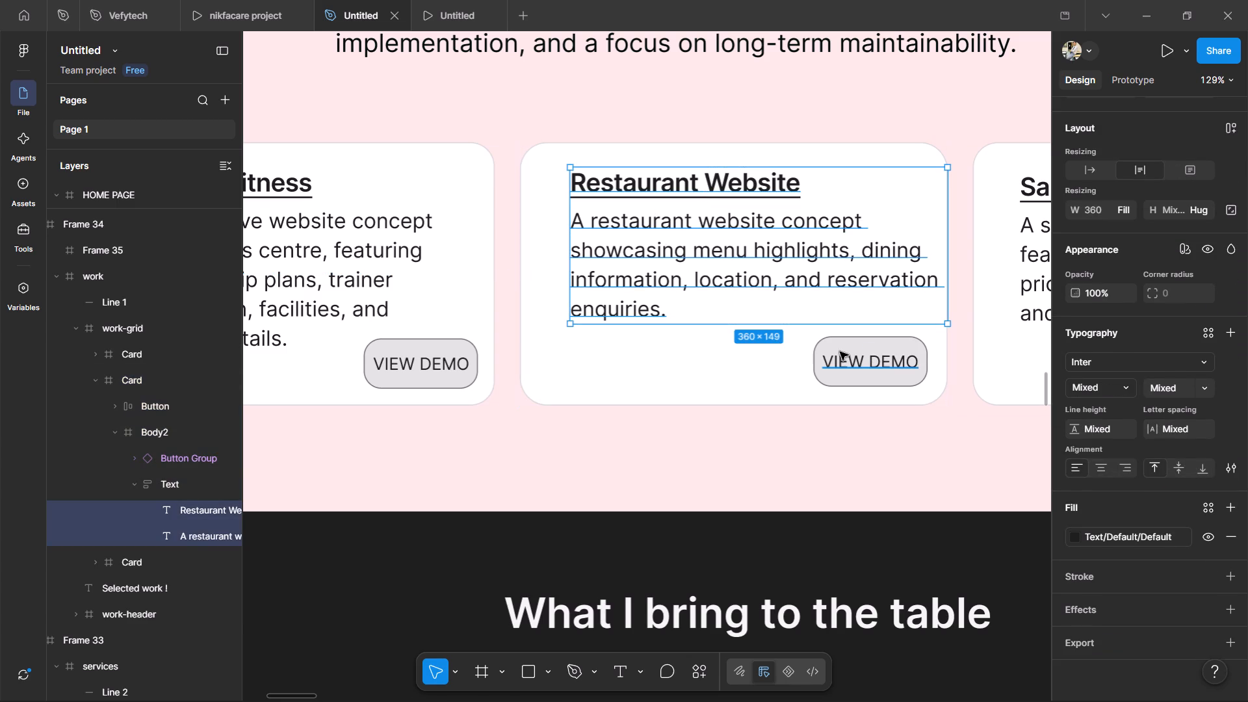
{"action": "left_click", "coordinate": [840, 352], "text": "ctrl+shift"}
{"action": "left_click", "coordinate": [833, 341], "text": "ctrl+shift"}
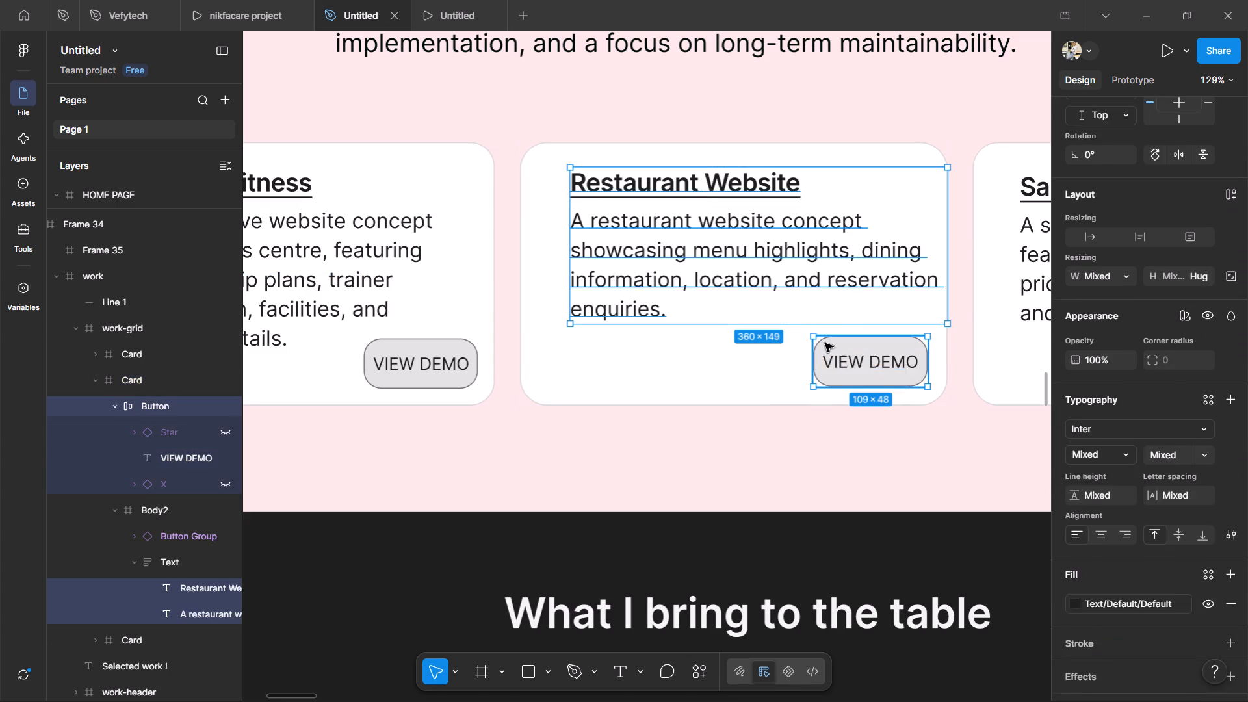
{"action": "left_click", "coordinate": [1235, 192]}
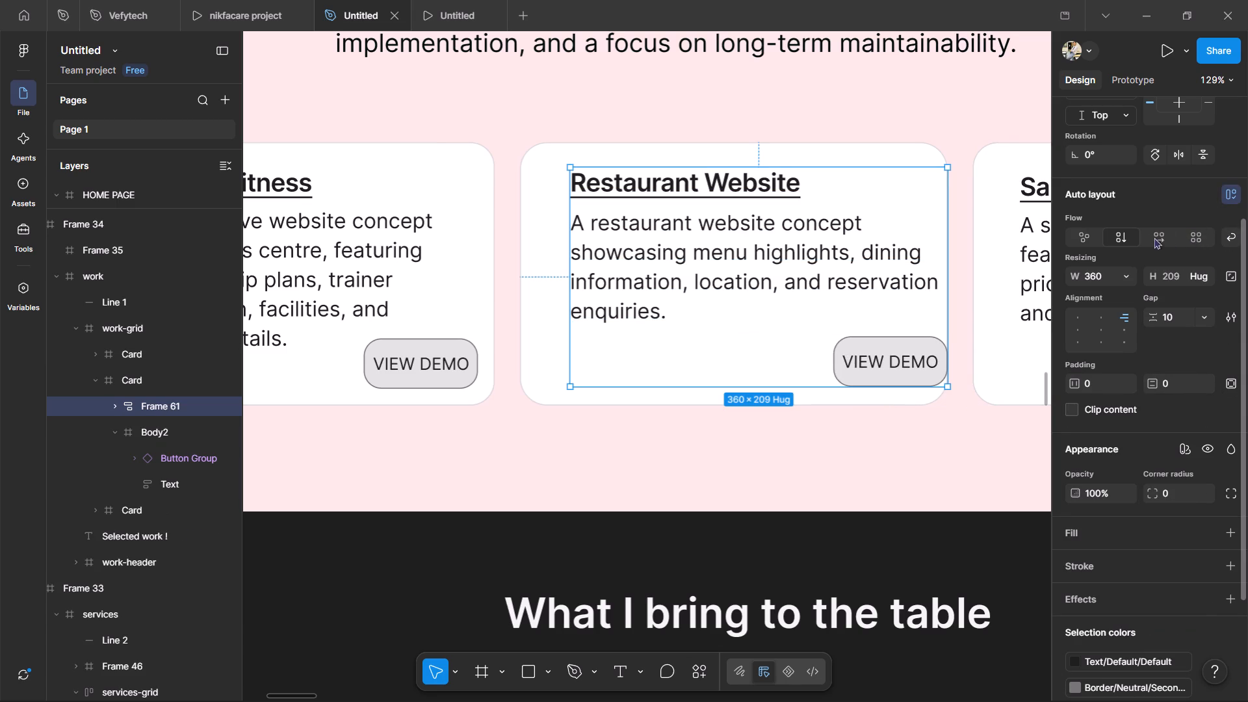
Switch the Restaurant Website card's new auto layout frame to grid flow with a column gap of 12 and row gap of 25.
{"action": "left_click", "coordinate": [1186, 233]}
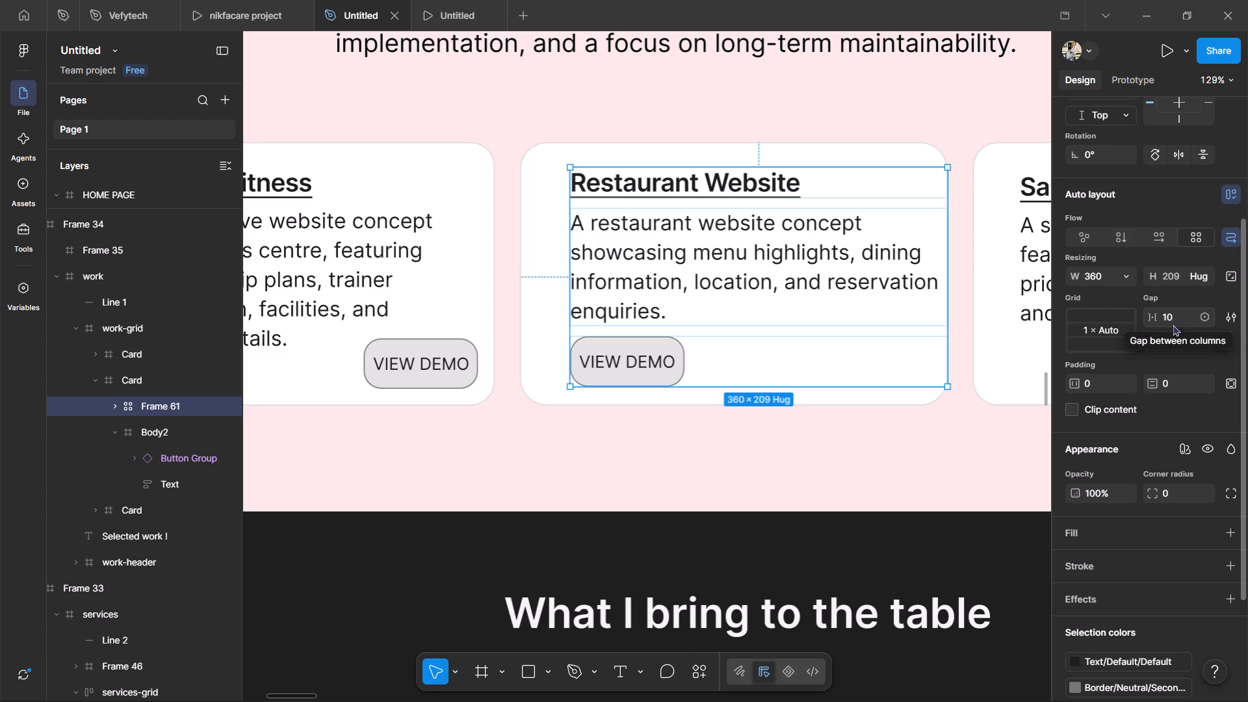
{"action": "double_click", "coordinate": [1169, 310]}
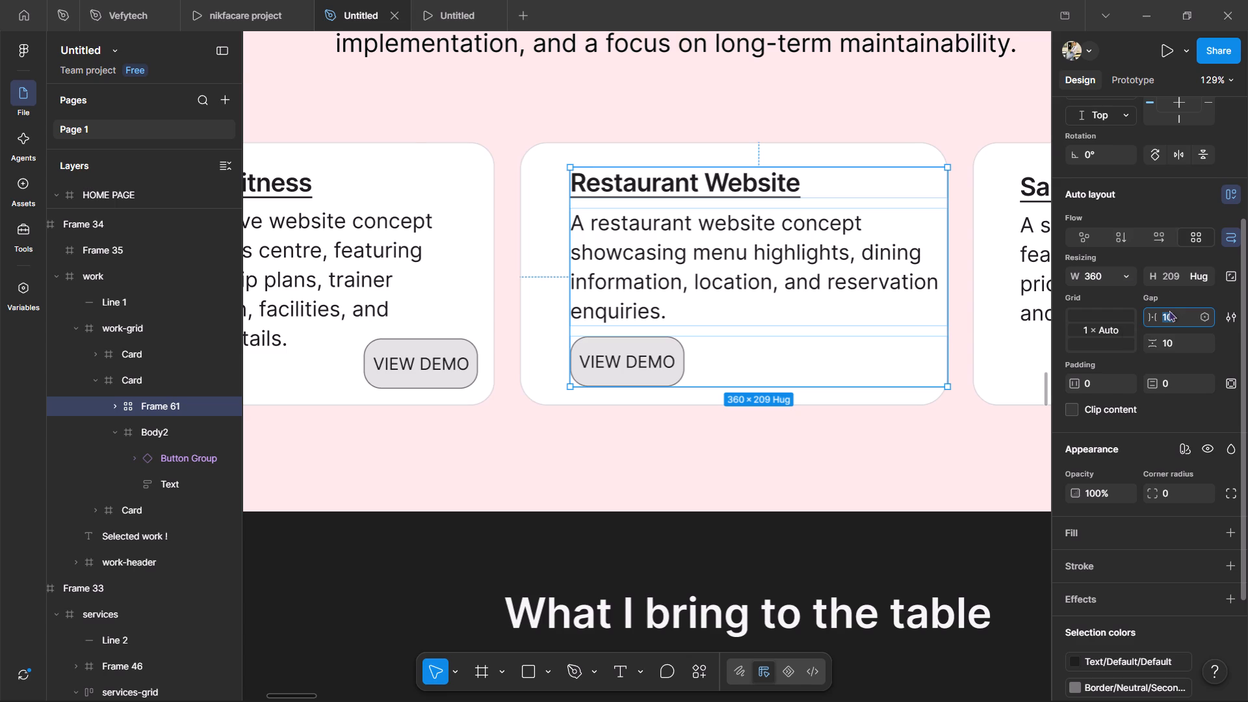
{"action": "key", "text": "5"}
{"action": "key", "text": "Return"}
{"action": "double_click", "coordinate": [1182, 339]}
{"action": "key", "text": "2"}
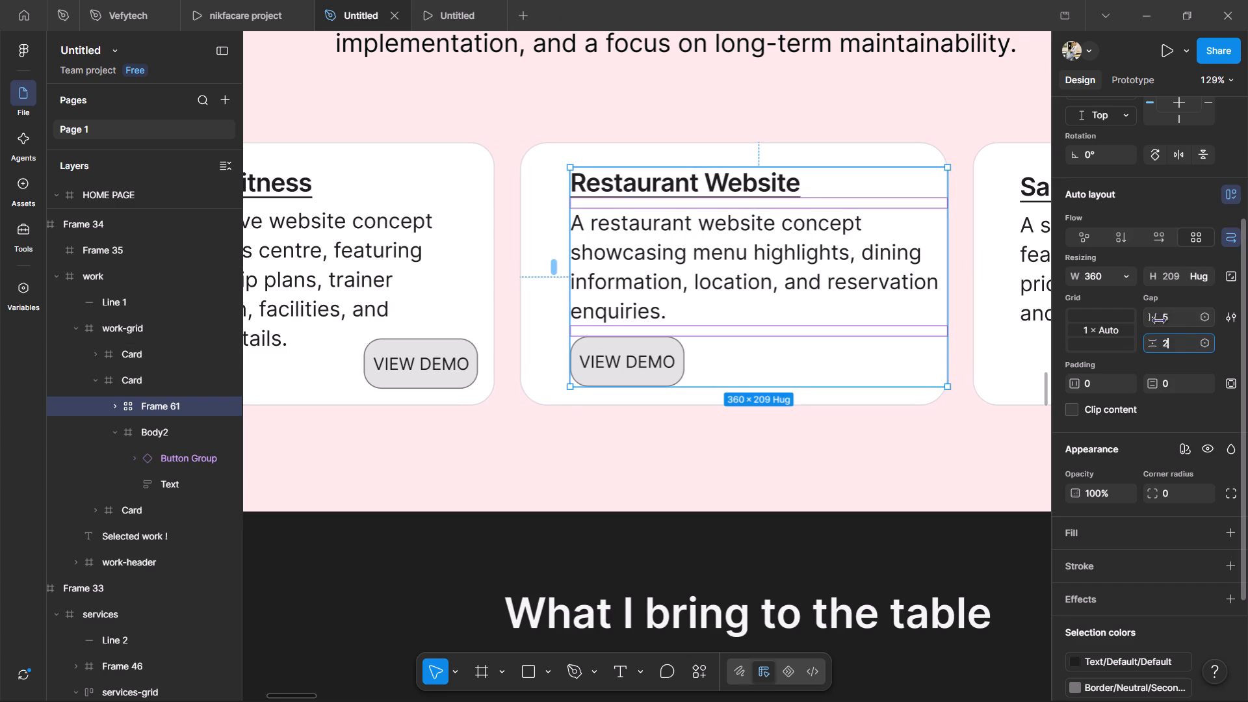
{"action": "key", "text": "5"}
{"action": "key", "text": "Return"}
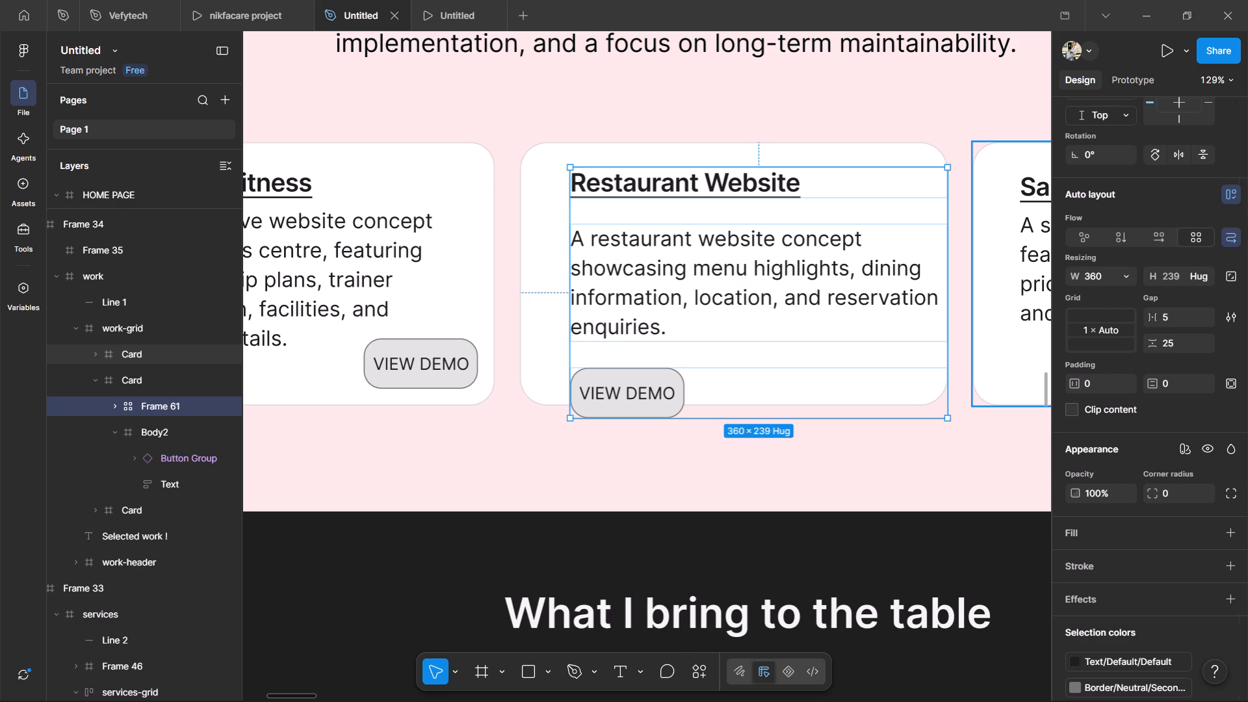
{"action": "double_click", "coordinate": [1167, 307]}
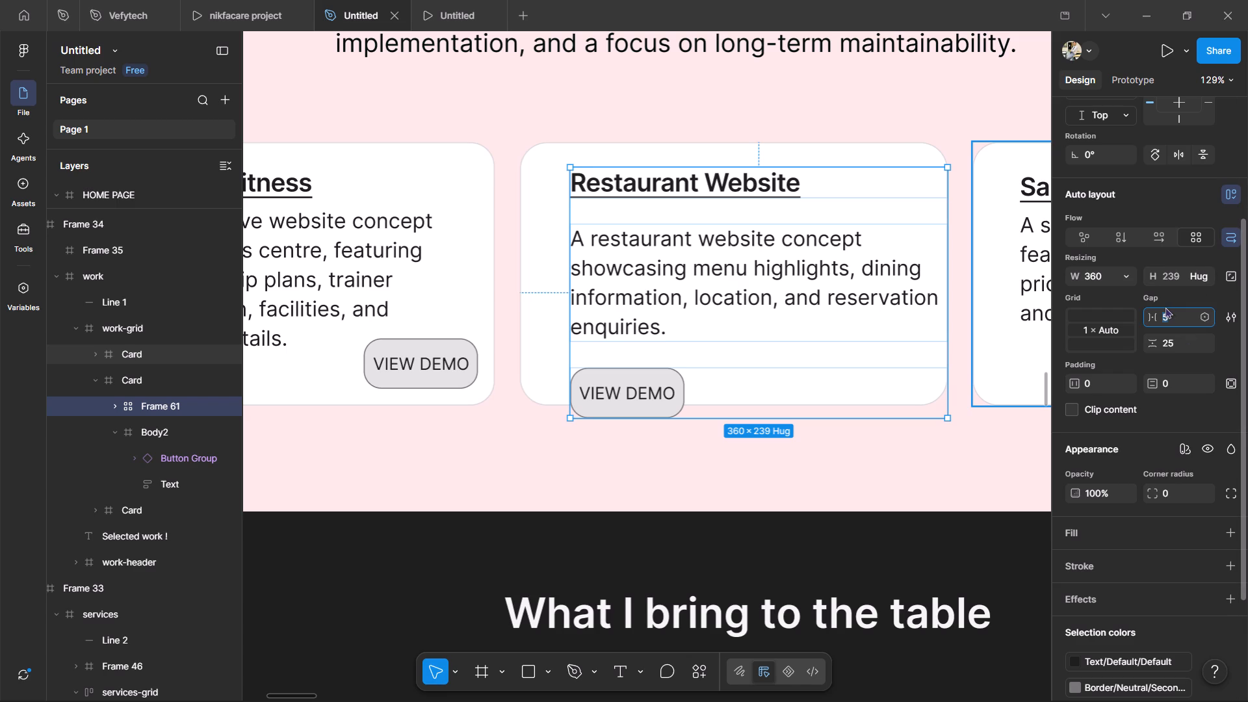
{"action": "type", "text": "12"}
{"action": "key", "text": "Return"}
{"action": "right_click_drag", "start_coordinate": [1165, 307], "coordinate": [624, 365]}
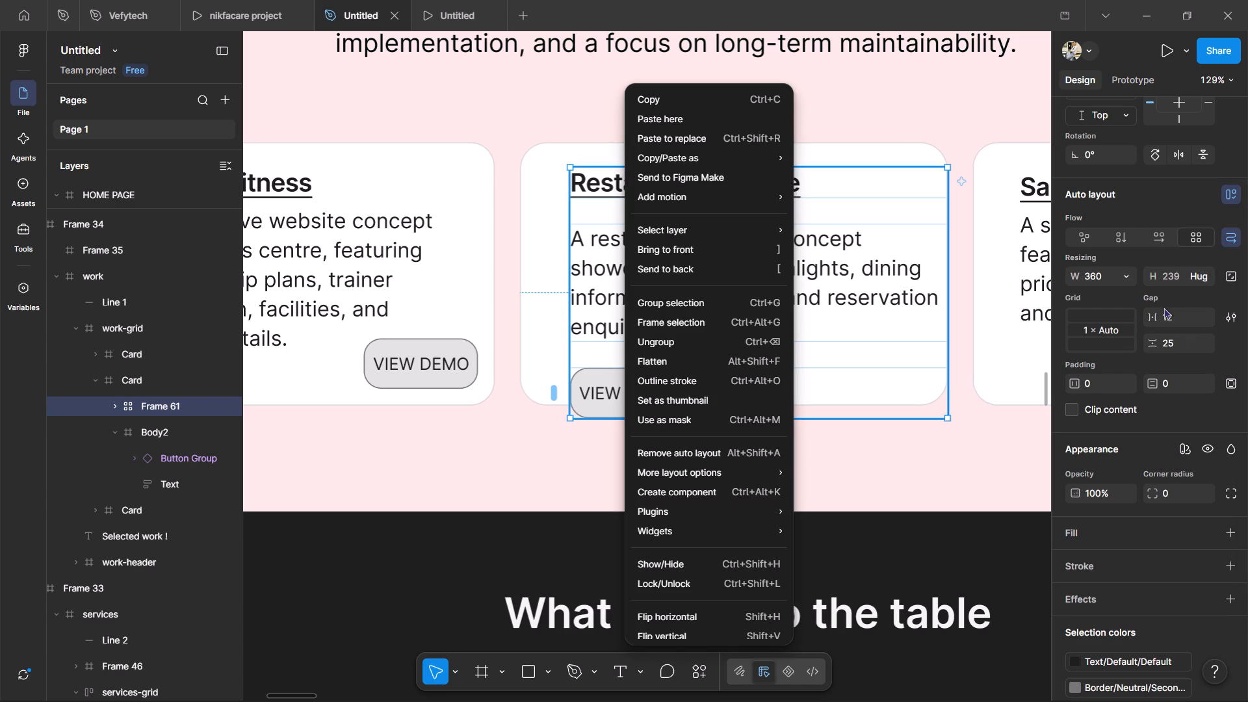
{"action": "left_click", "coordinate": [1186, 313]}
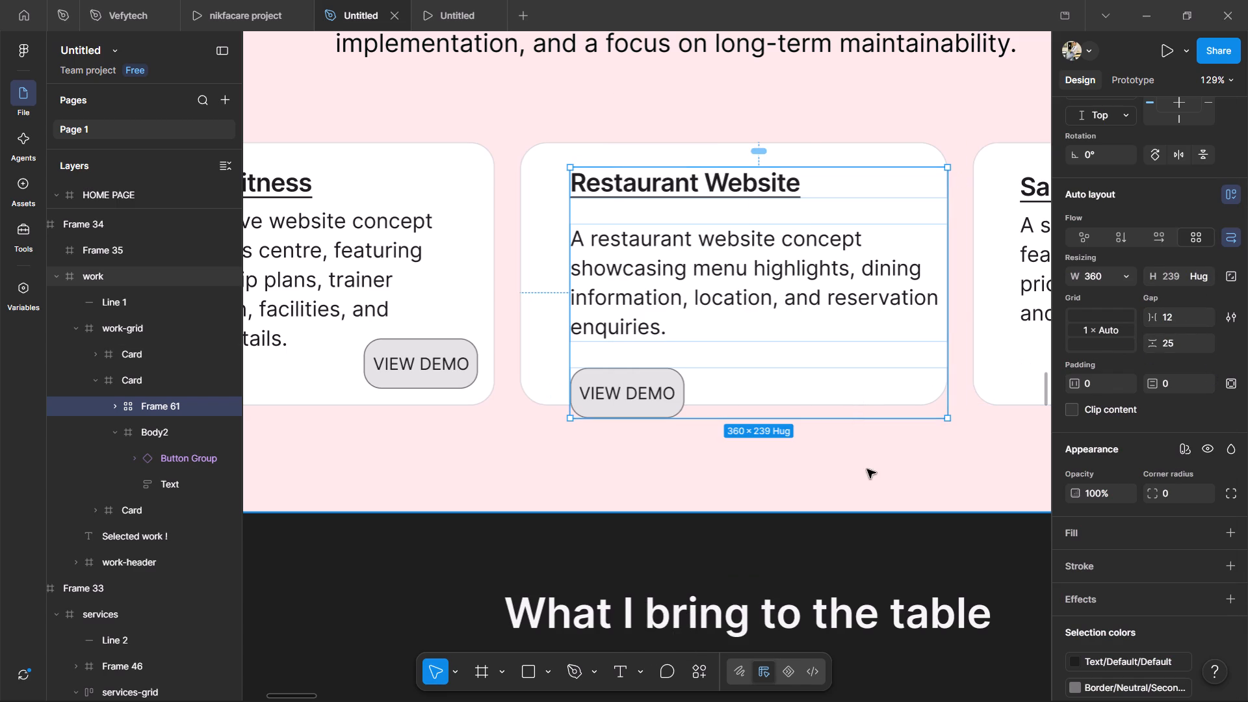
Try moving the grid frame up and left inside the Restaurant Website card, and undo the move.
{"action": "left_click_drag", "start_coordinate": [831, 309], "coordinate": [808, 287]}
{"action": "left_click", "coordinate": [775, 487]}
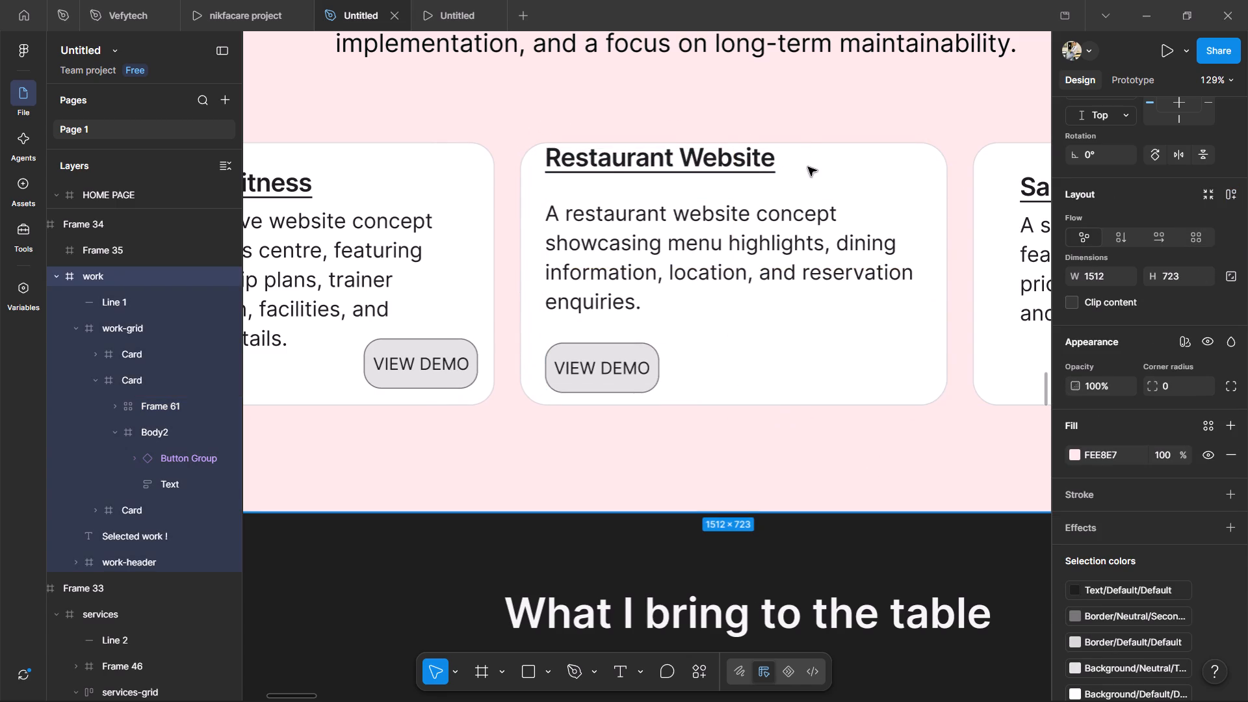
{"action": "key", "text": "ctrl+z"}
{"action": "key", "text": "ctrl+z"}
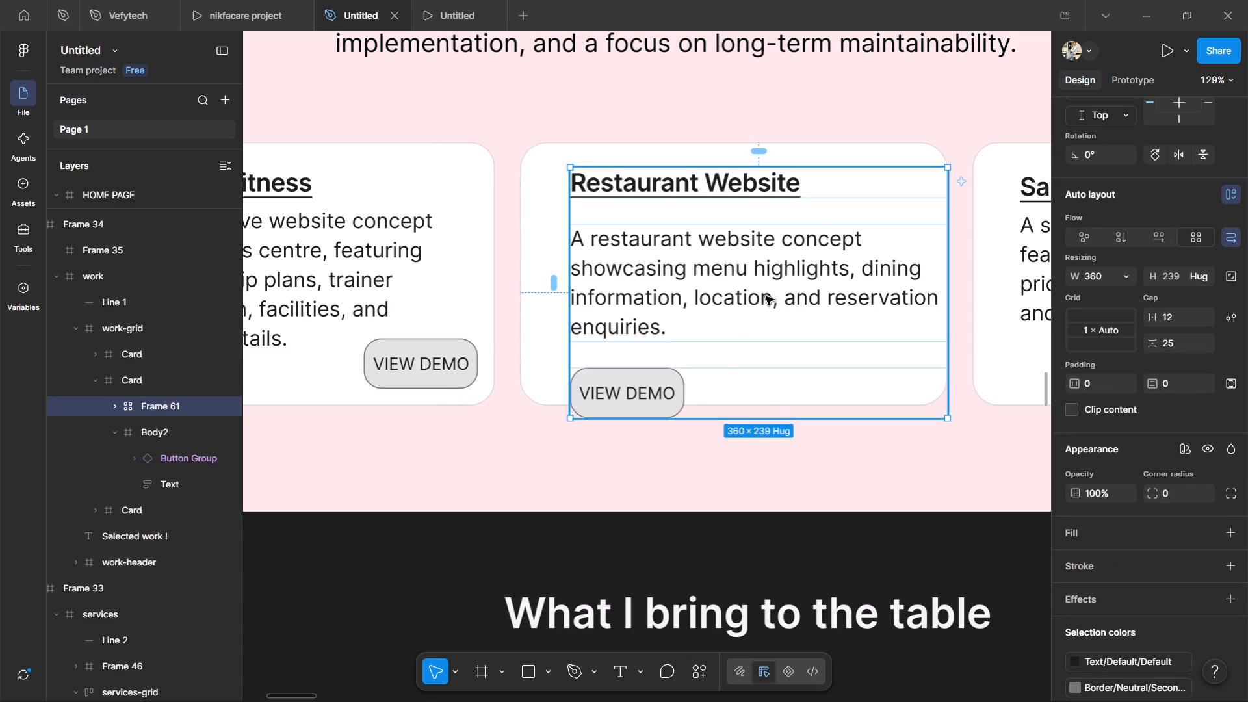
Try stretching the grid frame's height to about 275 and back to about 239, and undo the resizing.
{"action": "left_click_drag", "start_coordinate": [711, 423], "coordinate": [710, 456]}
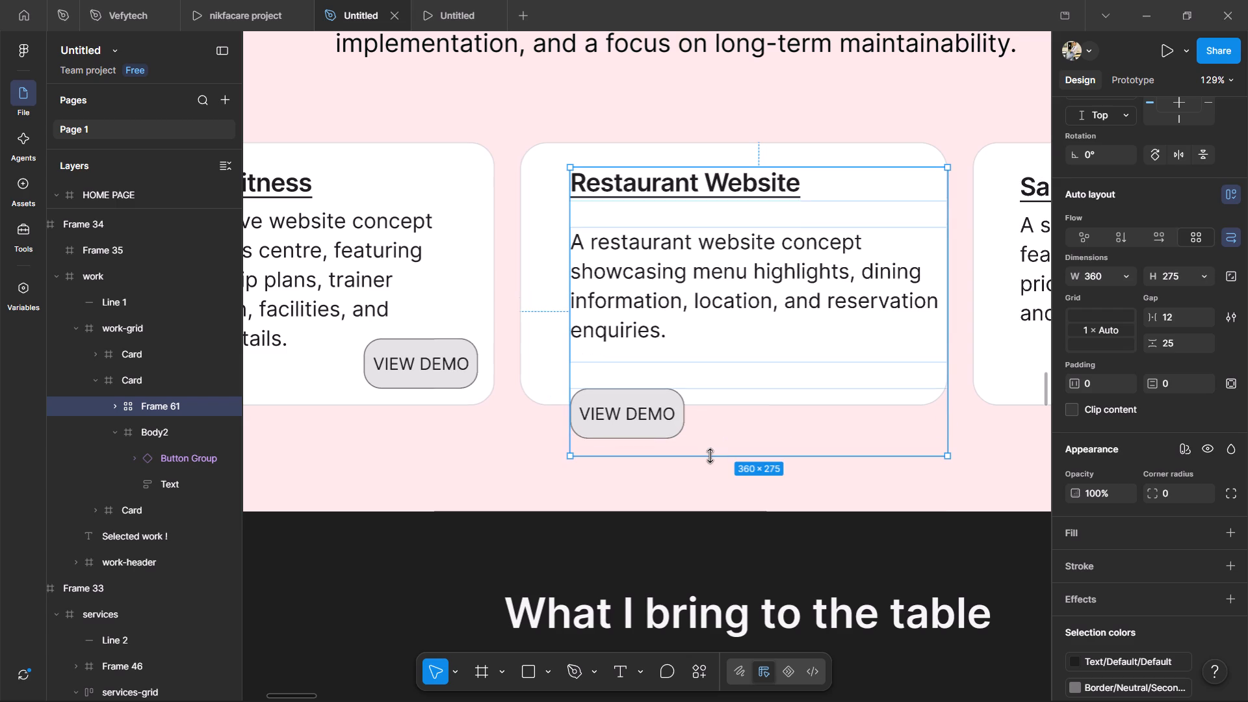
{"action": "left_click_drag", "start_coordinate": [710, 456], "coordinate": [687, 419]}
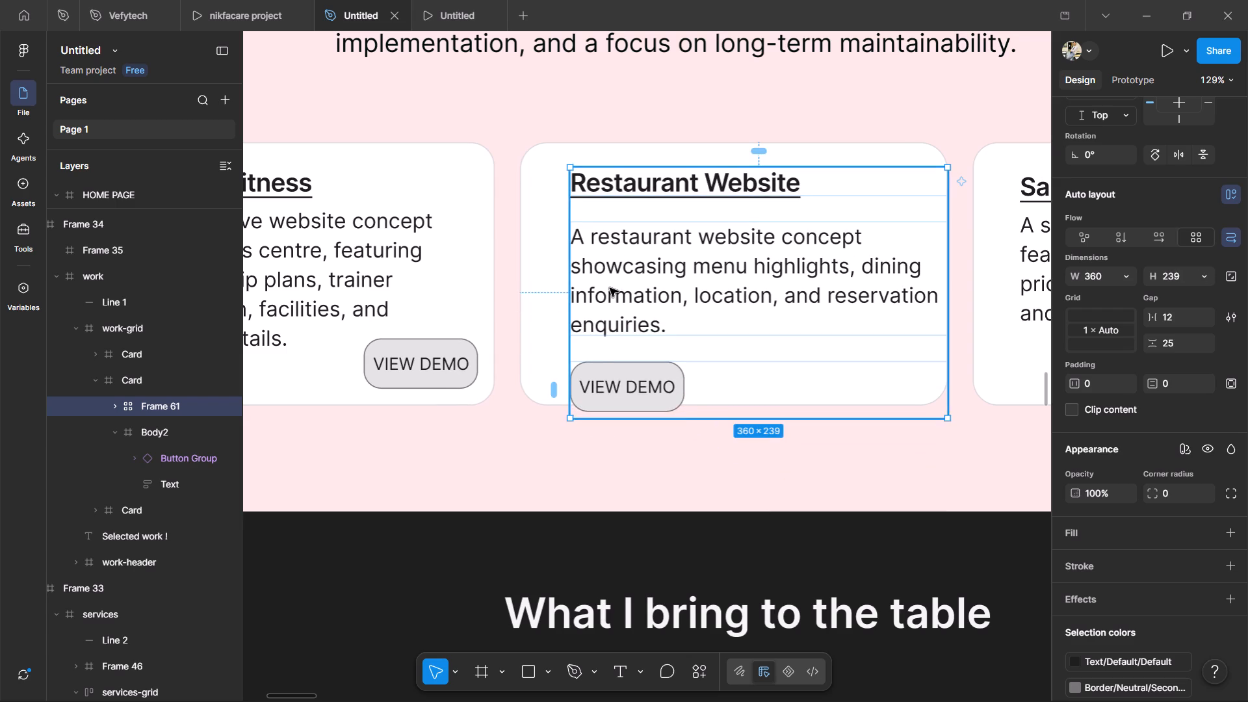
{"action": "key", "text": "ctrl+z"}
Enlarge the Restaurant Website card to about 452 wide and 302 high by extending its bottom and both side edges.
{"action": "left_click", "coordinate": [545, 356]}
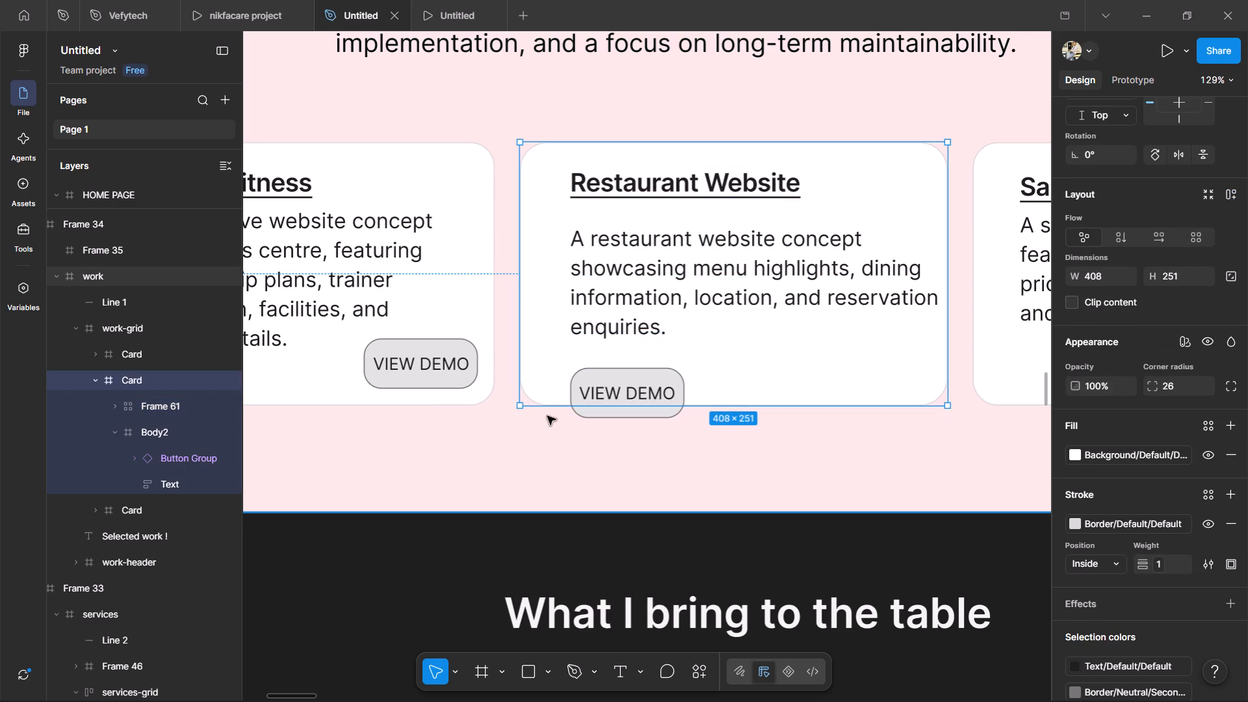
{"action": "left_click_drag", "start_coordinate": [543, 401], "coordinate": [552, 437]}
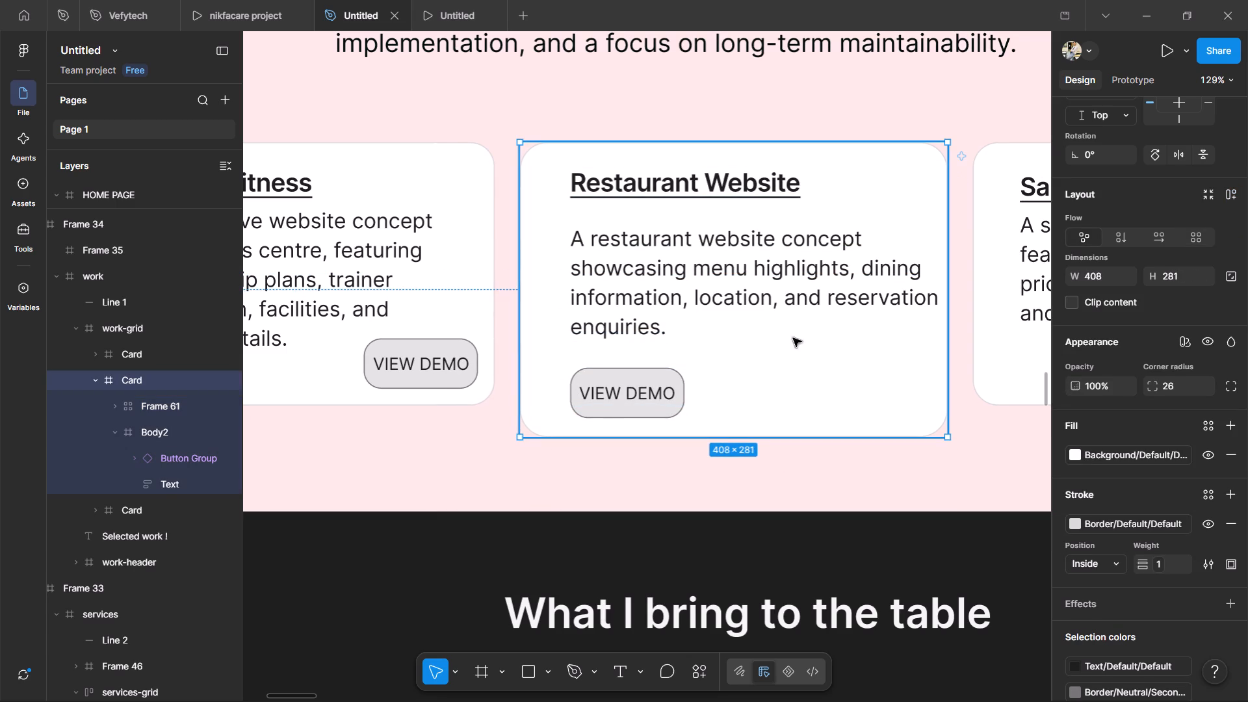
{"action": "left_click_drag", "start_coordinate": [733, 442], "coordinate": [721, 469]}
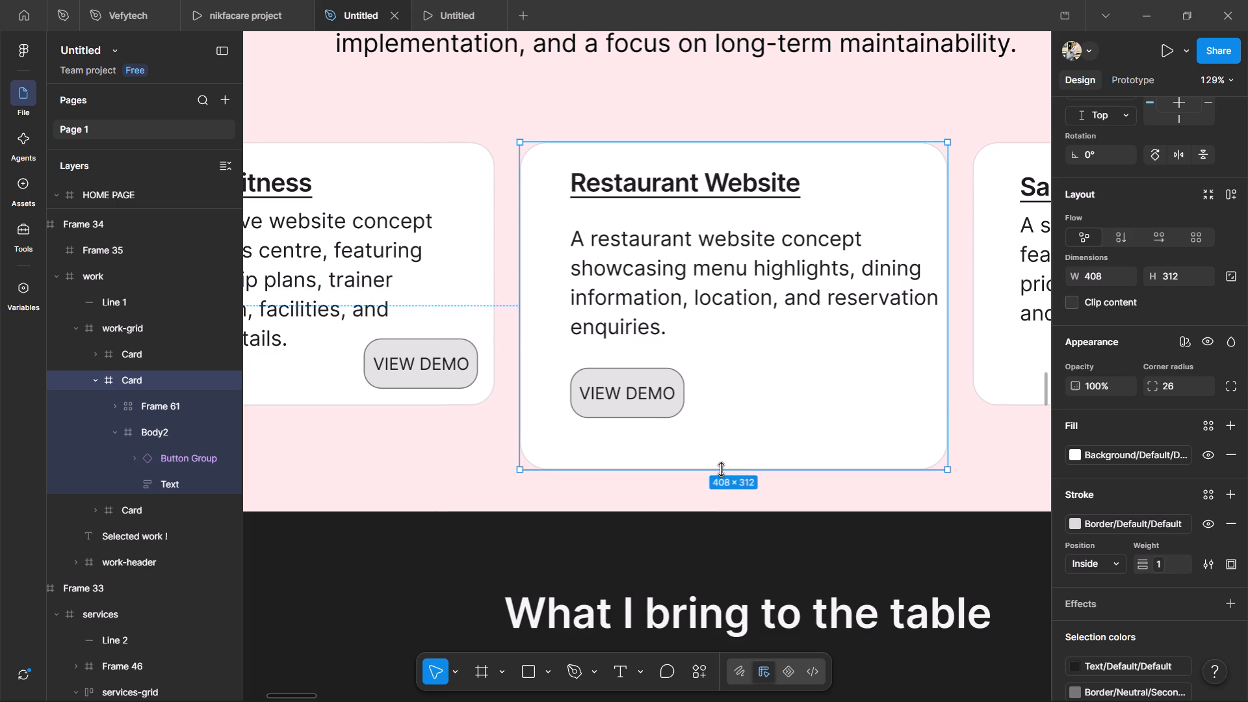
{"action": "left_click_drag", "start_coordinate": [721, 469], "coordinate": [723, 471]}
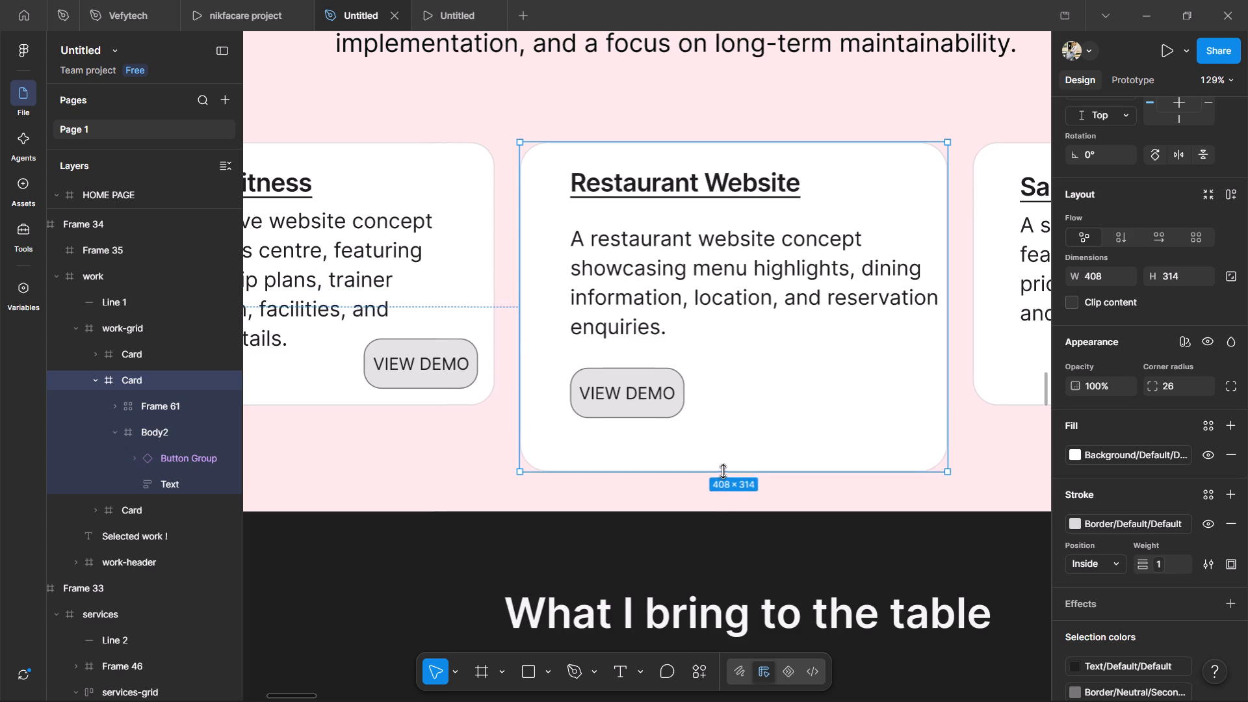
{"action": "left_click_drag", "start_coordinate": [723, 471], "coordinate": [714, 454]}
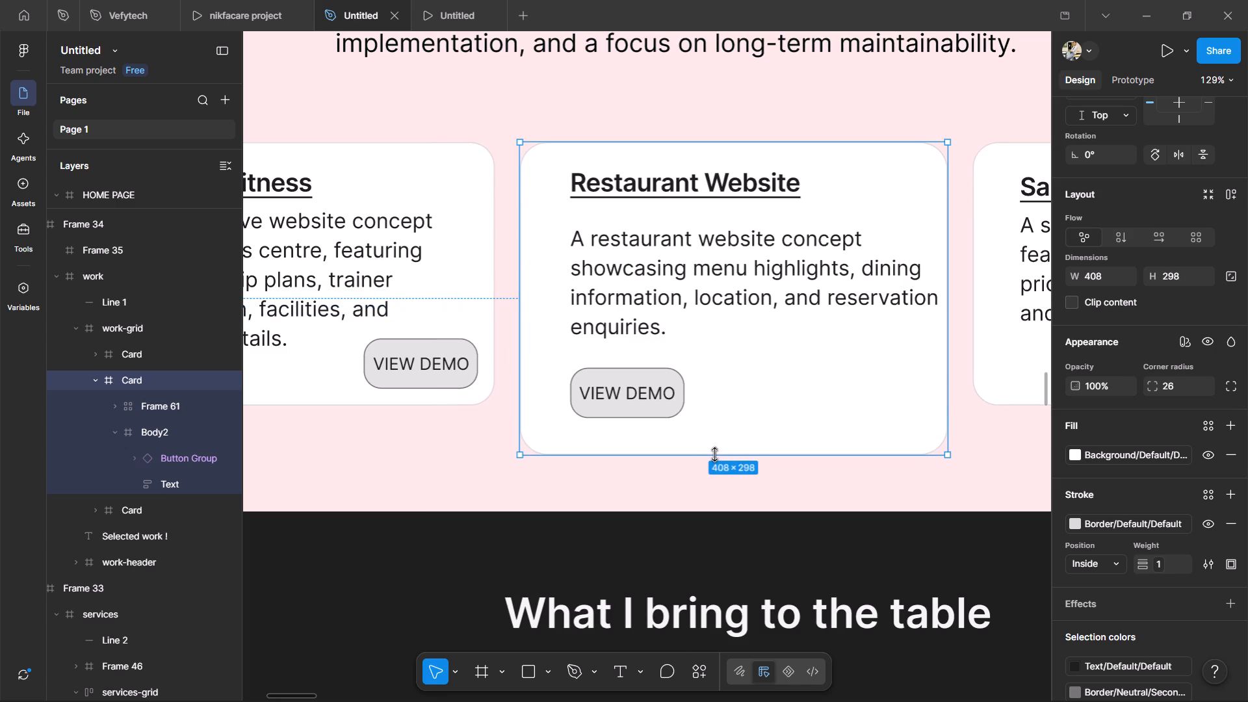
{"action": "left_click_drag", "start_coordinate": [714, 454], "coordinate": [716, 458]}
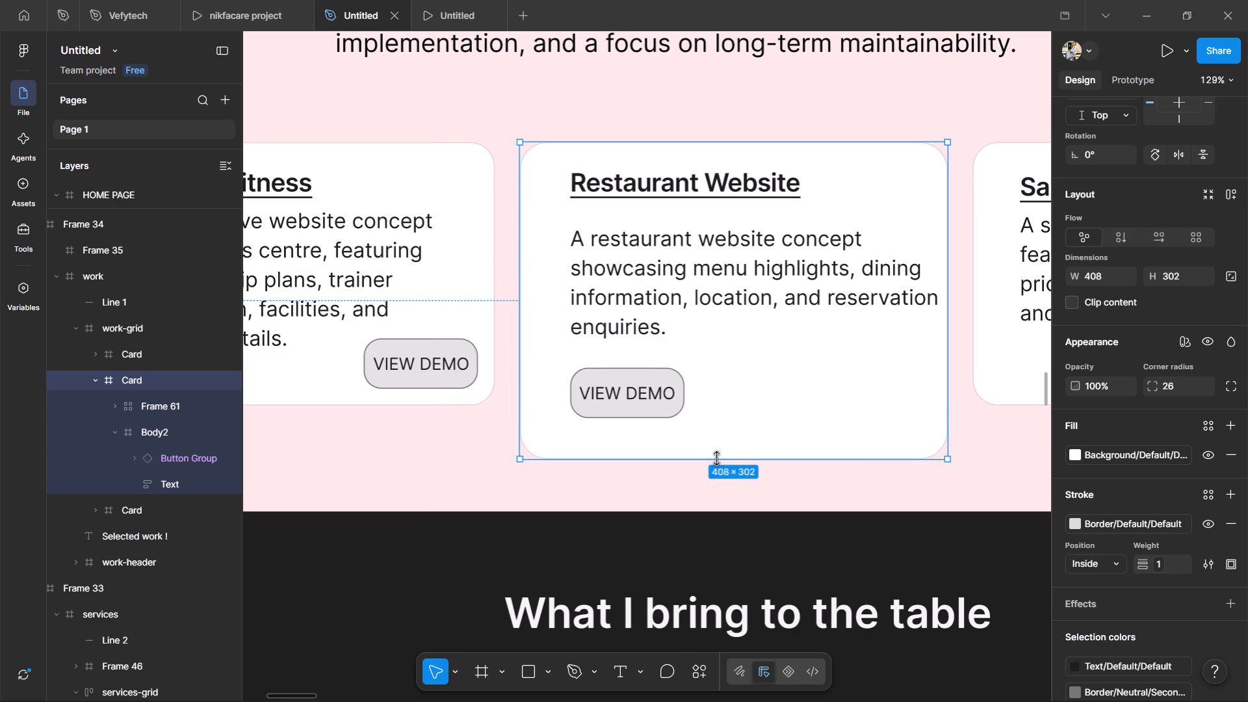
{"action": "left_click_drag", "start_coordinate": [716, 458], "coordinate": [716, 459]}
{"action": "left_click_drag", "start_coordinate": [947, 251], "coordinate": [968, 239]}
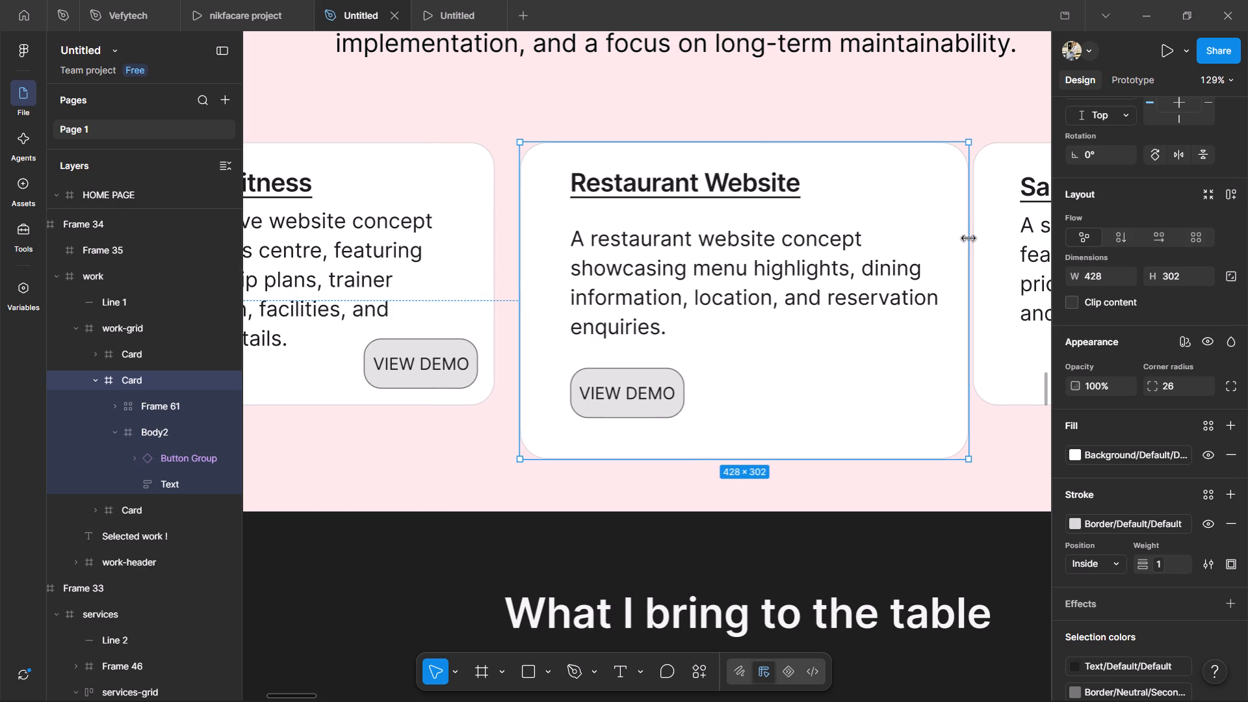
{"action": "left_click_drag", "start_coordinate": [968, 239], "coordinate": [972, 227]}
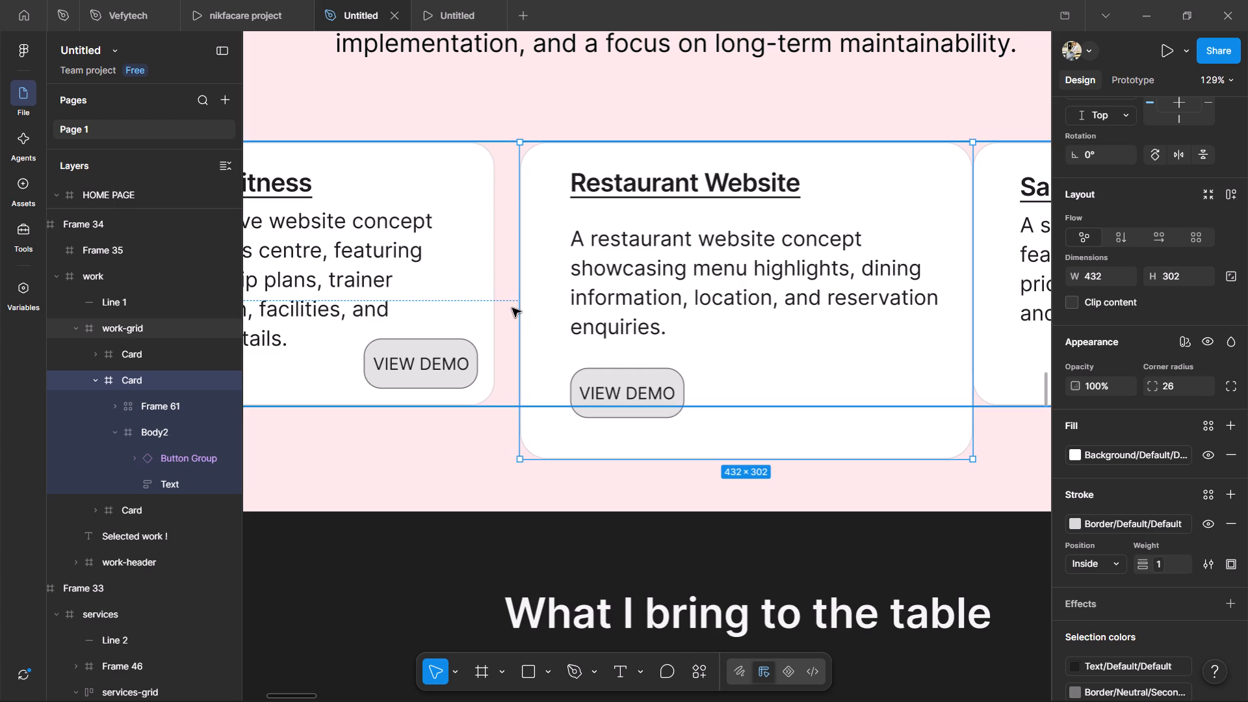
{"action": "left_click_drag", "start_coordinate": [518, 311], "coordinate": [499, 317]}
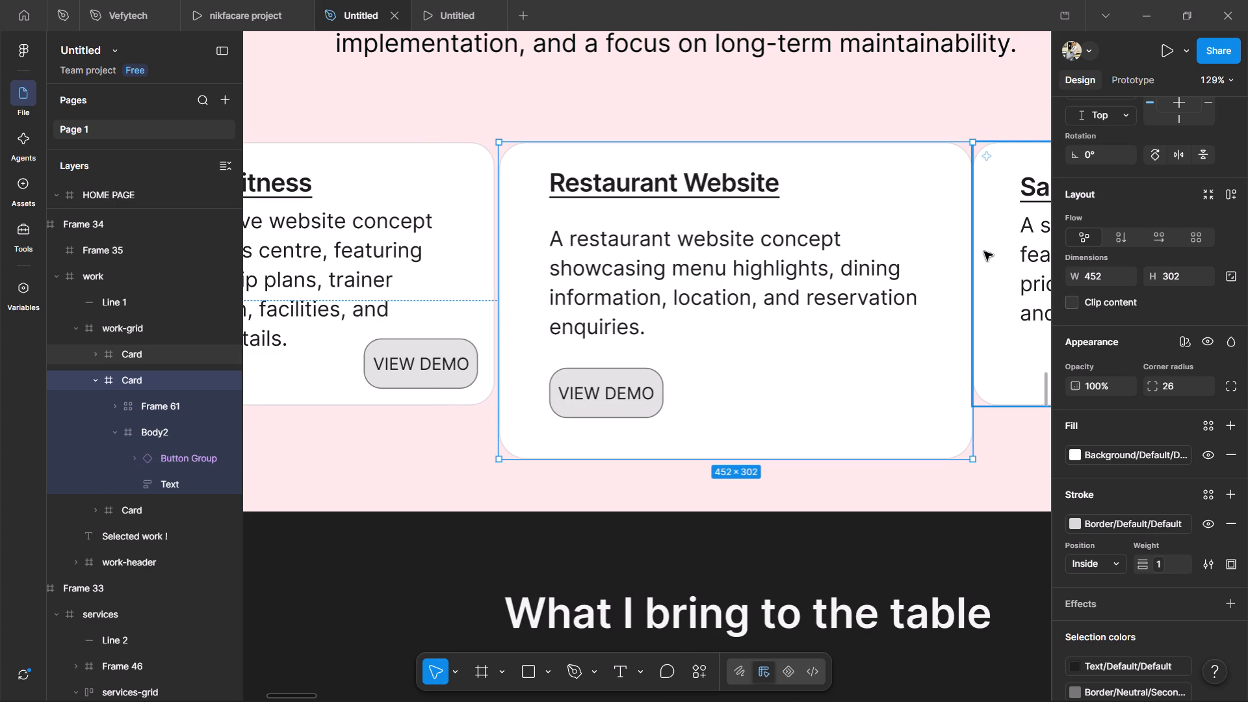
Narrow the Restaurant Website card to about 445 wide by pulling in the edge facing the Salon card.
{"action": "left_click", "coordinate": [984, 252]}
{"action": "left_click", "coordinate": [965, 255]}
{"action": "left_click", "coordinate": [968, 255]}
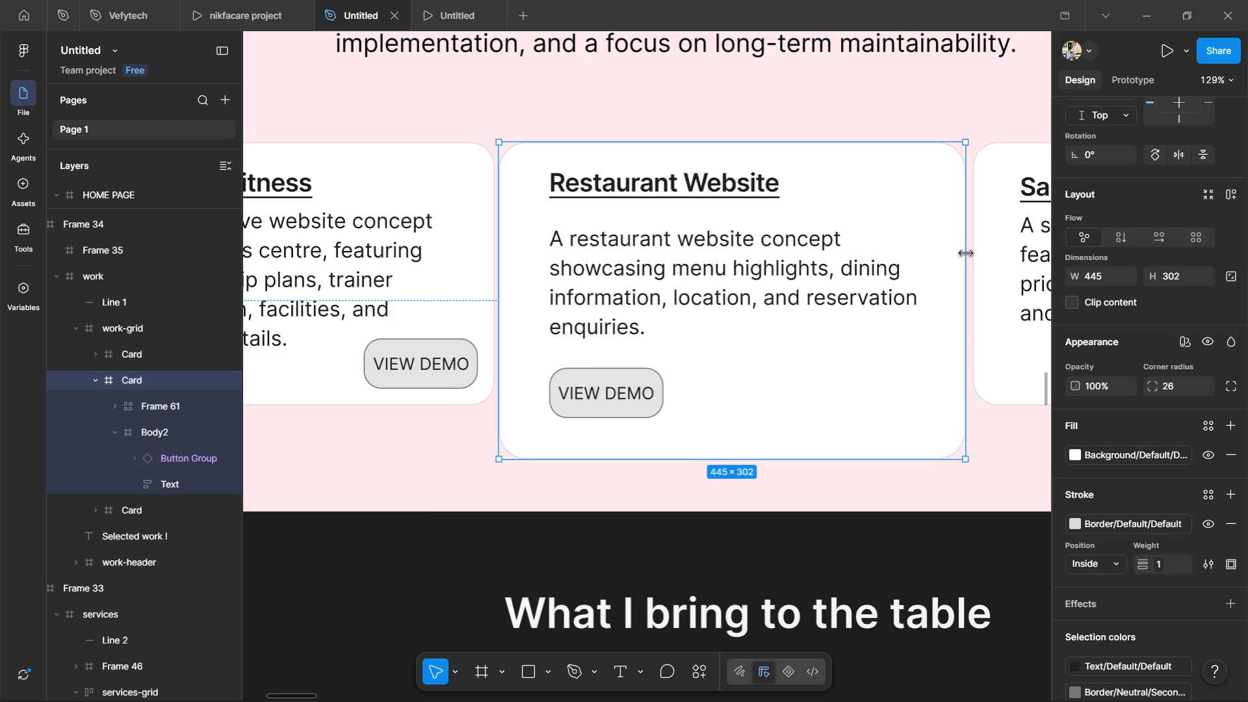
Set the Restaurant Website card's corner radius to 12.
{"action": "double_click", "coordinate": [1166, 387]}
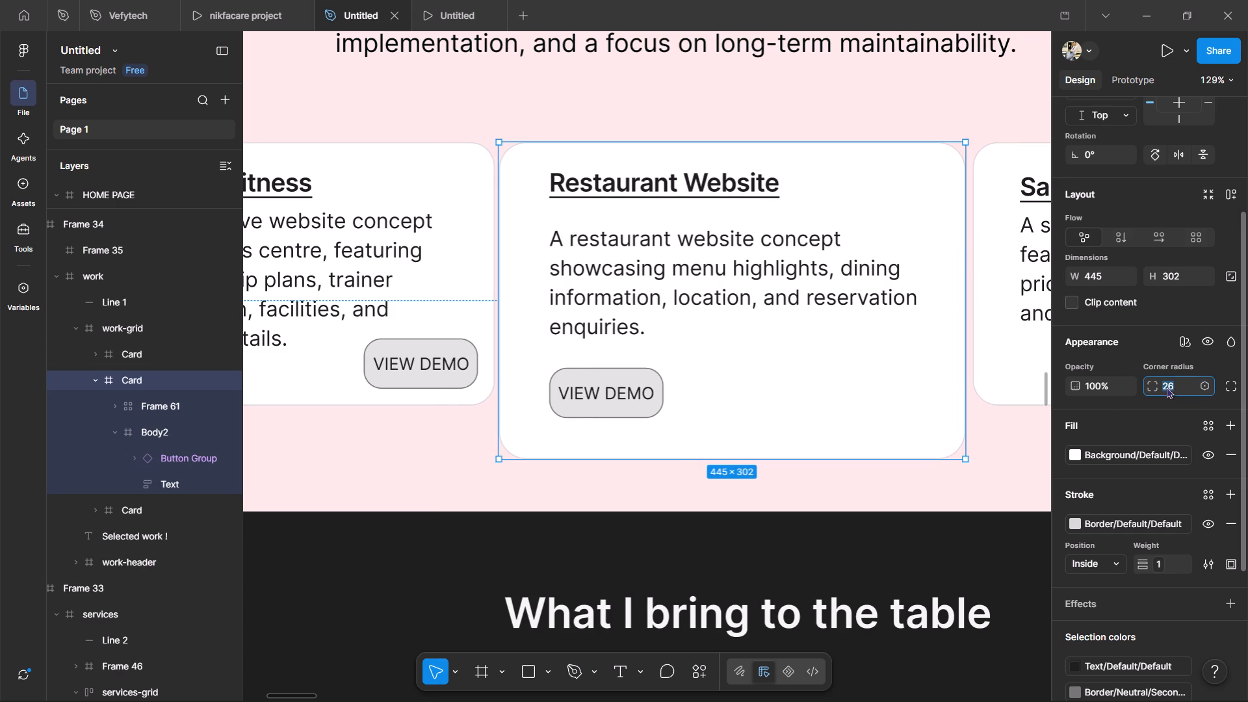
{"action": "type", "text": "12"}
{"action": "key", "text": "Return"}
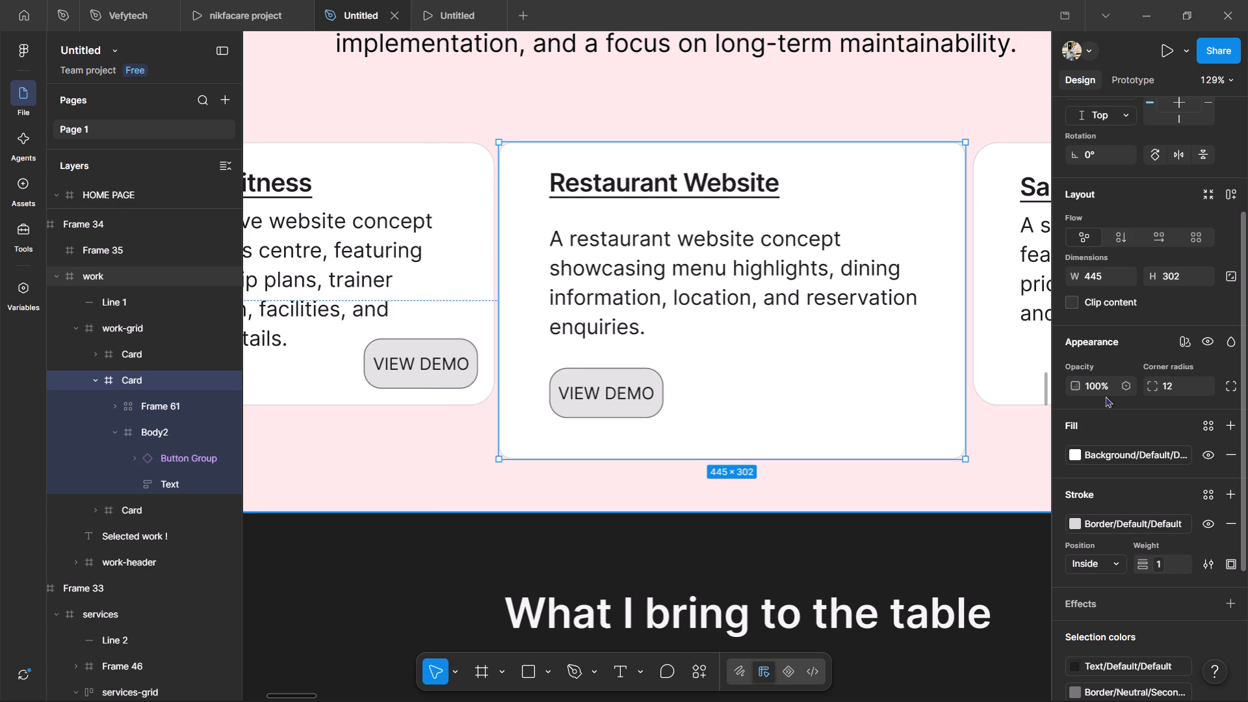
Remove the underline from the Restaurant Website card's heading.
{"action": "triple_click", "coordinate": [753, 178]}
{"action": "double_click", "coordinate": [750, 177]}
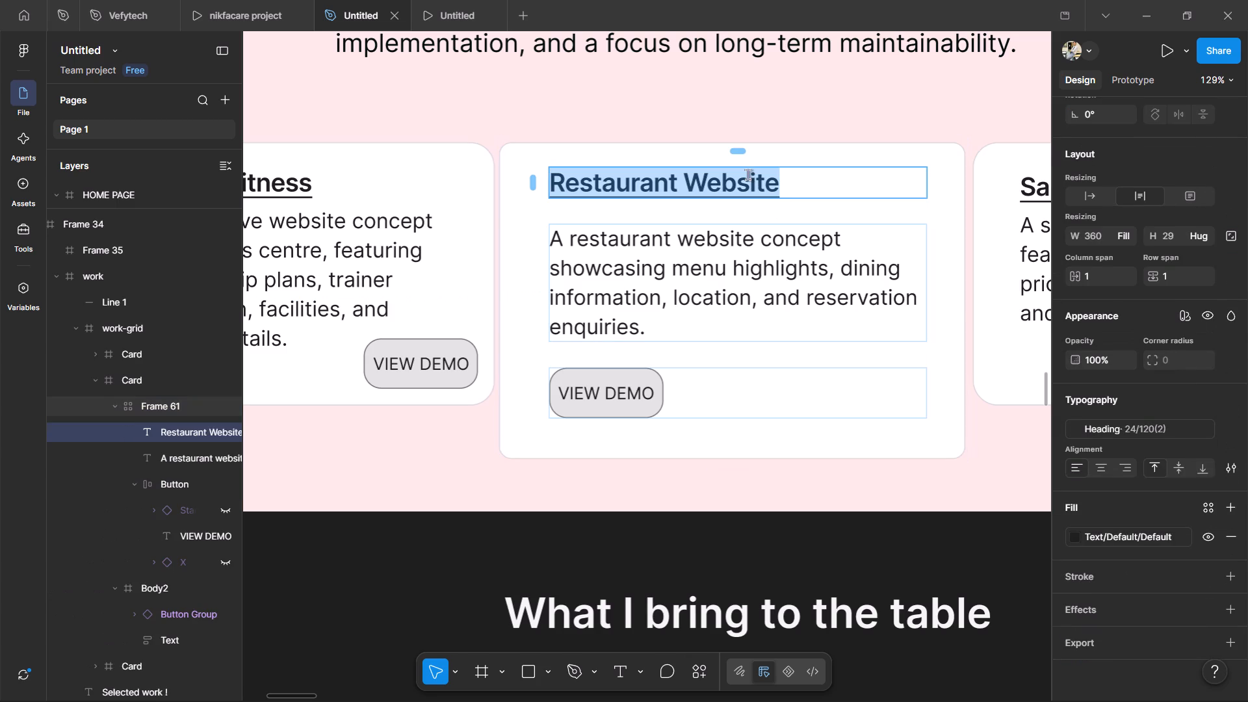
{"action": "key", "text": "ctrl+u"}
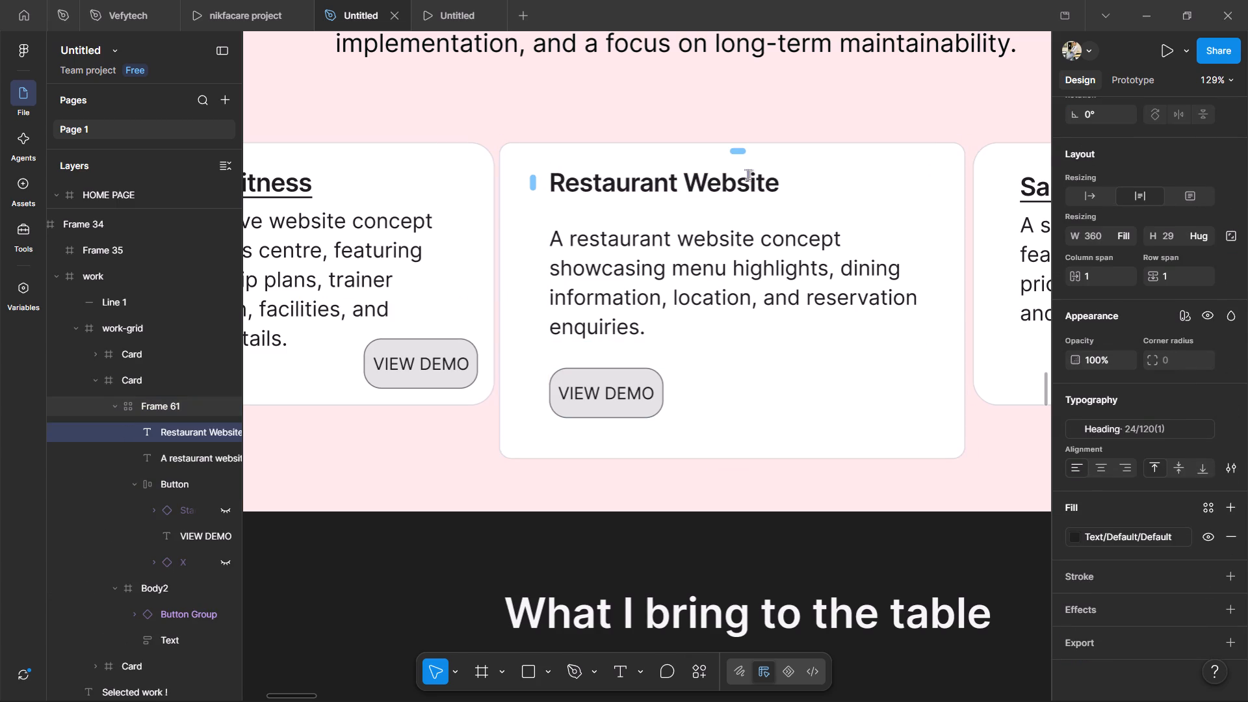
Color the word "Website" in the Restaurant Website heading with the red Text/Danger/Tertiary library color.
{"action": "double_click", "coordinate": [747, 174]}
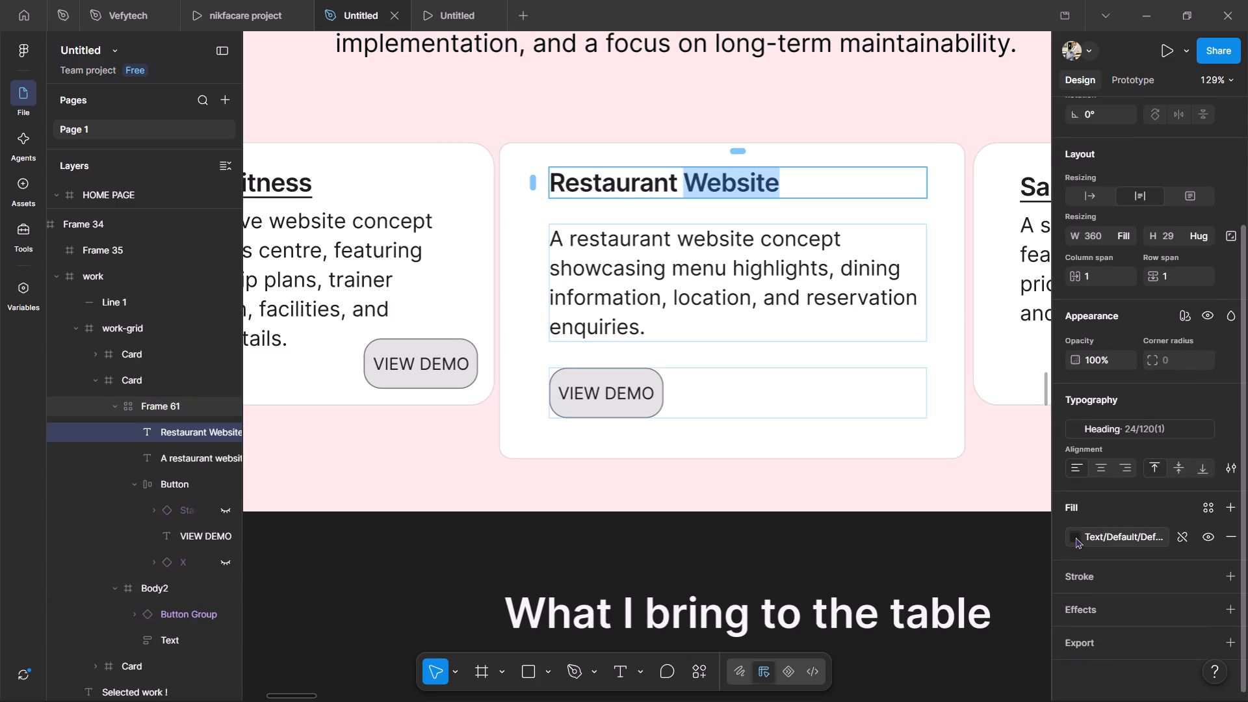
{"action": "left_click", "coordinate": [1075, 537]}
{"action": "scroll", "coordinate": [948, 541], "scroll_direction": "down", "scroll_amount": 5}
{"action": "left_click", "coordinate": [929, 497]}
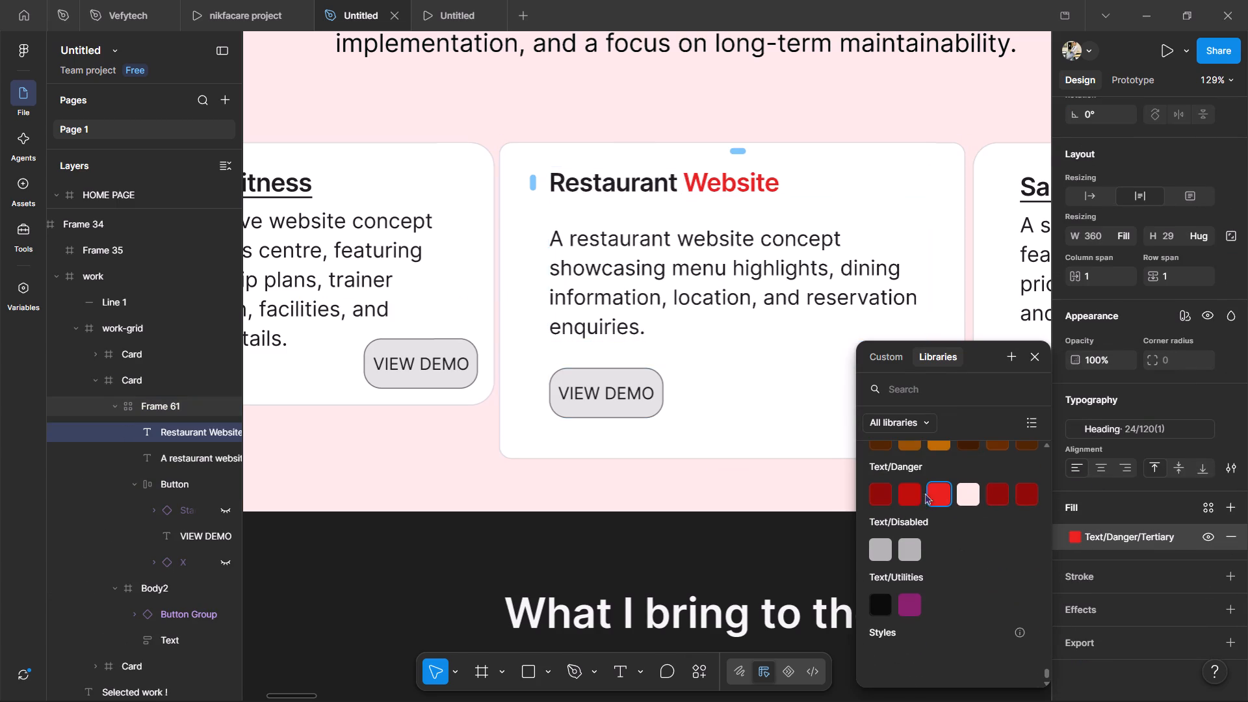
{"action": "left_click", "coordinate": [861, 99]}
{"action": "left_click", "coordinate": [848, 110]}
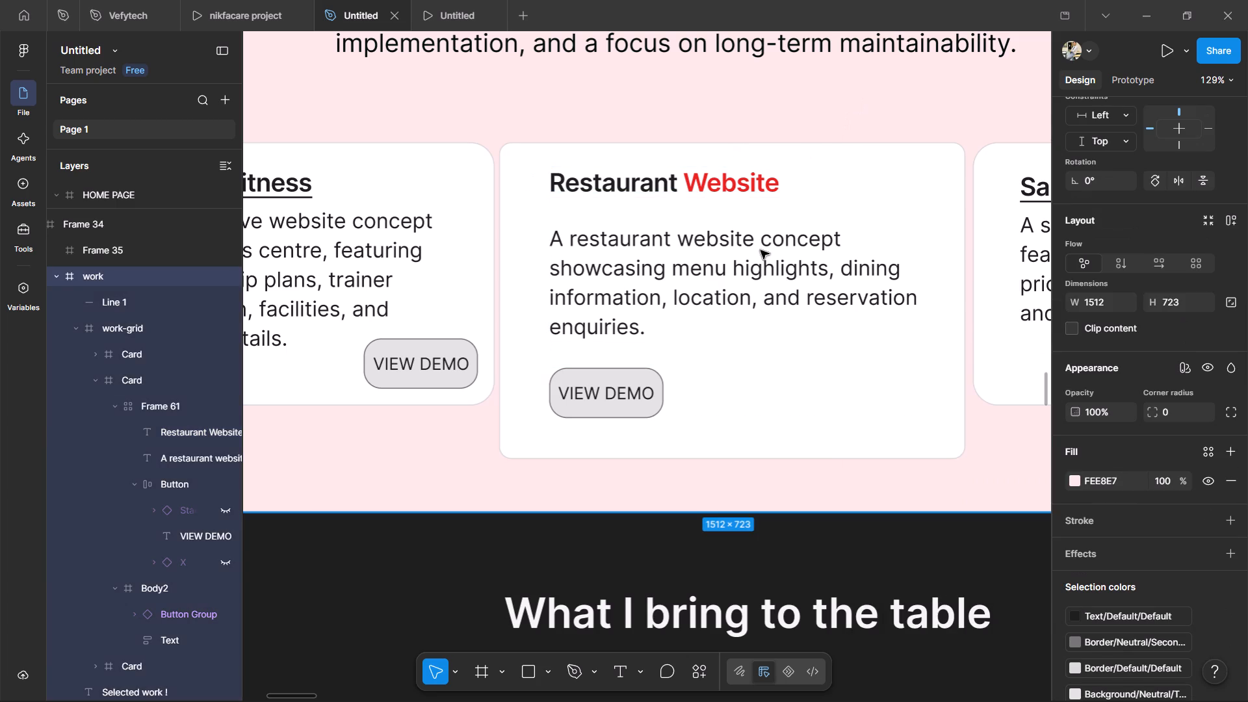
Set the Restaurant Website card's description text to font size 16.
{"action": "triple_click", "coordinate": [731, 265]}
{"action": "triple_click", "coordinate": [731, 265]}
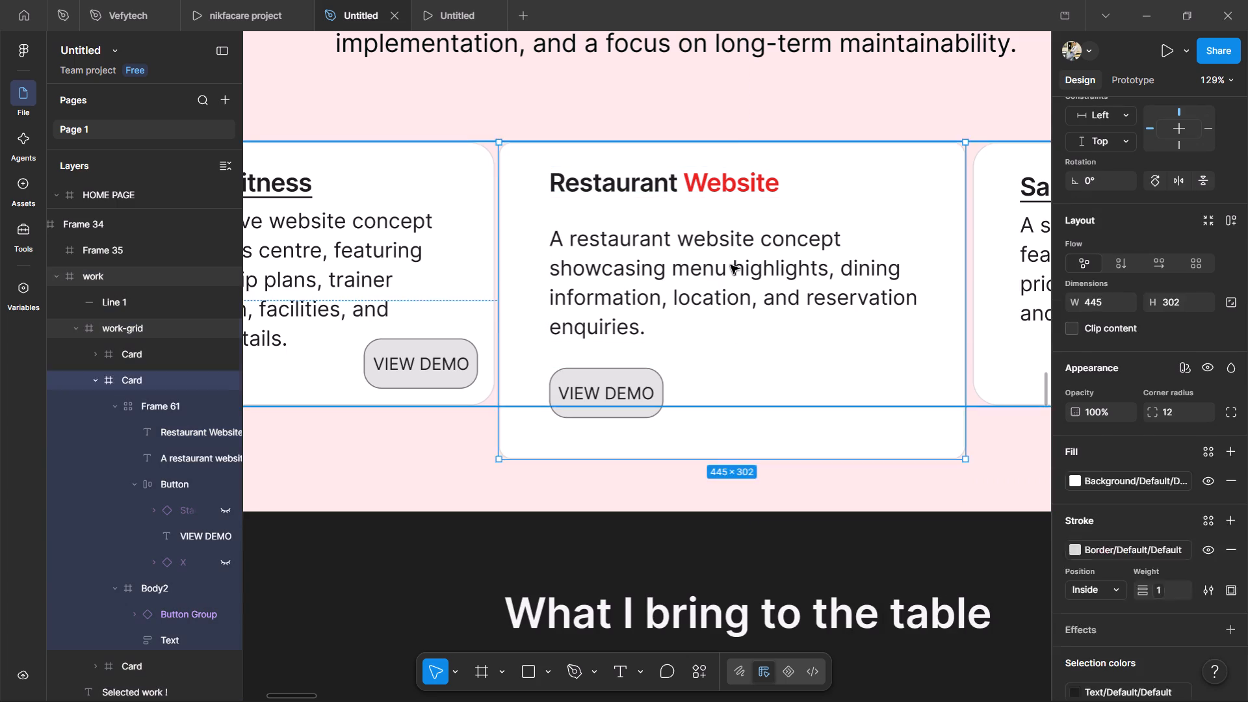
{"action": "left_click", "coordinate": [731, 265]}
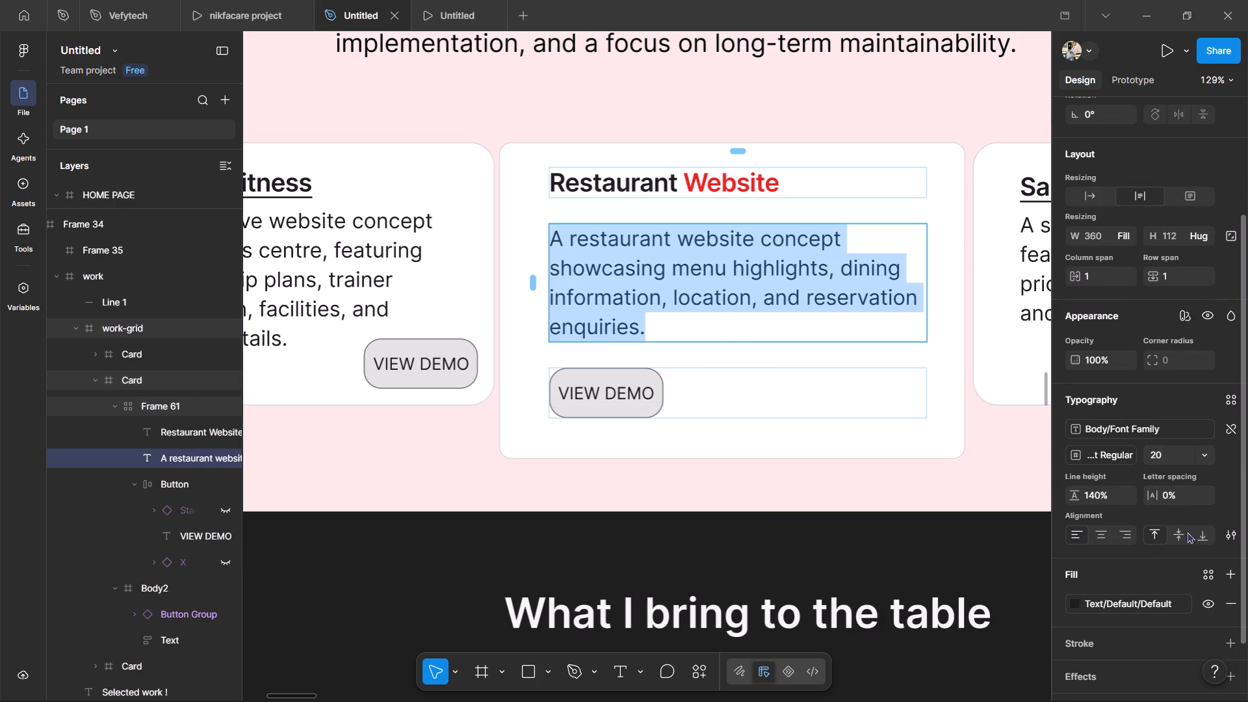
{"action": "left_click", "coordinate": [1213, 453]}
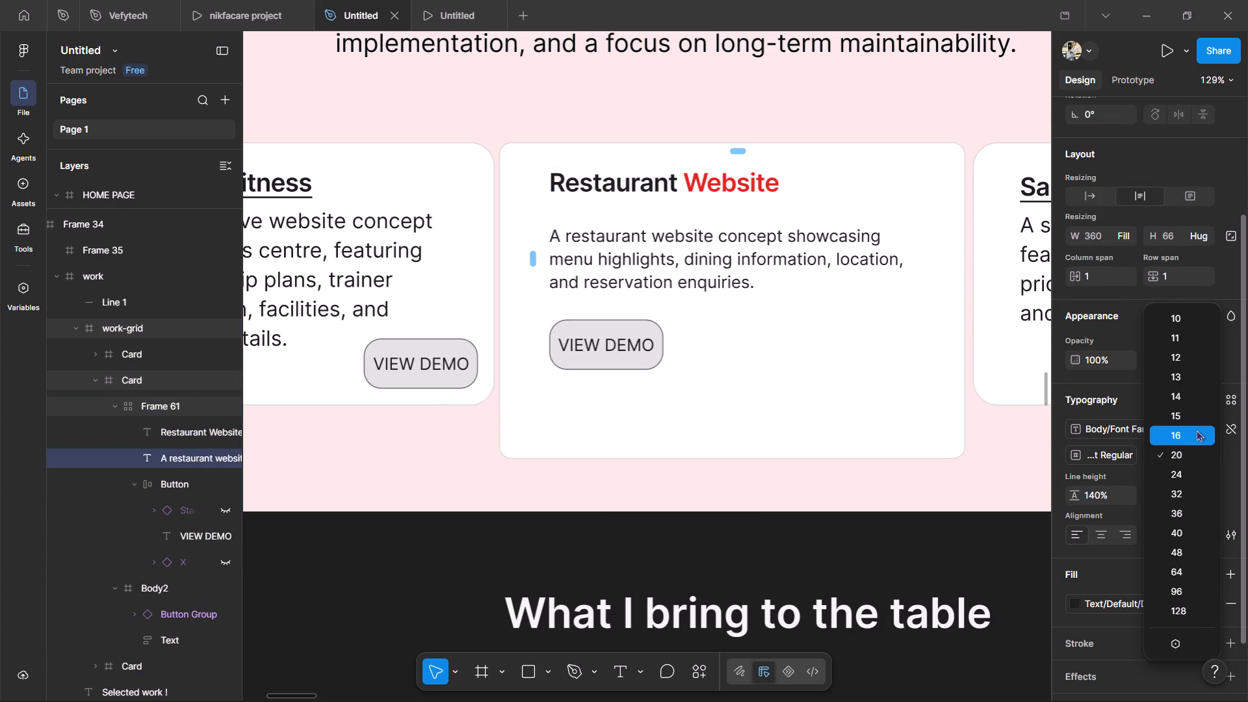
{"action": "left_click", "coordinate": [1196, 430]}
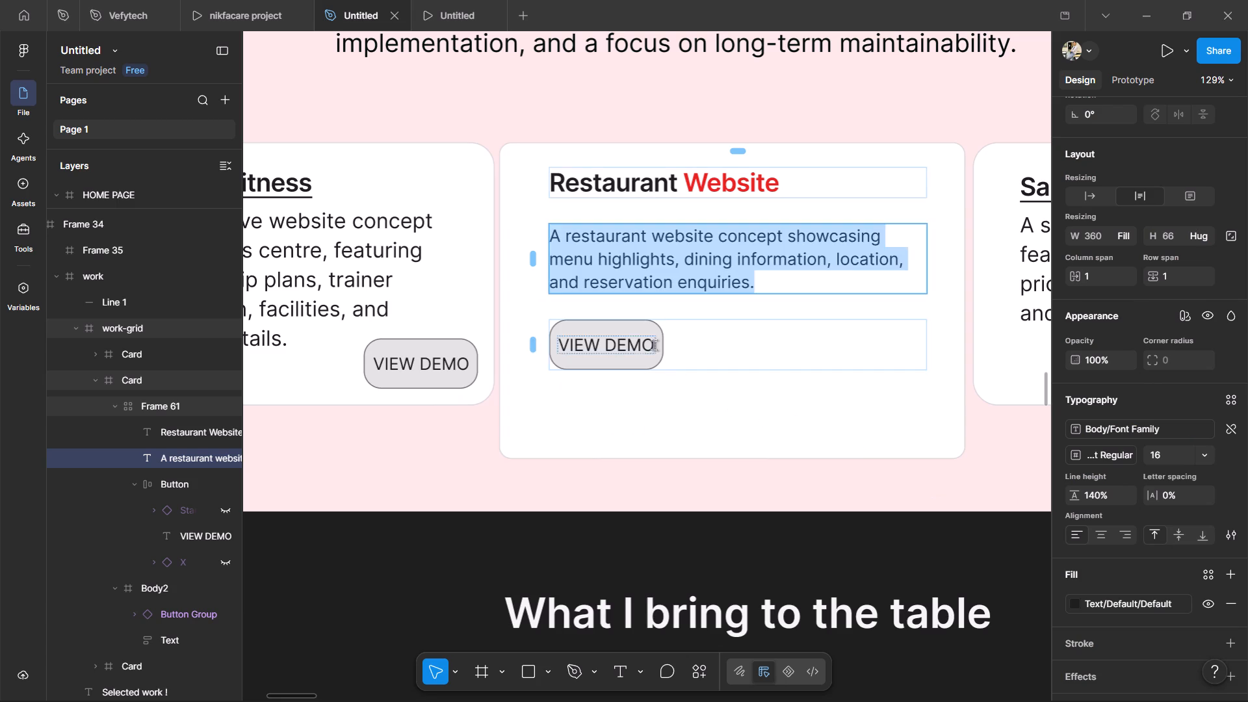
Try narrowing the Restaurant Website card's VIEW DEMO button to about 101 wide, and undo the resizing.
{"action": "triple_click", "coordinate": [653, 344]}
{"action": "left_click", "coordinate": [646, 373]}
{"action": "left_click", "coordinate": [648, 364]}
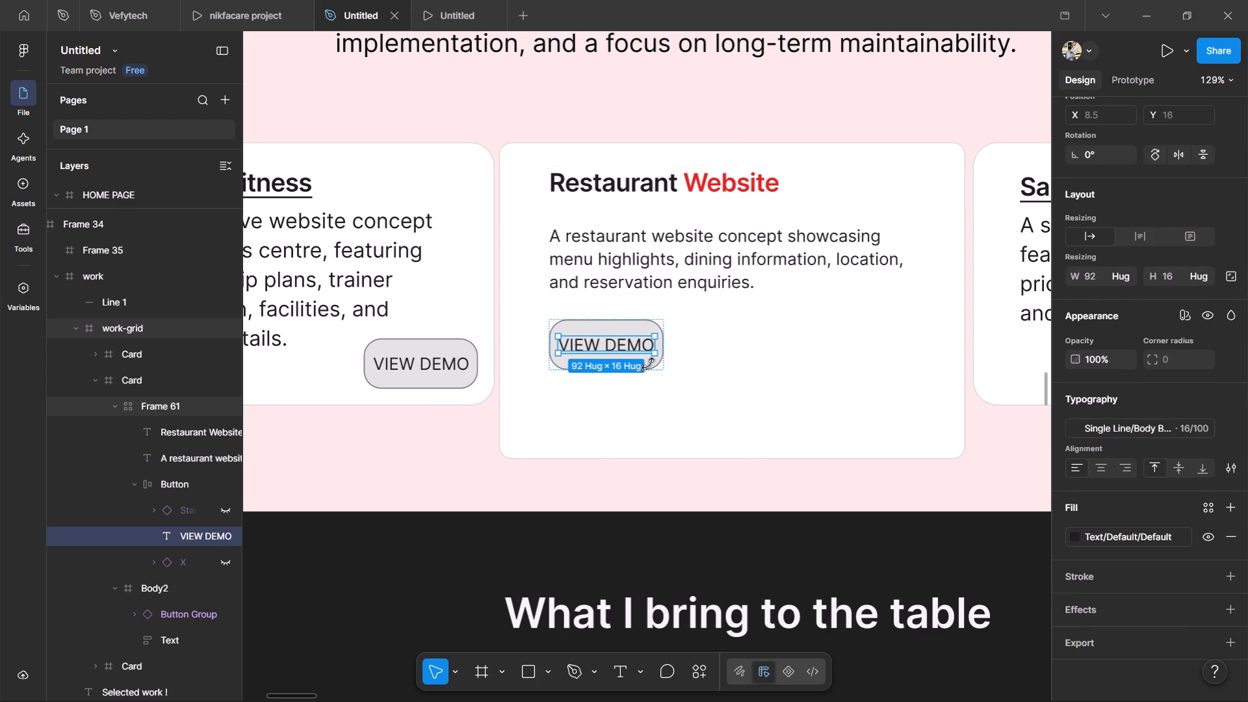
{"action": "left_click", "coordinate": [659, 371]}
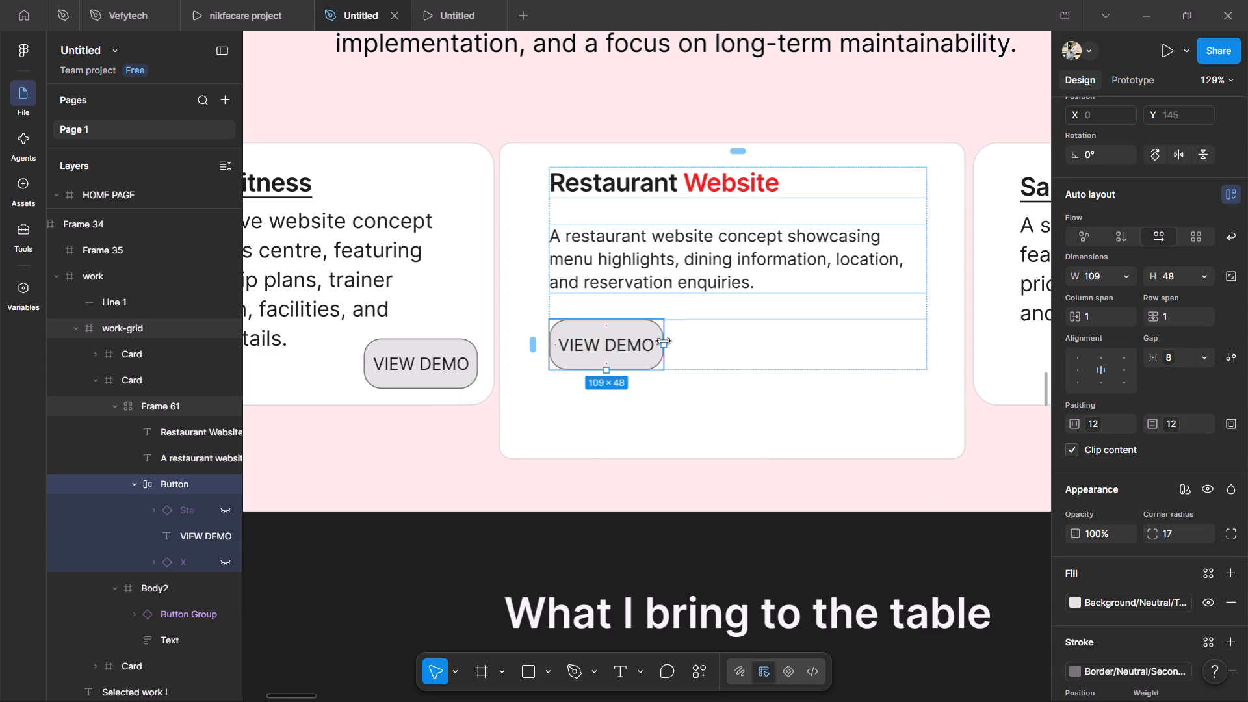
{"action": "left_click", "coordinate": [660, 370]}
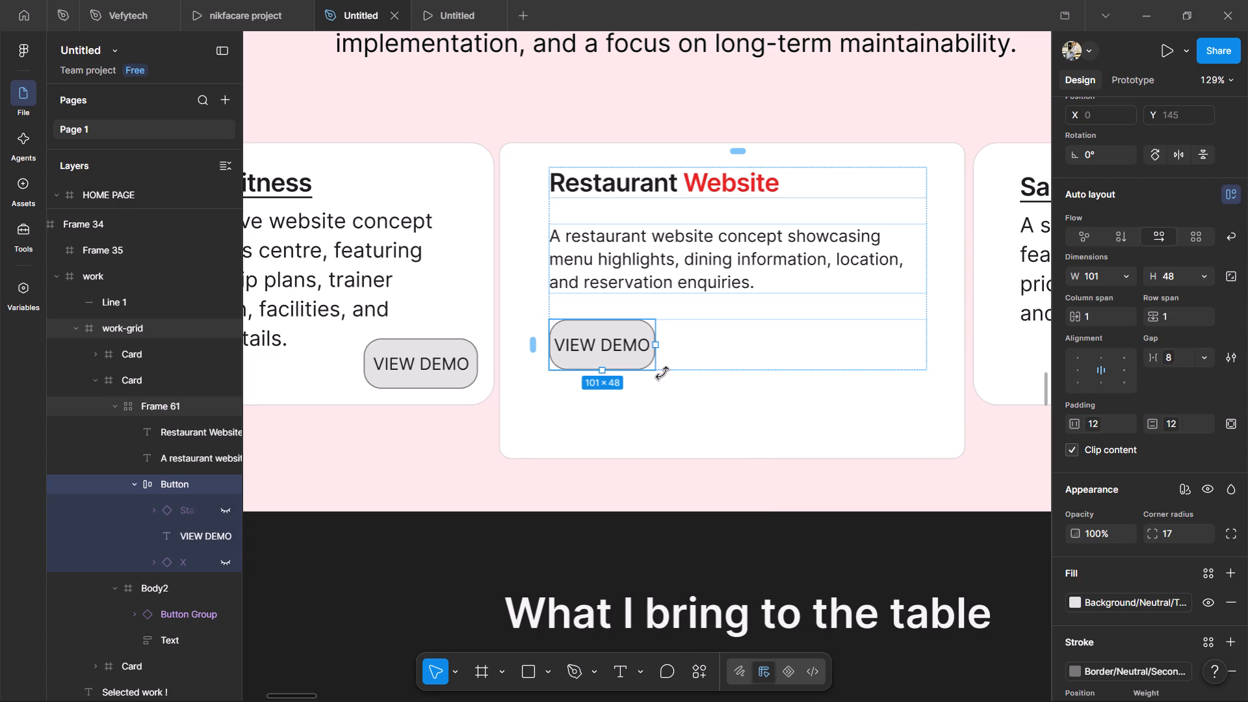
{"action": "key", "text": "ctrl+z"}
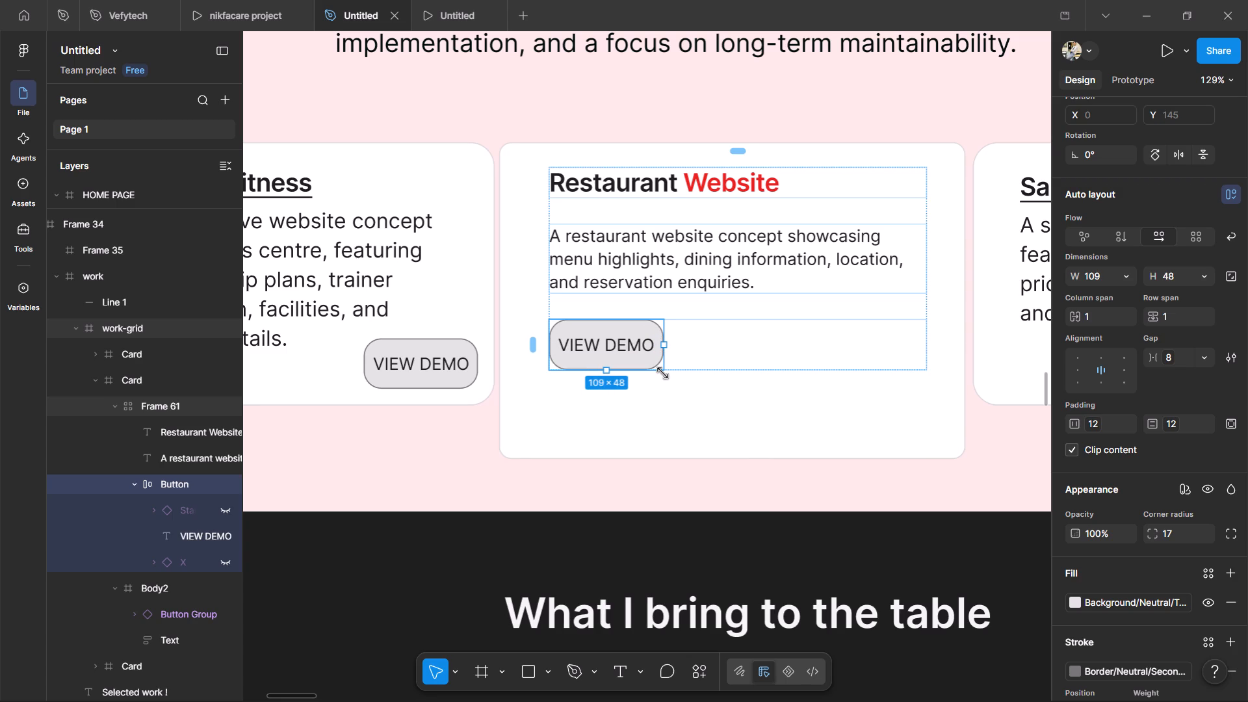
Widen the Restaurant Website card's VIEW DEMO button to about 165.
{"action": "left_click_drag", "start_coordinate": [664, 348], "coordinate": [700, 354]}
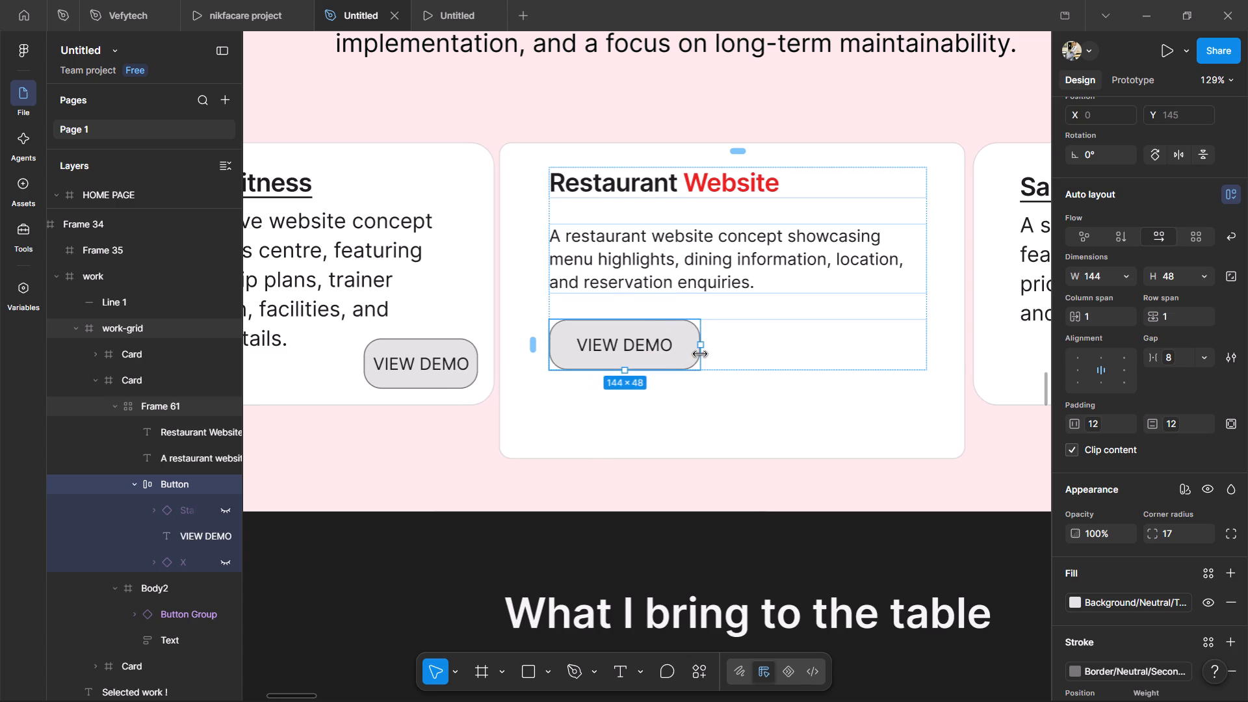
{"action": "left_click_drag", "start_coordinate": [700, 354], "coordinate": [722, 350]}
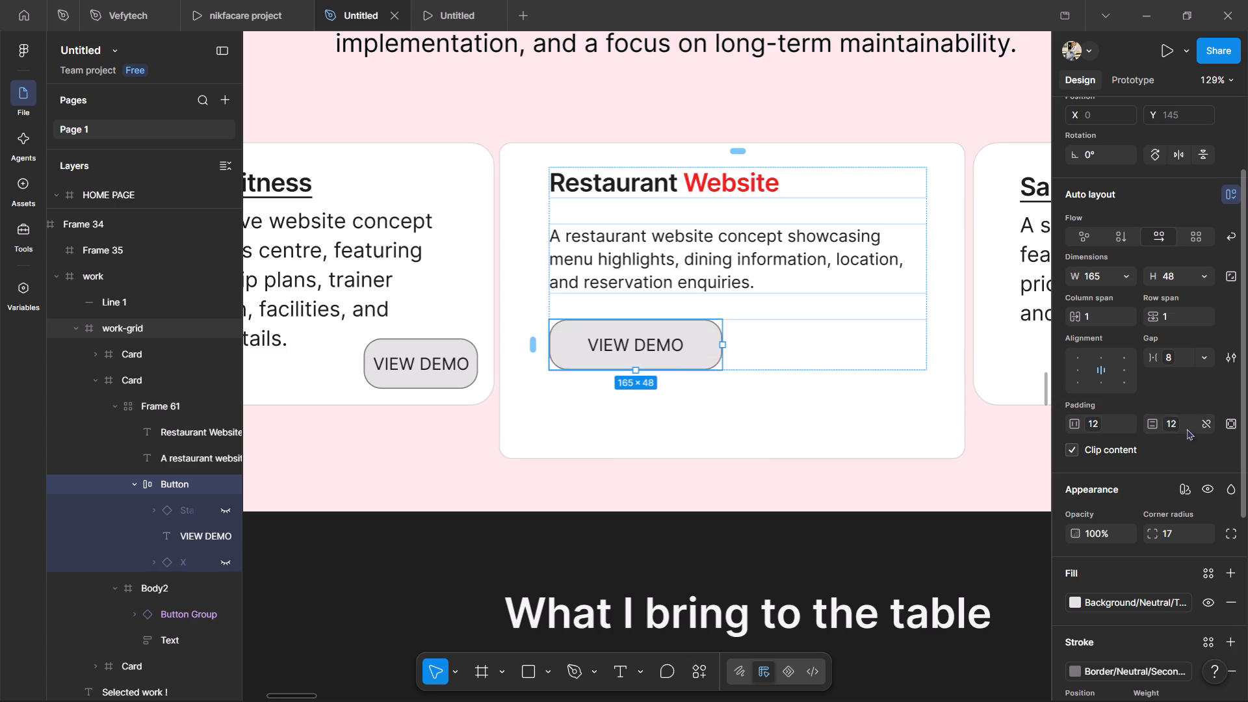
Set the corner radius of the Restaurant Website card's VIEW DEMO button to 10.
{"action": "double_click", "coordinate": [1178, 419]}
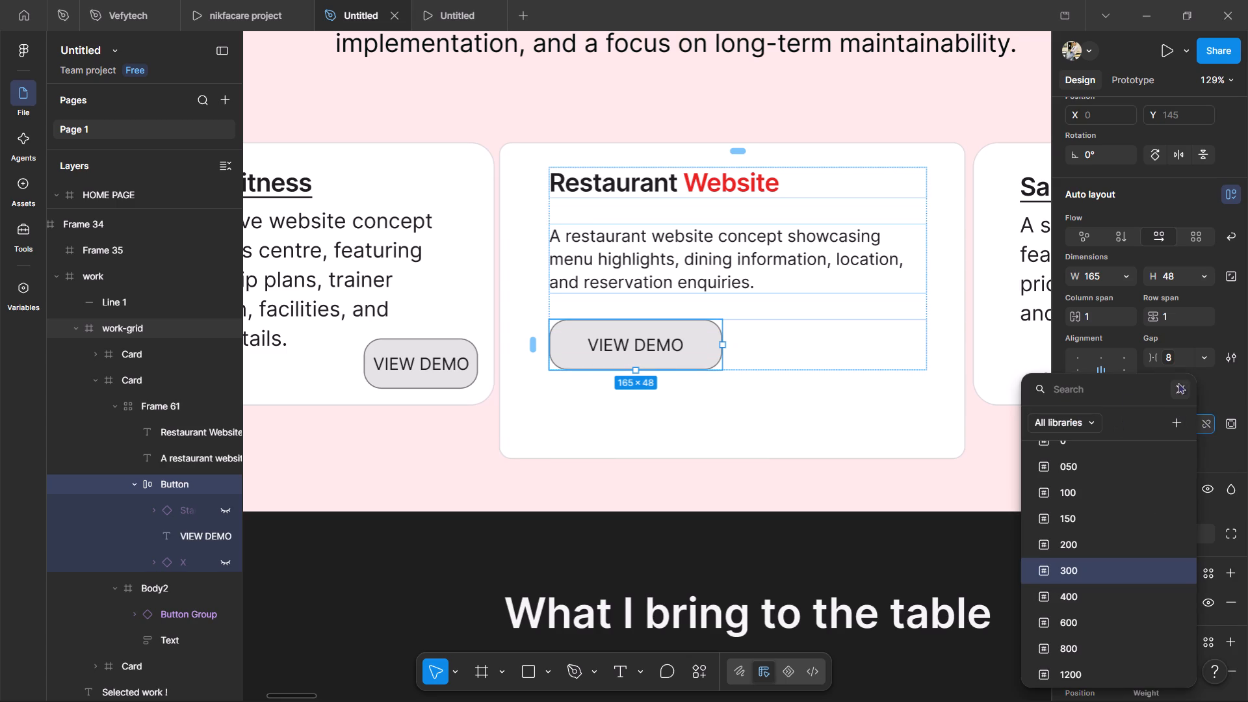
{"action": "left_click", "coordinate": [1182, 384]}
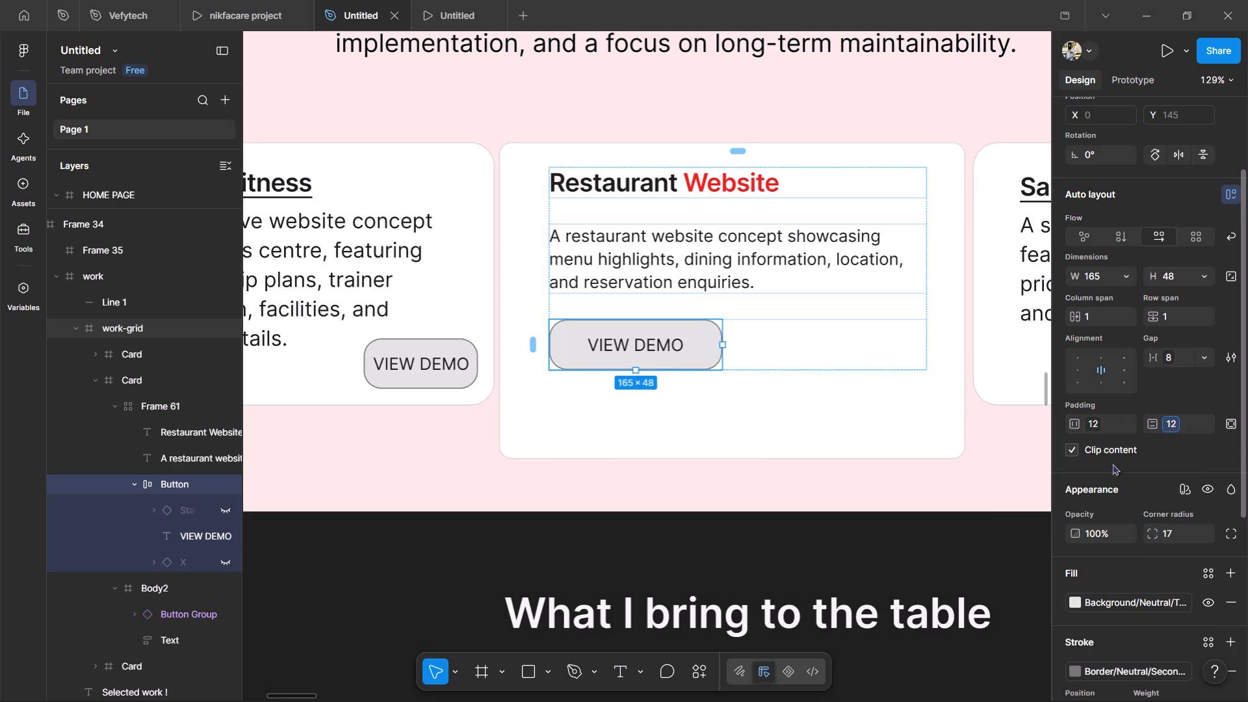
{"action": "double_click", "coordinate": [1171, 530]}
{"action": "type", "text": "10"}
{"action": "key", "text": "Return"}
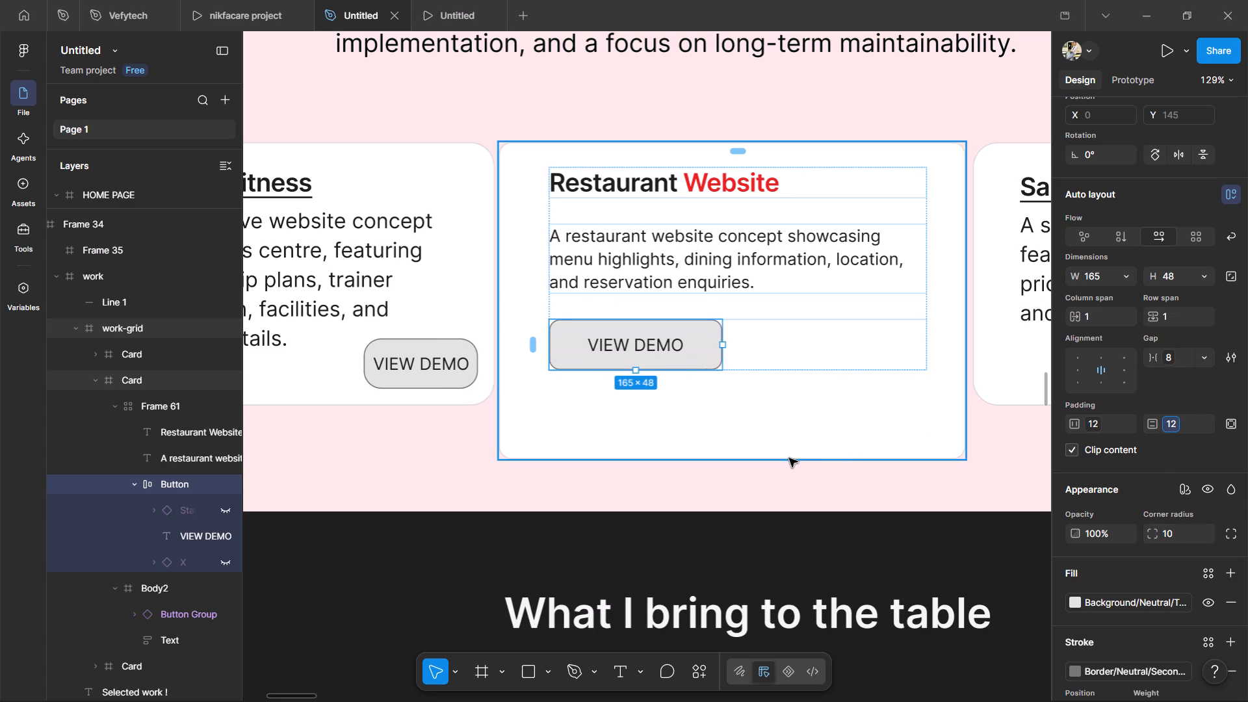
Shorten the Restaurant Website card to about 251 high by raising its bottom edge level with the neighboring cards.
{"action": "left_click", "coordinate": [725, 456]}
{"action": "left_click_drag", "start_coordinate": [728, 459], "coordinate": [720, 446]}
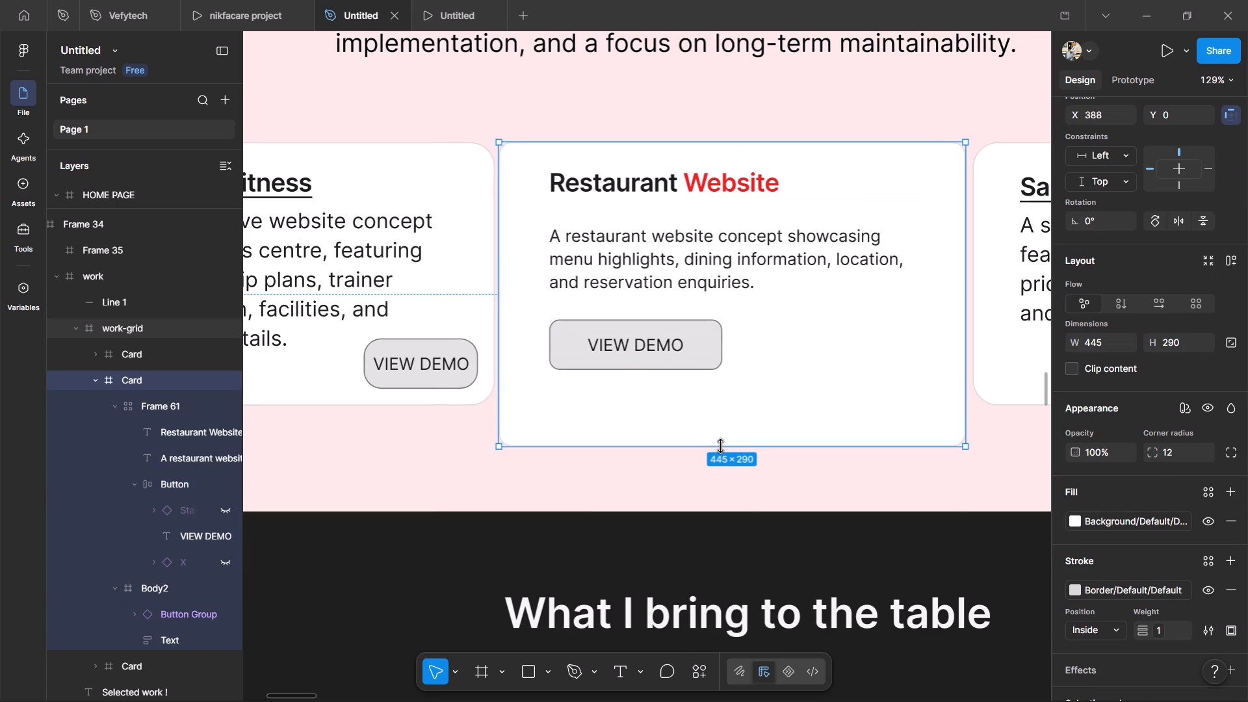
{"action": "left_click_drag", "start_coordinate": [720, 446], "coordinate": [719, 424]}
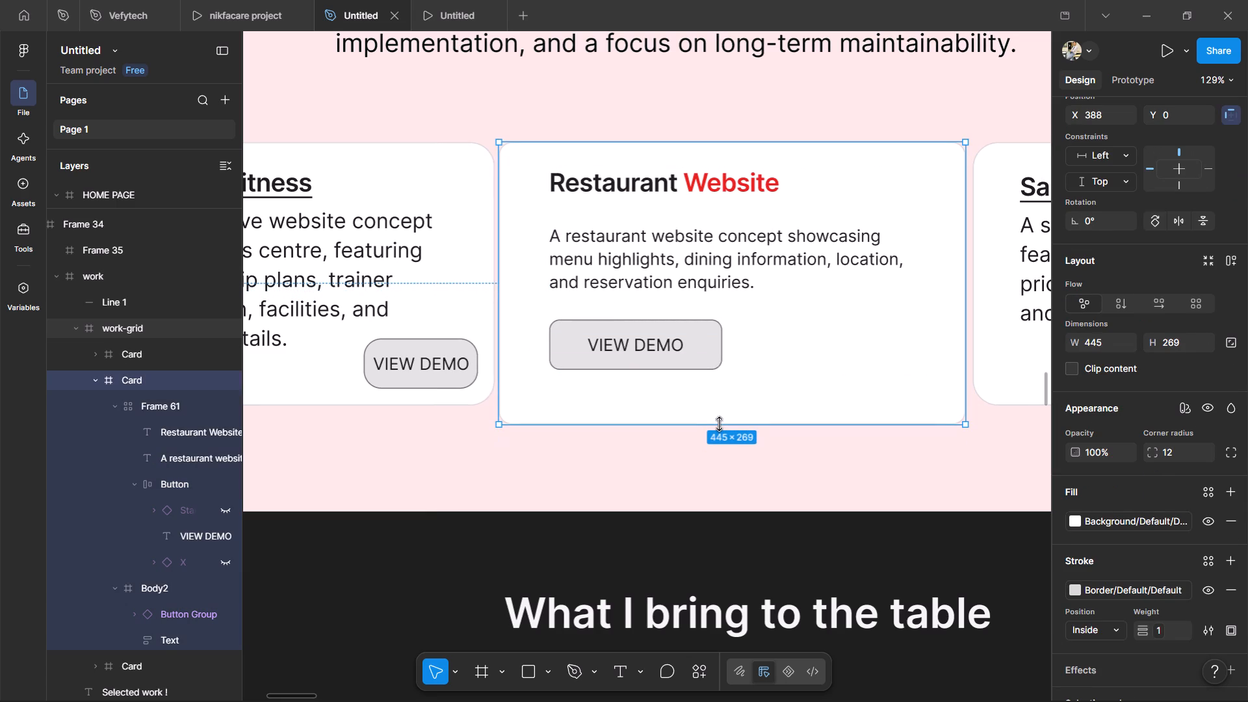
{"action": "left_click_drag", "start_coordinate": [719, 424], "coordinate": [717, 402]}
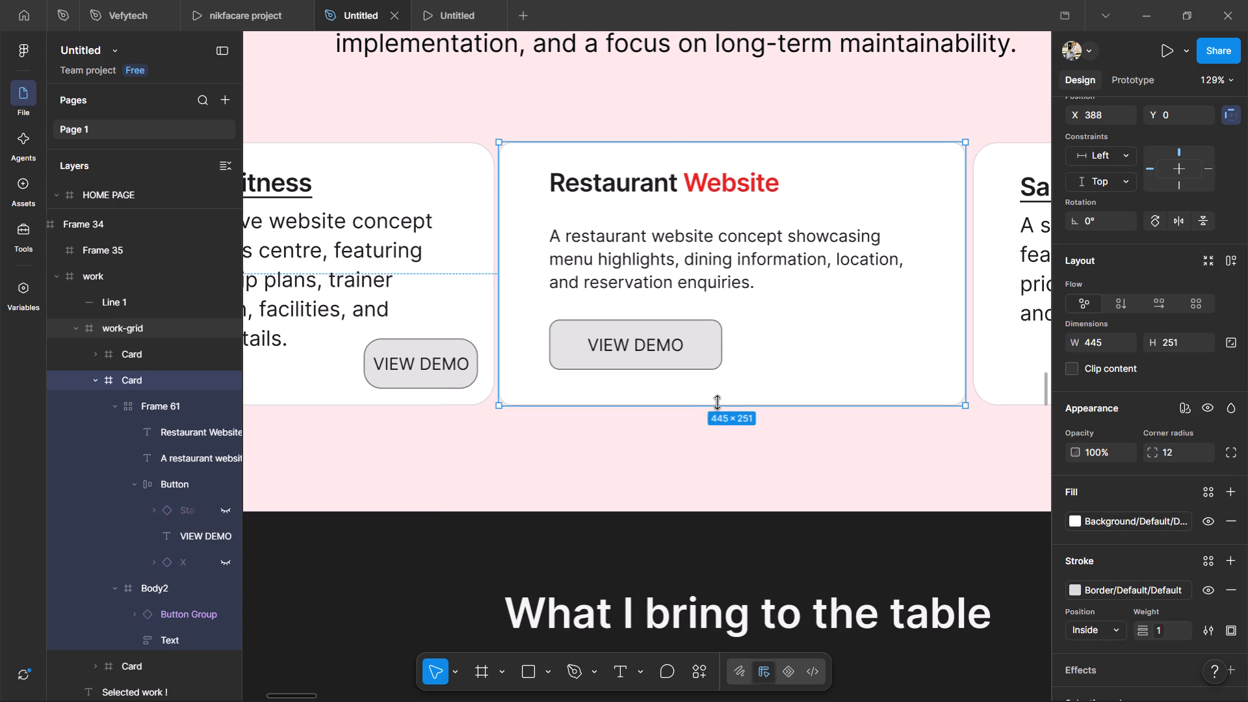
{"action": "left_click", "coordinate": [721, 465]}
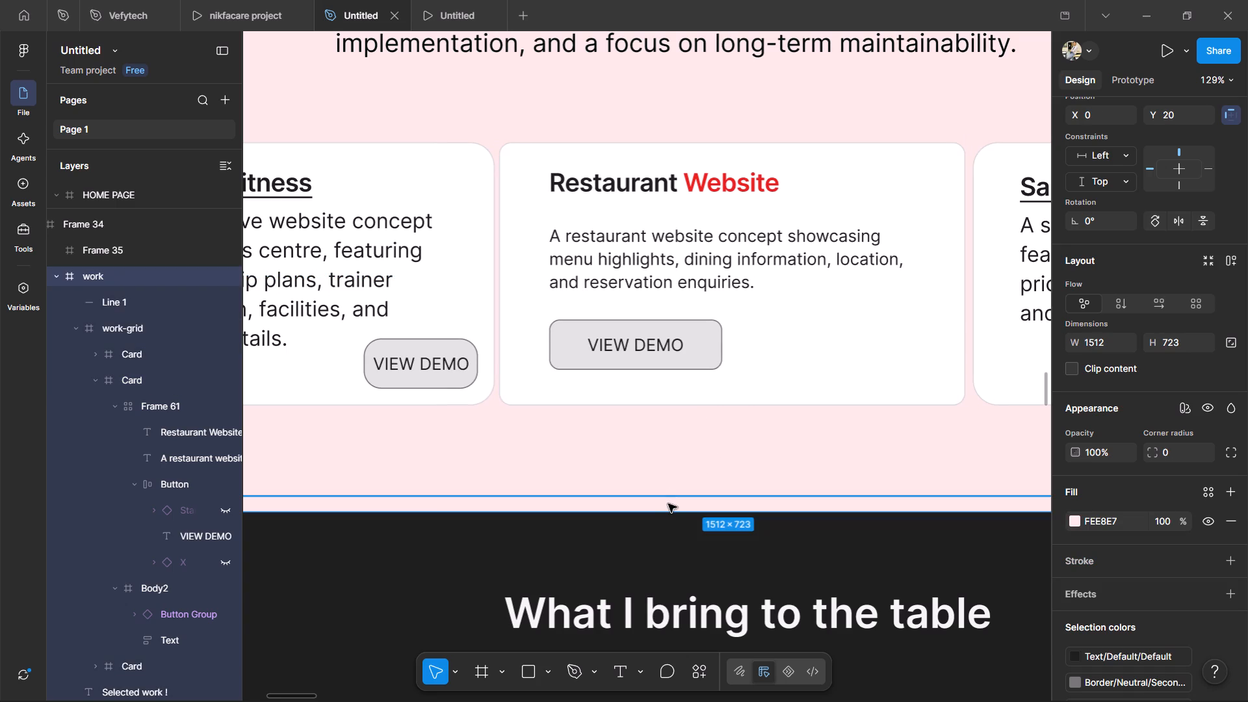
Remove auto layout from the frame holding the Restaurant Website card's heading, description and button.
{"action": "double_click", "coordinate": [677, 182]}
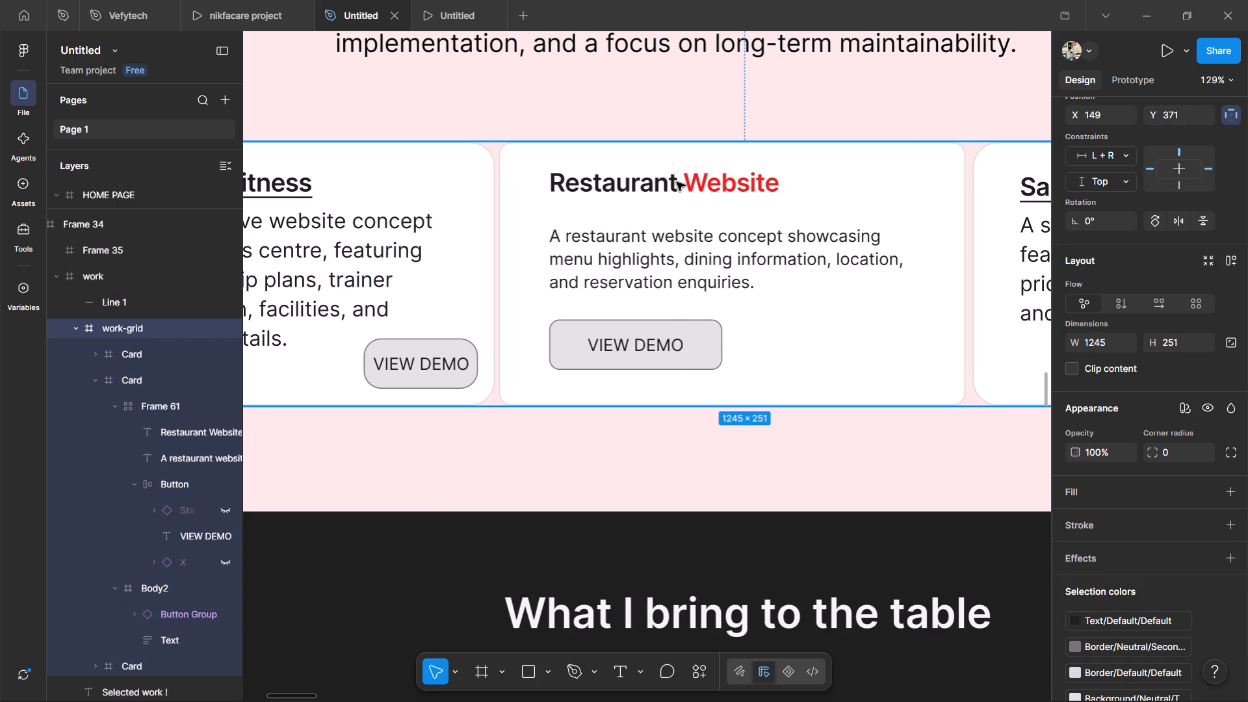
{"action": "triple_click", "coordinate": [661, 248]}
{"action": "double_click", "coordinate": [661, 248]}
{"action": "left_click_drag", "start_coordinate": [659, 252], "coordinate": [663, 242]}
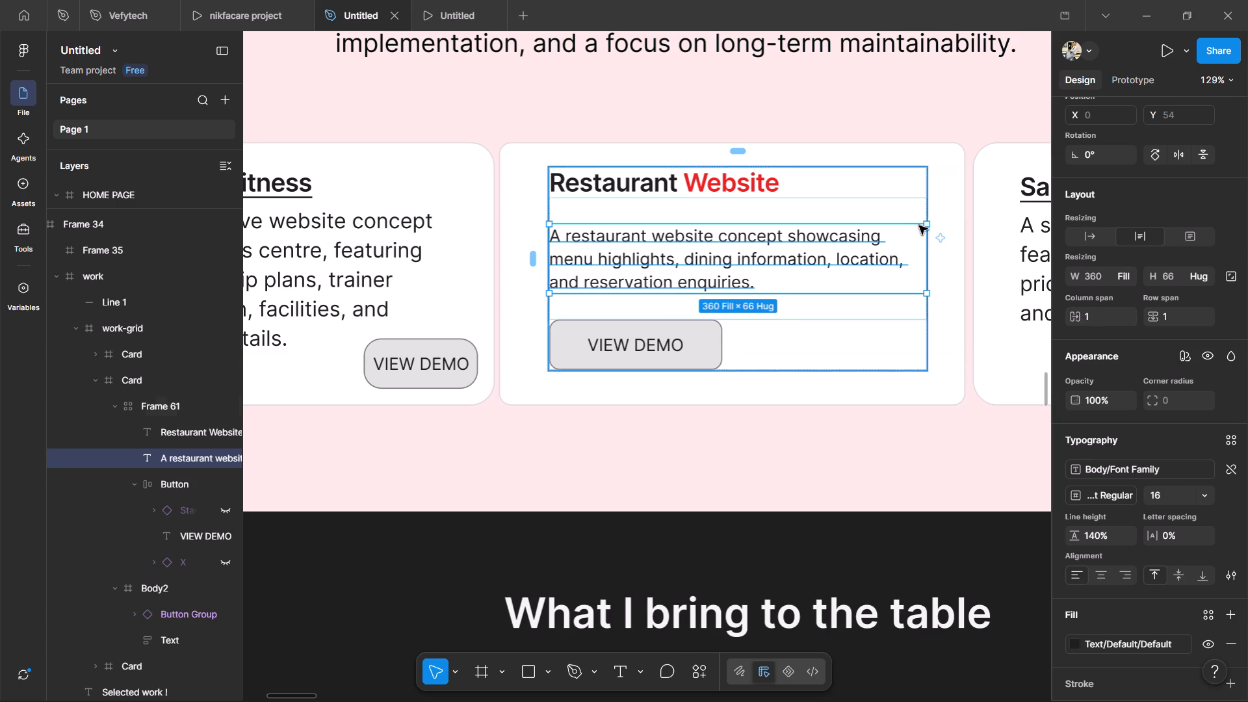
{"action": "left_click", "coordinate": [922, 215]}
{"action": "left_click", "coordinate": [927, 209]}
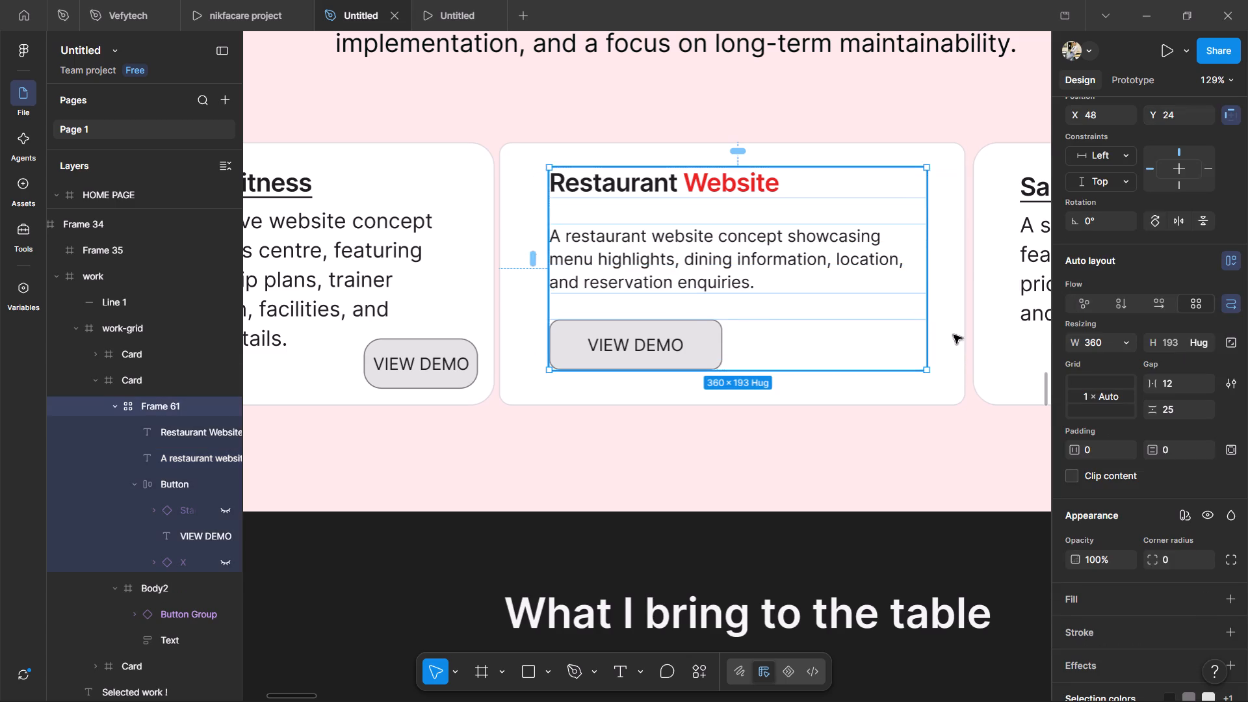
{"action": "left_click", "coordinate": [1227, 267]}
Move the Restaurant Website description up closer to its heading, nudging it to a Y position of 41 within its frame.
{"action": "double_click", "coordinate": [847, 265]}
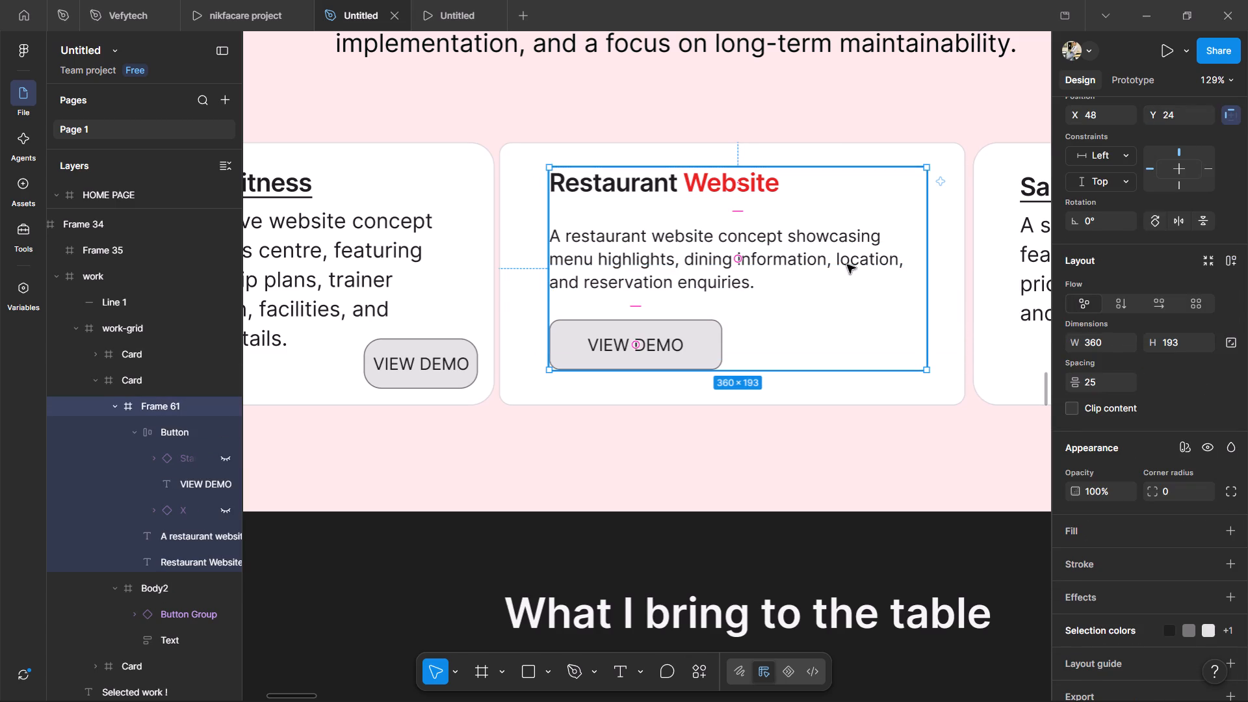
{"action": "left_click_drag", "start_coordinate": [831, 266], "coordinate": [830, 249]}
{"action": "key", "text": "Down"}
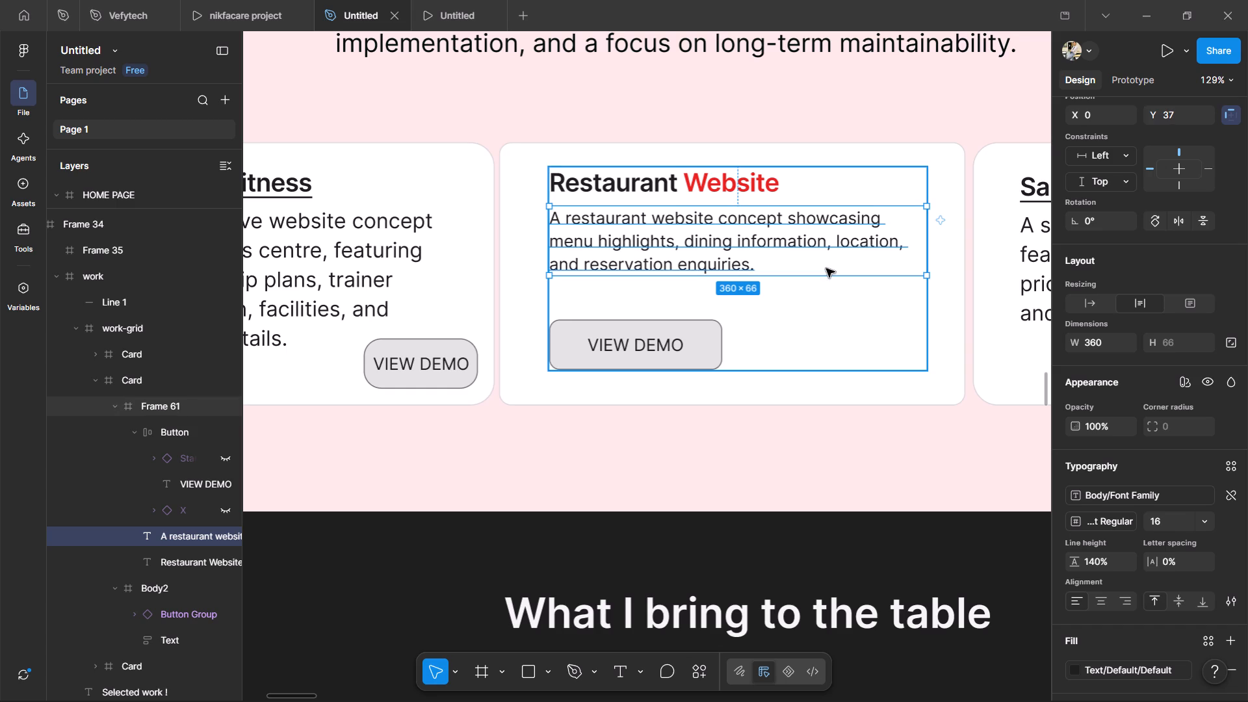
{"action": "key", "text": "Down"}
{"action": "key", "text": "Down"}
{"action": "key", "text": "Down"}
{"action": "key", "text": "Down"}
{"action": "key", "text": "Down"}
{"action": "key", "text": "Down"}
{"action": "key", "text": "Down"}
{"action": "key", "text": "Down"}
{"action": "key", "text": "Down"}
{"action": "key", "text": "Down"}
{"action": "key", "text": "Down"}
{"action": "key", "text": "Up"}
{"action": "key", "text": "Up"}
{"action": "key", "text": "Up"}
{"action": "key", "text": "Up"}
{"action": "key", "text": "Up"}
{"action": "key", "text": "Up"}
{"action": "key", "text": "Up"}
{"action": "key", "text": "Up"}
{"action": "key", "text": "Up"}
{"action": "key", "text": "Up"}
{"action": "key", "text": "Up"}
{"action": "key", "text": "Up"}
{"action": "key", "text": "Up"}
{"action": "key", "text": "Down"}
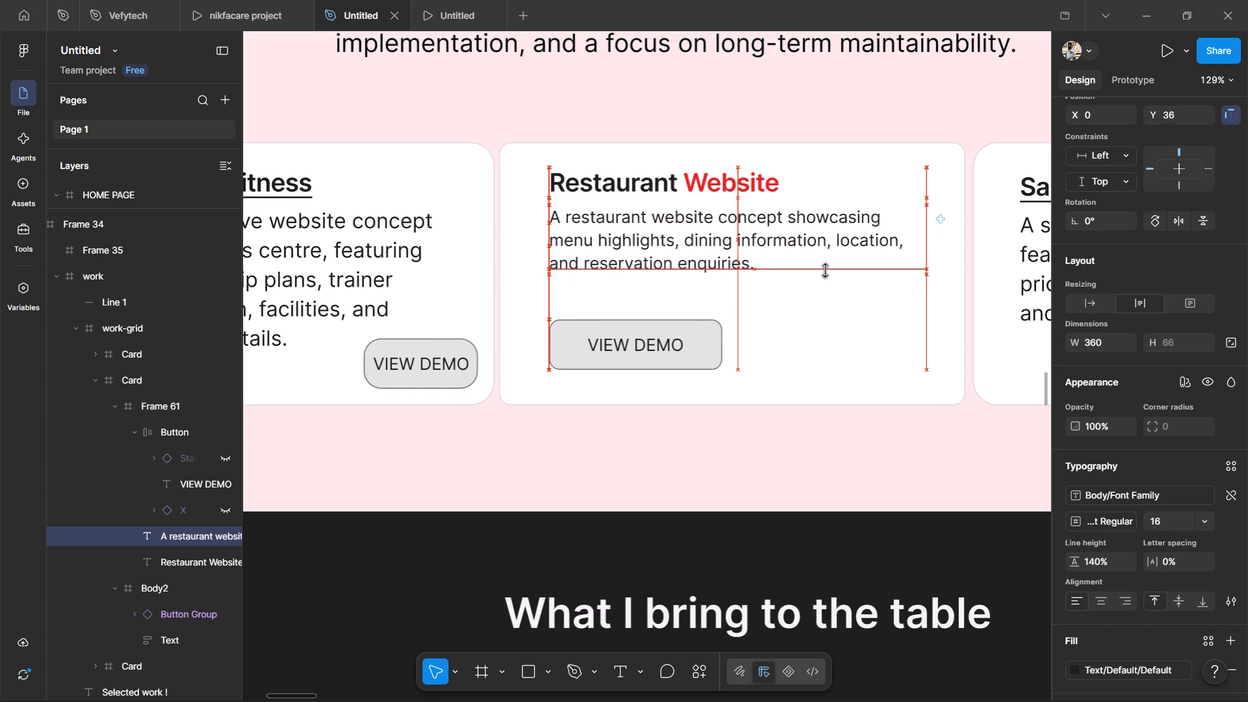
{"action": "key", "text": "Down"}
{"action": "key", "text": "Down"}
{"action": "key", "text": "Down"}
{"action": "key", "text": "Down"}
{"action": "key", "text": "Down"}
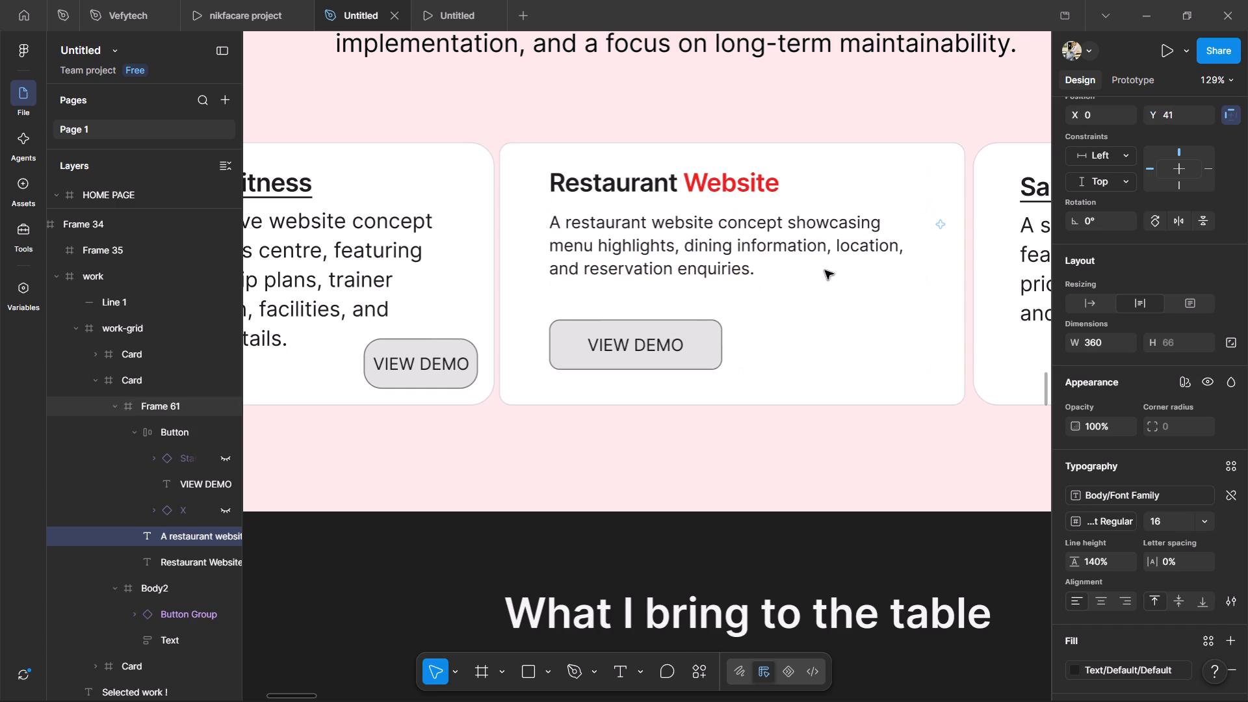
{"action": "left_click", "coordinate": [926, 84]}
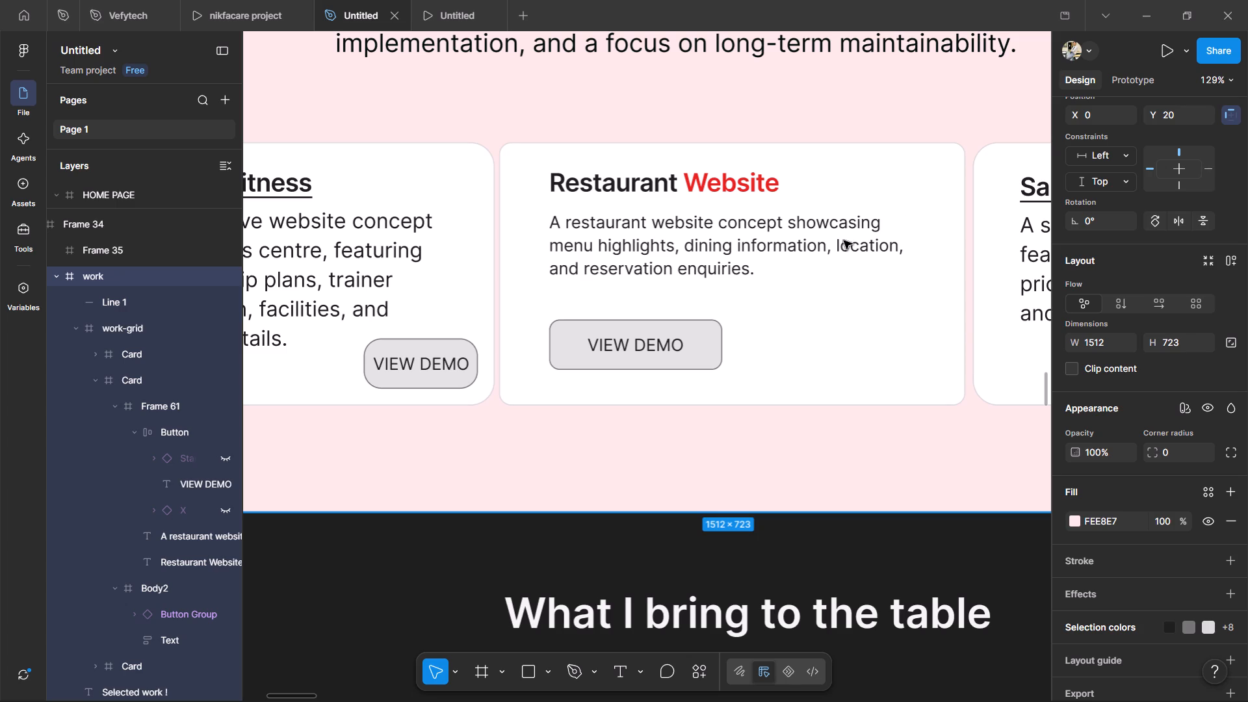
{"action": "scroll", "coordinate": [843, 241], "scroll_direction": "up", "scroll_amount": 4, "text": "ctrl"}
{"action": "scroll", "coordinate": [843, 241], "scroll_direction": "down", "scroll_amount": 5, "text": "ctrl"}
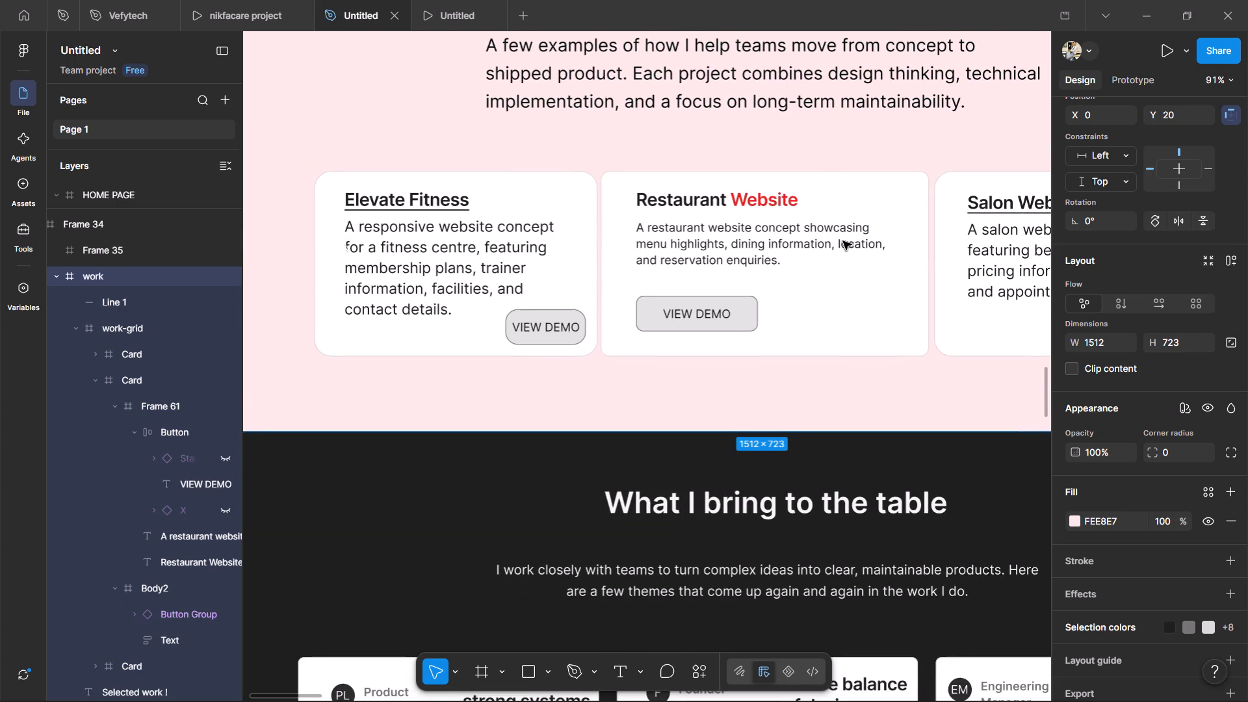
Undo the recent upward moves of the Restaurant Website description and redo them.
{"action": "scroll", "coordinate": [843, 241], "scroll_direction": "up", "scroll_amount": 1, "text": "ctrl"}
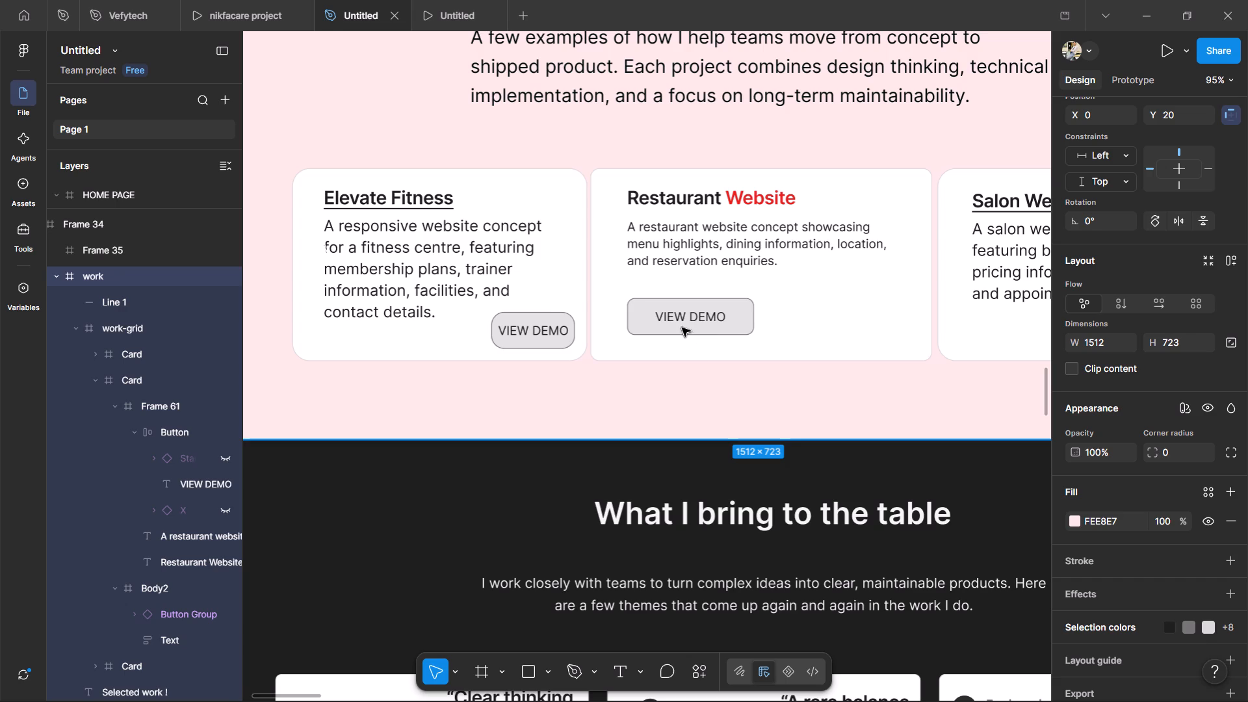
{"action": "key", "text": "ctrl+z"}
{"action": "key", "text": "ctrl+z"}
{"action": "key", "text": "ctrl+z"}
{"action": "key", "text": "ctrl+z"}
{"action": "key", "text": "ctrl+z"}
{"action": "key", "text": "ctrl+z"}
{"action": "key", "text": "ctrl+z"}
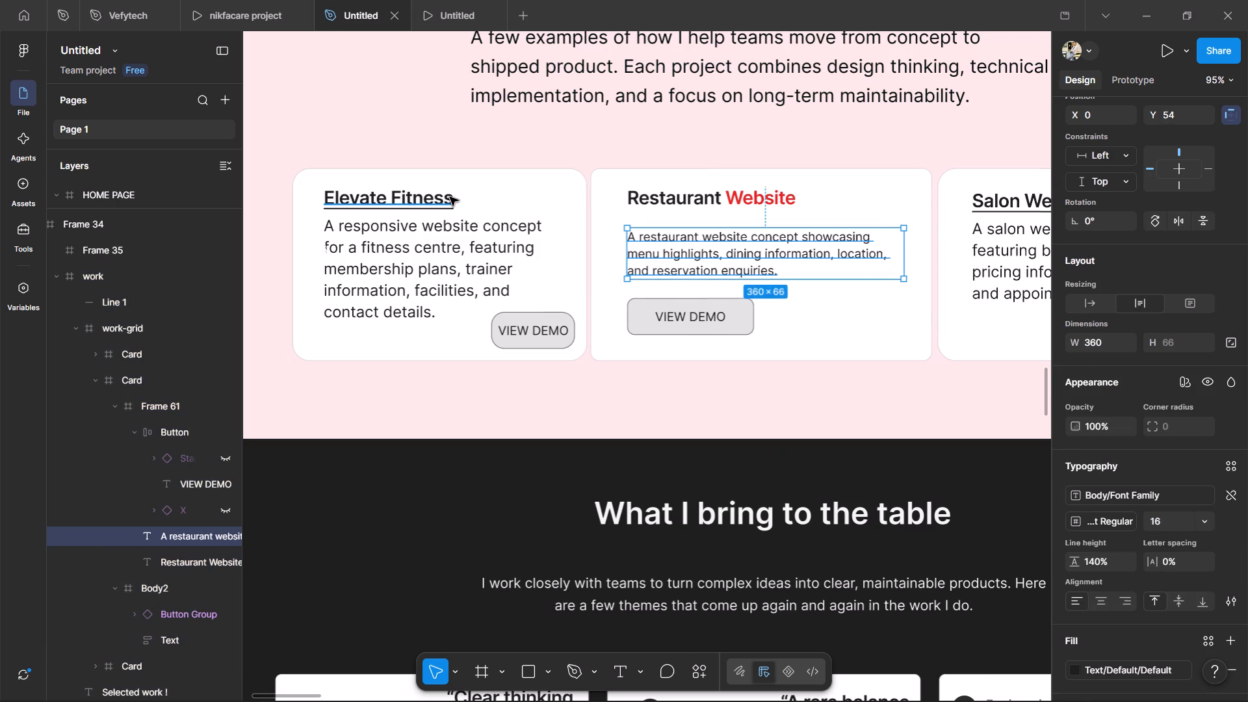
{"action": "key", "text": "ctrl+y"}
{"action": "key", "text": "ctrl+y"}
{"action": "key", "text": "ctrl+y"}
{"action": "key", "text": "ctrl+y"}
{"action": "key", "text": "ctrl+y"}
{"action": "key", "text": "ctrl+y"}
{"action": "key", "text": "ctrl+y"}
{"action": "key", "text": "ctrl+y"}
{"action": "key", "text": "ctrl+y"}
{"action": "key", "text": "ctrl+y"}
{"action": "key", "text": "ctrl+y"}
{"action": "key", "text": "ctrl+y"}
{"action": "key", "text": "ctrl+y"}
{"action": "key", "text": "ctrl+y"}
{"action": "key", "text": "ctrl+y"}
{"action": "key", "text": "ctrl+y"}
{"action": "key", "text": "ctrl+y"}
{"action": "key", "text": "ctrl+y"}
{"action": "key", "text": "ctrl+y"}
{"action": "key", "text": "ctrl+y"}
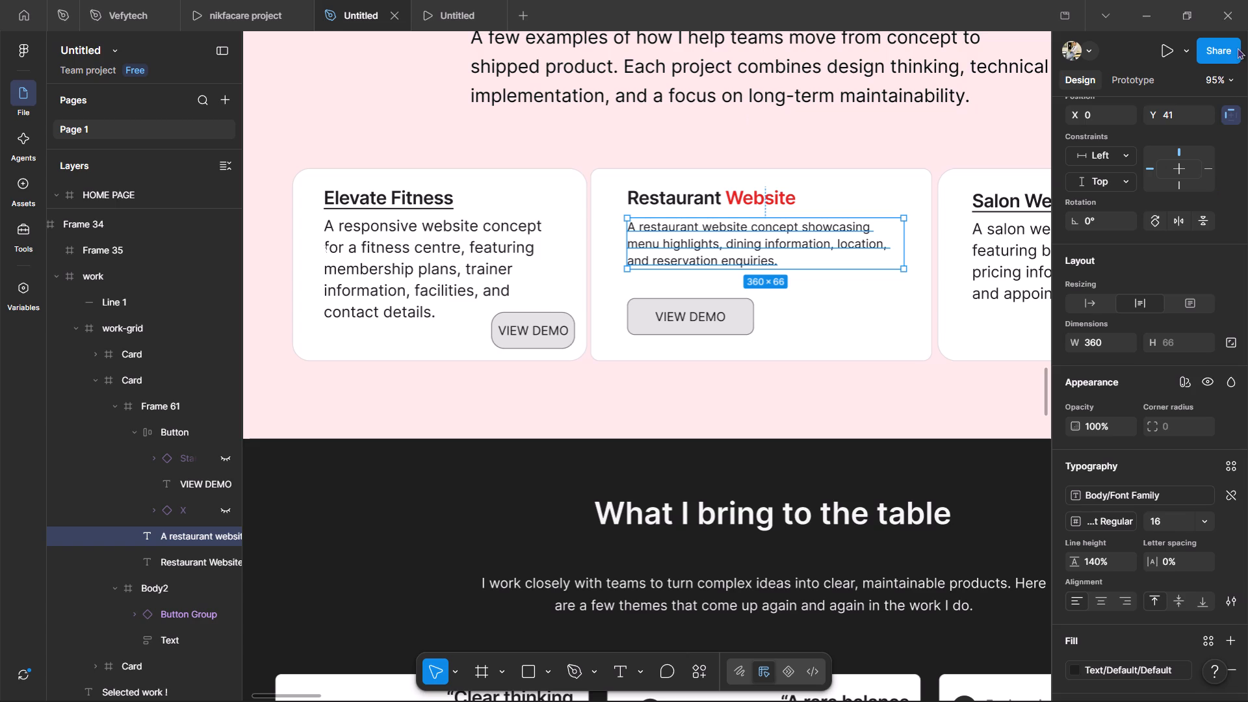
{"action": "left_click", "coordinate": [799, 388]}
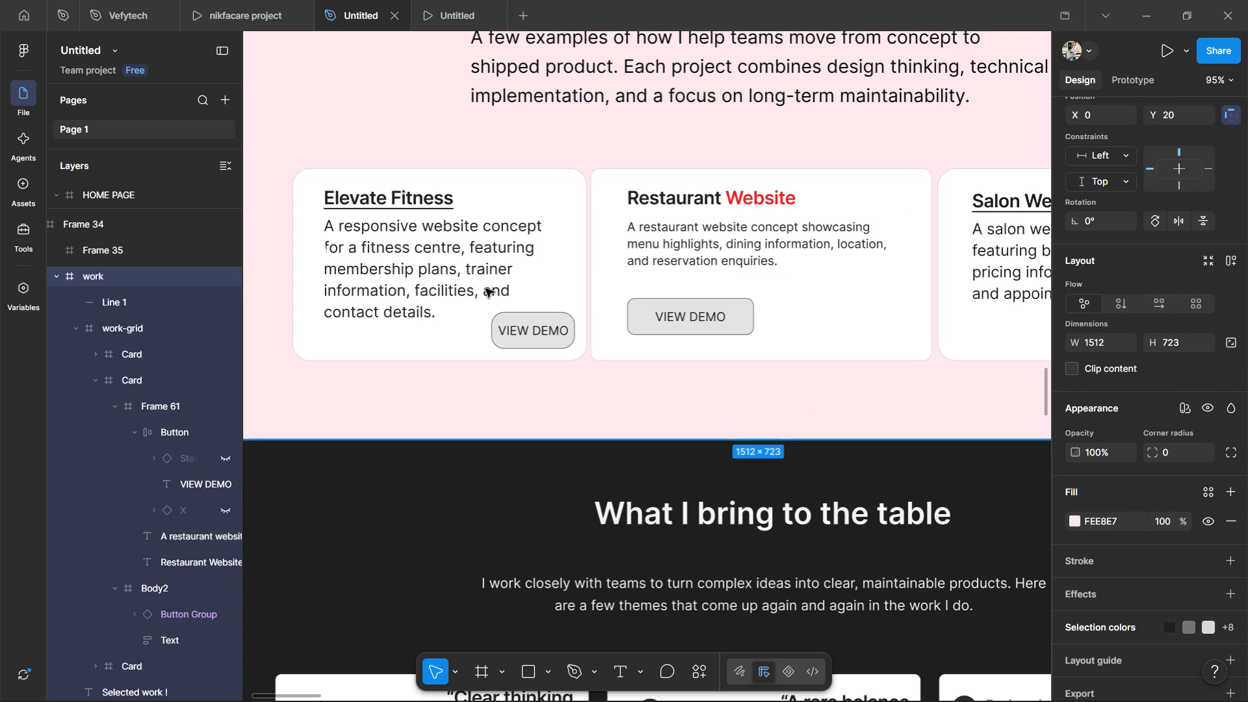
Move the Elevate Fitness card out of the work grid onto the empty canvas beside the home page, at about X -1044, Y 5302.
{"action": "scroll", "coordinate": [578, 328], "scroll_direction": "up", "scroll_amount": 4, "text": "ctrl"}
{"action": "scroll", "coordinate": [578, 328], "scroll_direction": "down", "scroll_amount": 3, "text": "ctrl"}
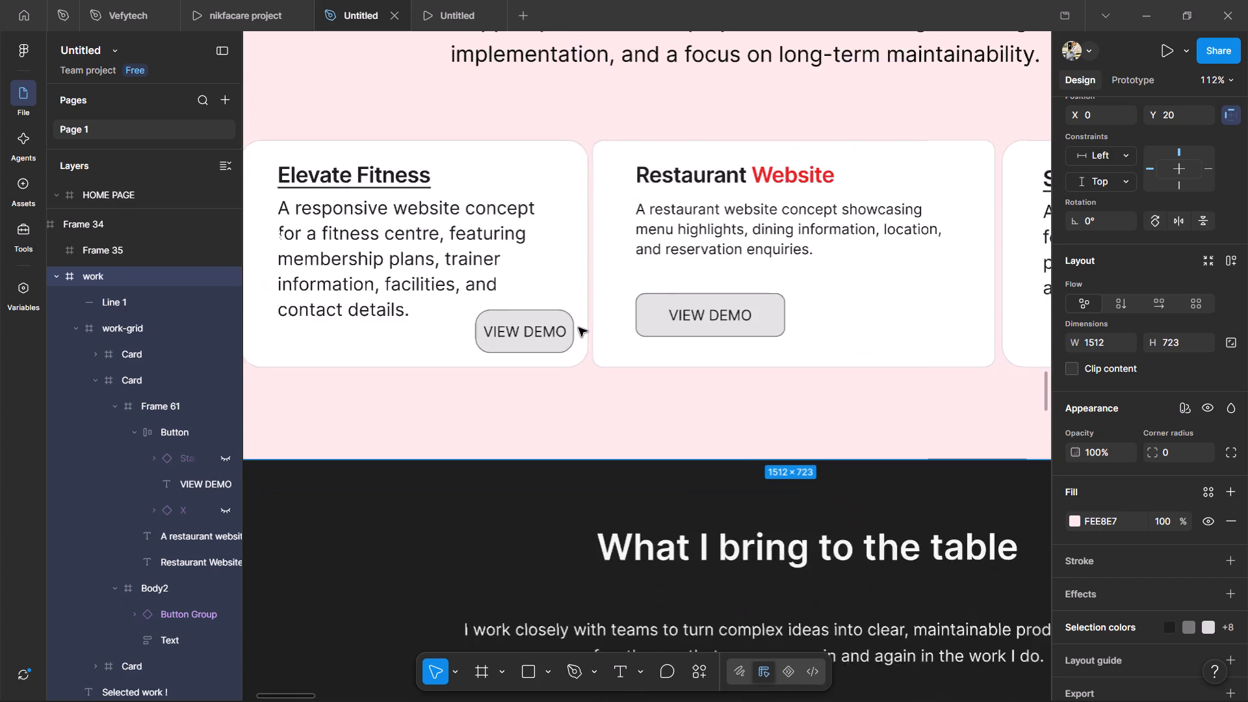
{"action": "scroll", "coordinate": [578, 328], "scroll_direction": "down", "scroll_amount": 11, "text": "ctrl"}
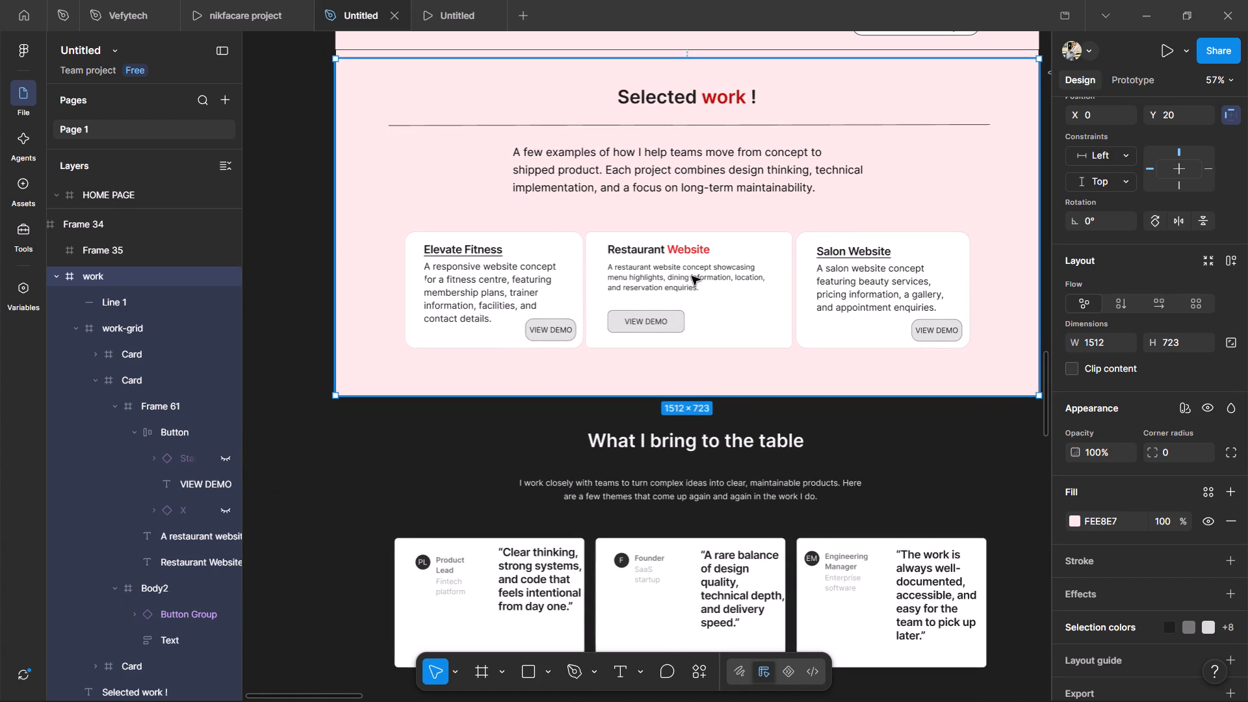
{"action": "scroll", "coordinate": [509, 281], "scroll_direction": "up", "scroll_amount": 2, "text": "ctrl"}
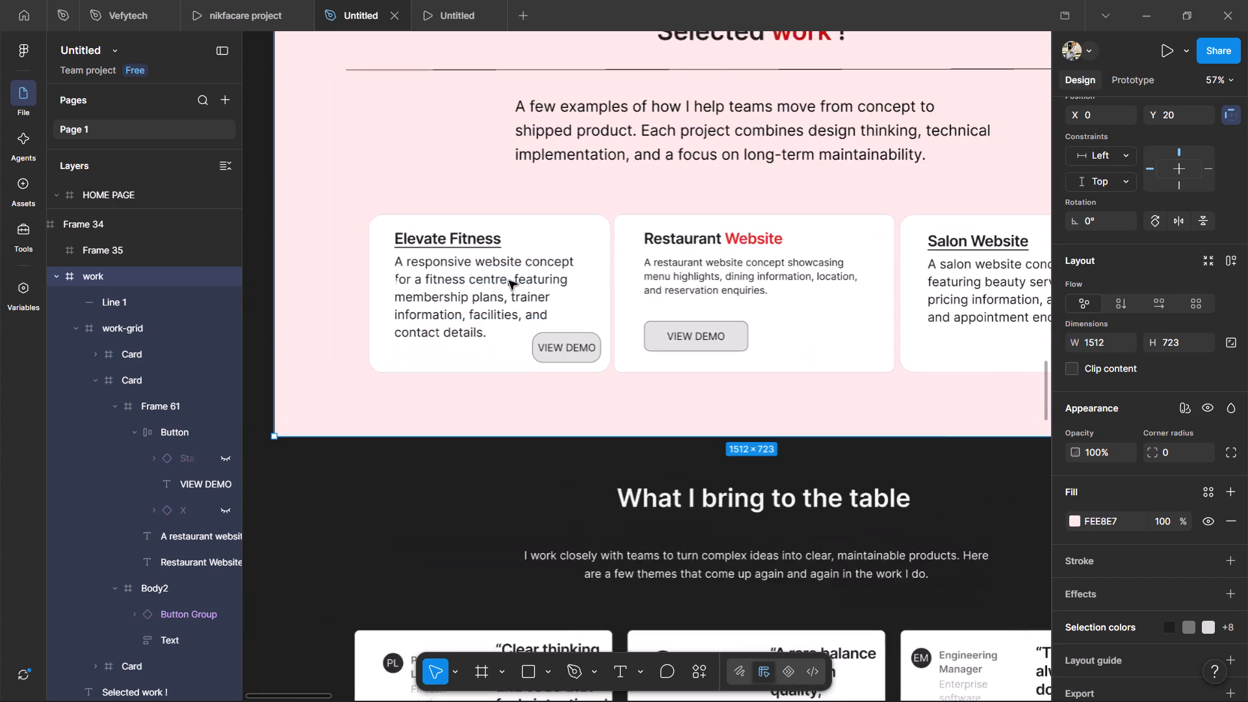
{"action": "scroll", "coordinate": [509, 281], "scroll_direction": "up", "scroll_amount": 8, "text": "ctrl"}
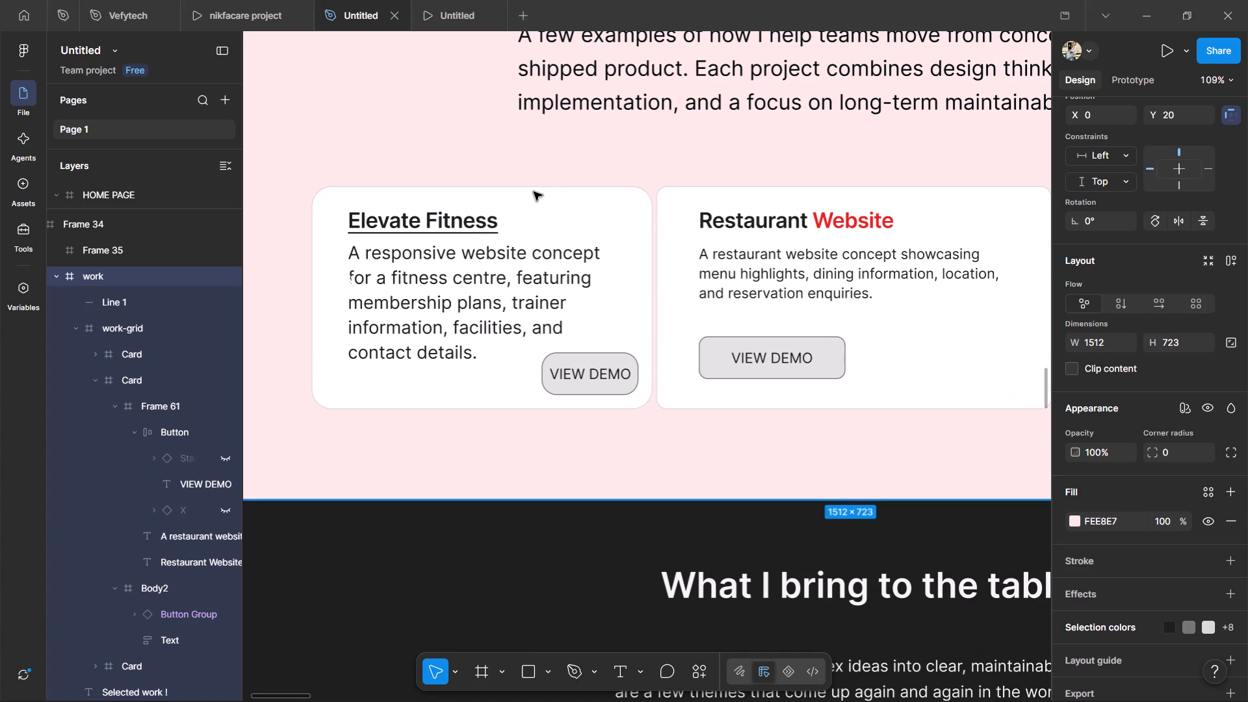
{"action": "triple_click", "coordinate": [534, 192]}
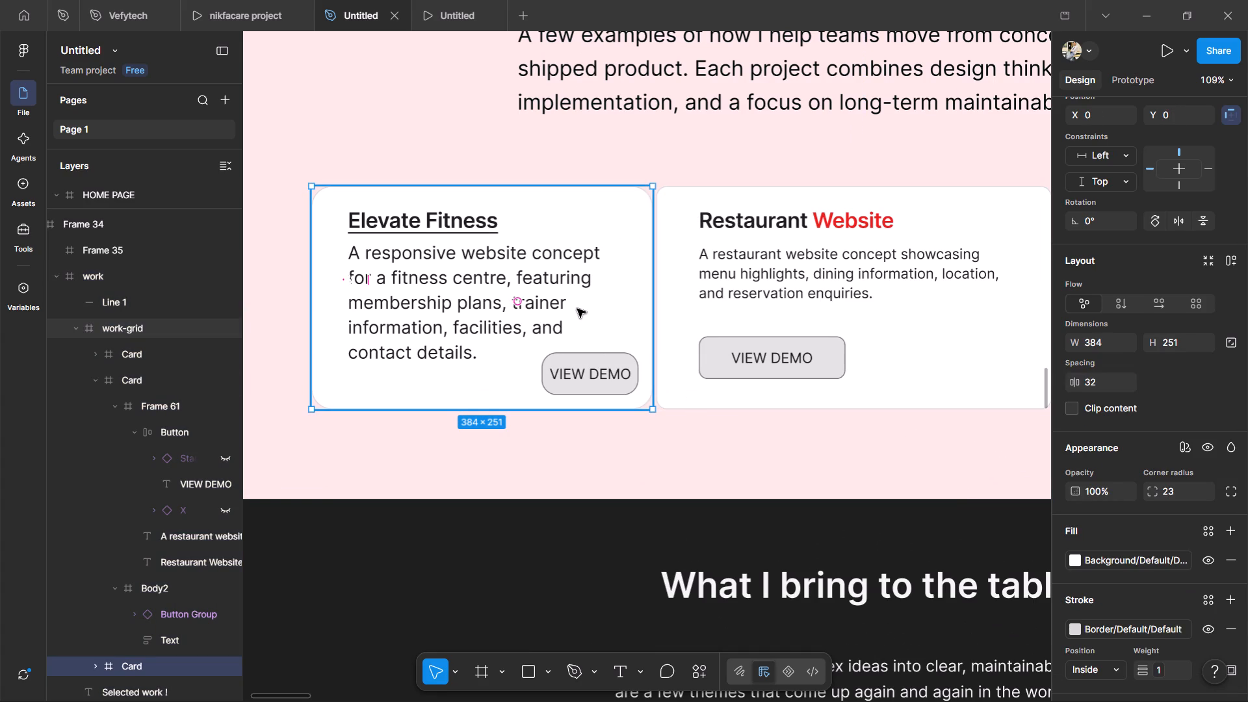
{"action": "scroll", "coordinate": [577, 309], "scroll_direction": "down", "scroll_amount": 9, "text": "ctrl"}
{"action": "left_click_drag", "start_coordinate": [581, 307], "coordinate": [565, 305], "text": "ctrl"}
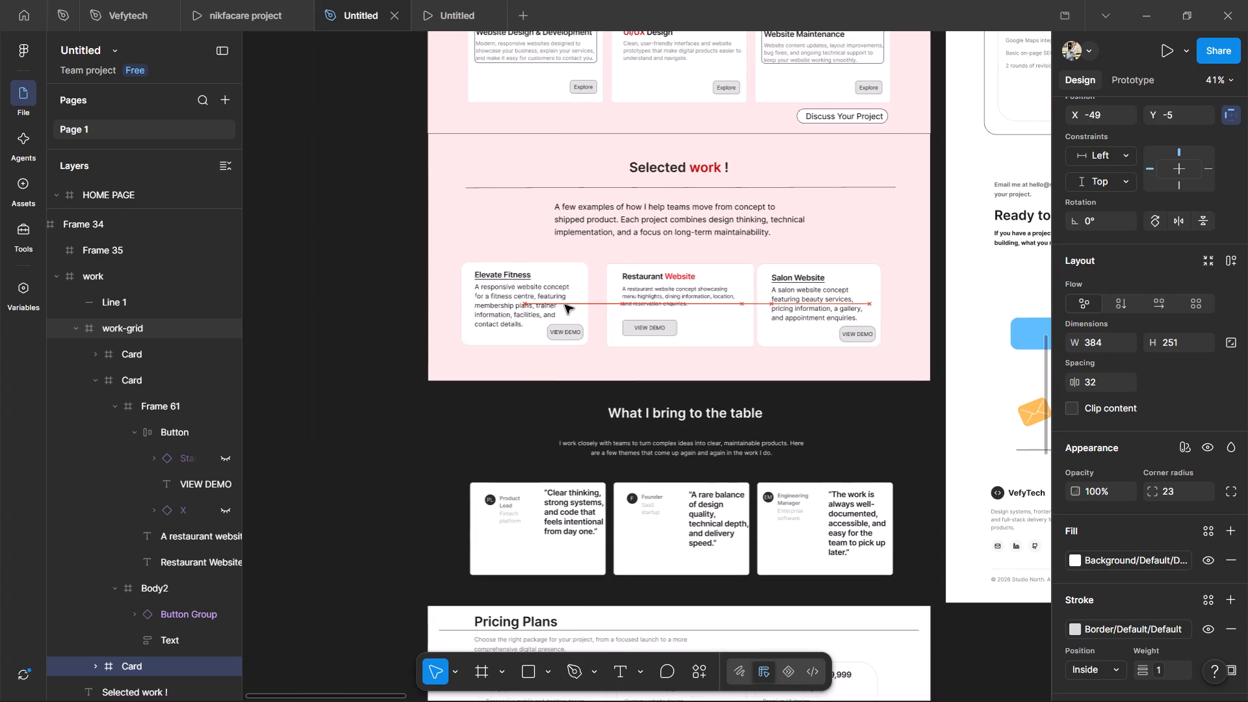
{"action": "left_click_drag", "start_coordinate": [565, 305], "coordinate": [342, 343], "text": "ctrl"}
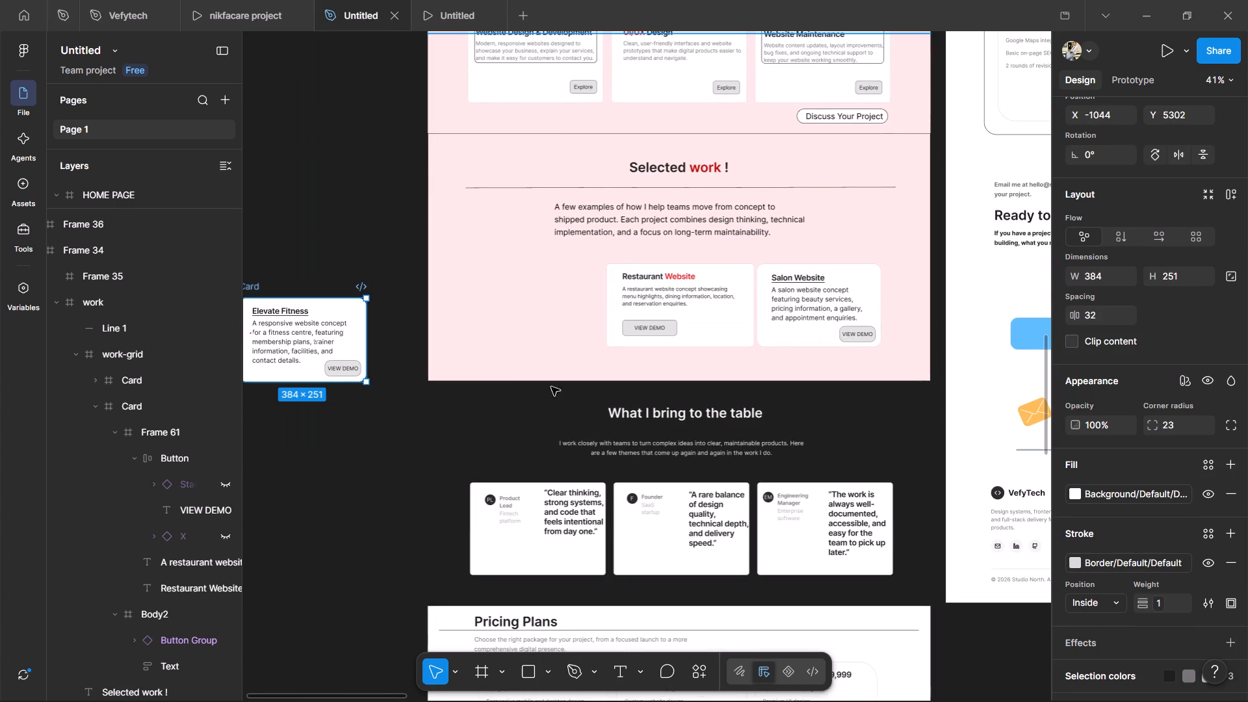
Duplicate the Restaurant Website card and shift the copy left into the vacated first card slot, at X -79 and Y 0.
{"action": "left_click", "coordinate": [697, 272]}
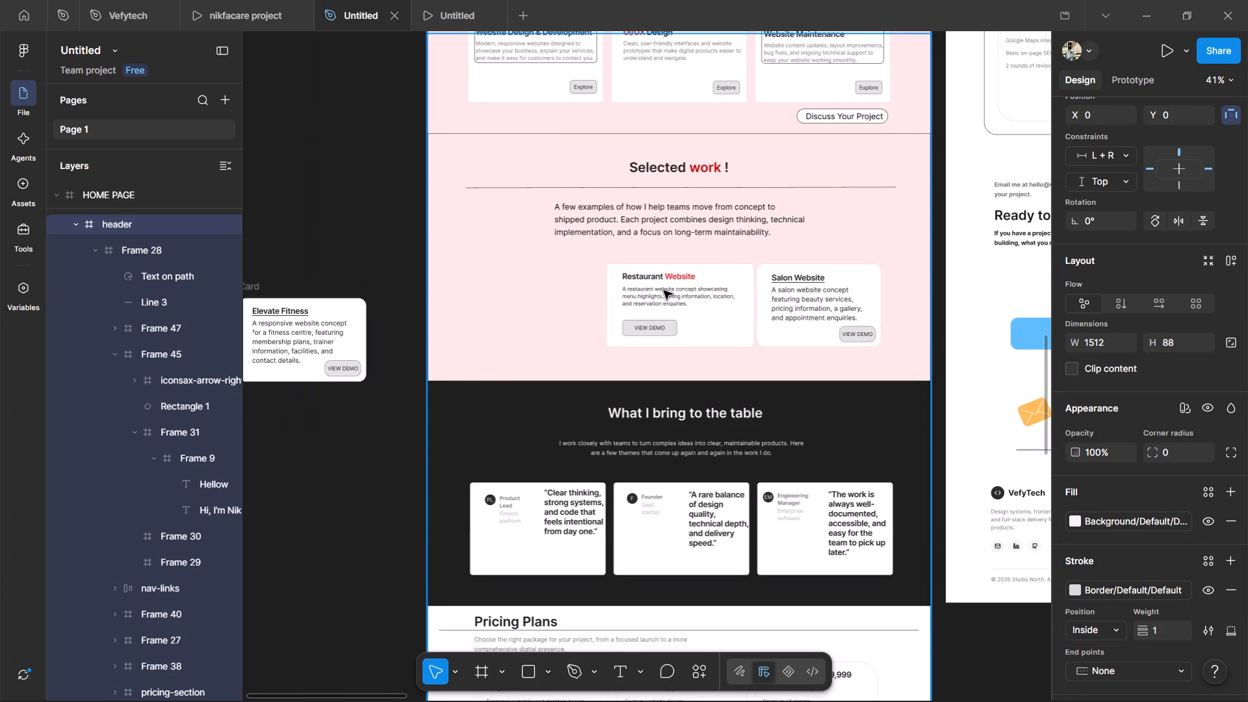
{"action": "left_click", "coordinate": [349, 352]}
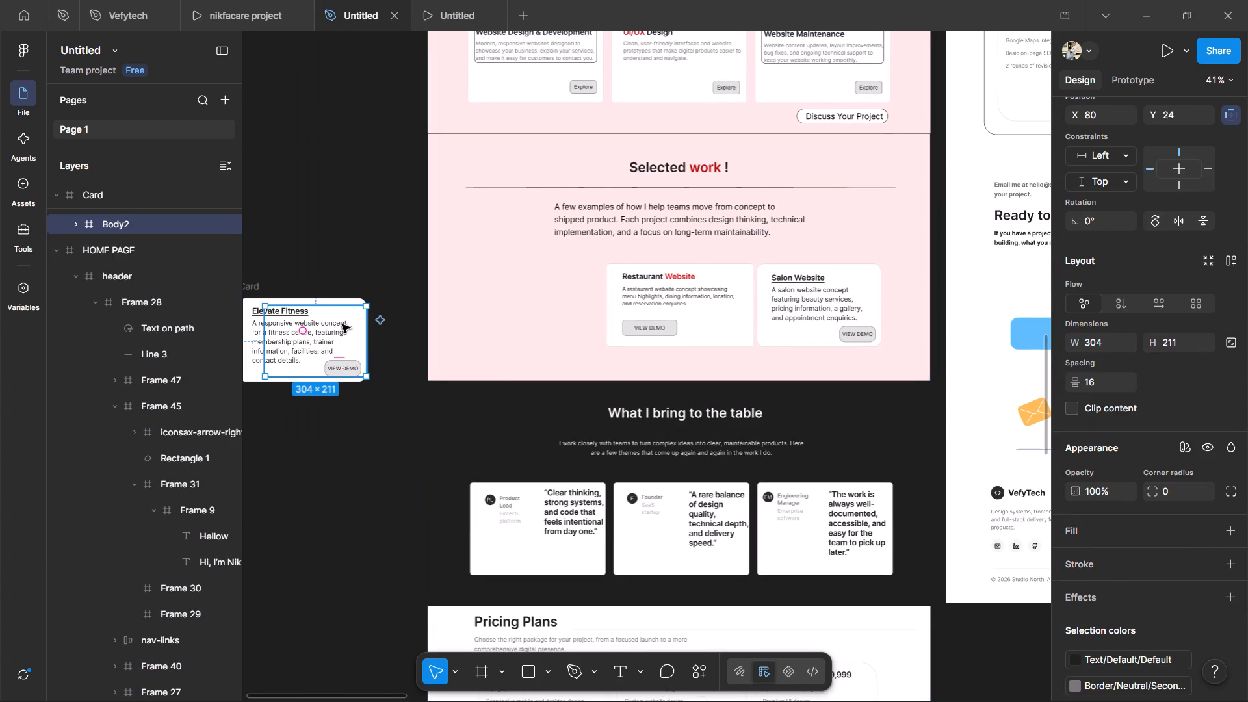
{"action": "double_click", "coordinate": [650, 289]}
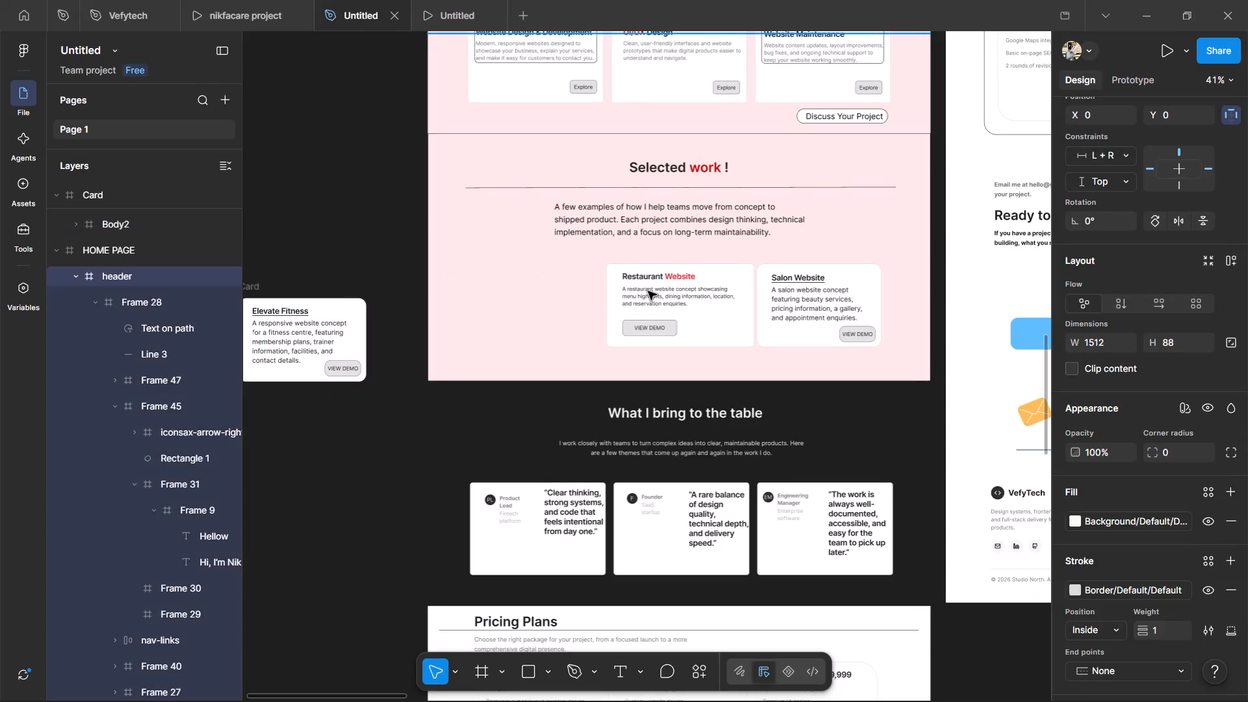
{"action": "double_click", "coordinate": [648, 291]}
{"action": "double_click", "coordinate": [647, 291]}
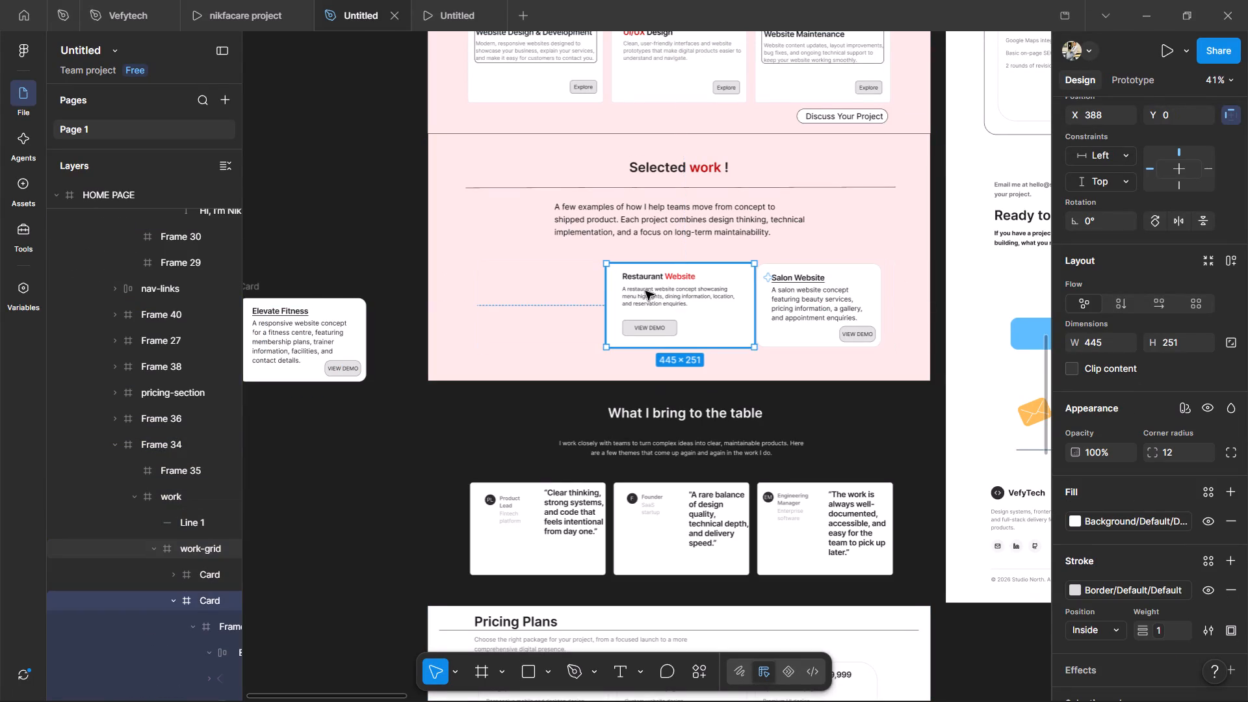
{"action": "key", "text": "ctrl+d"}
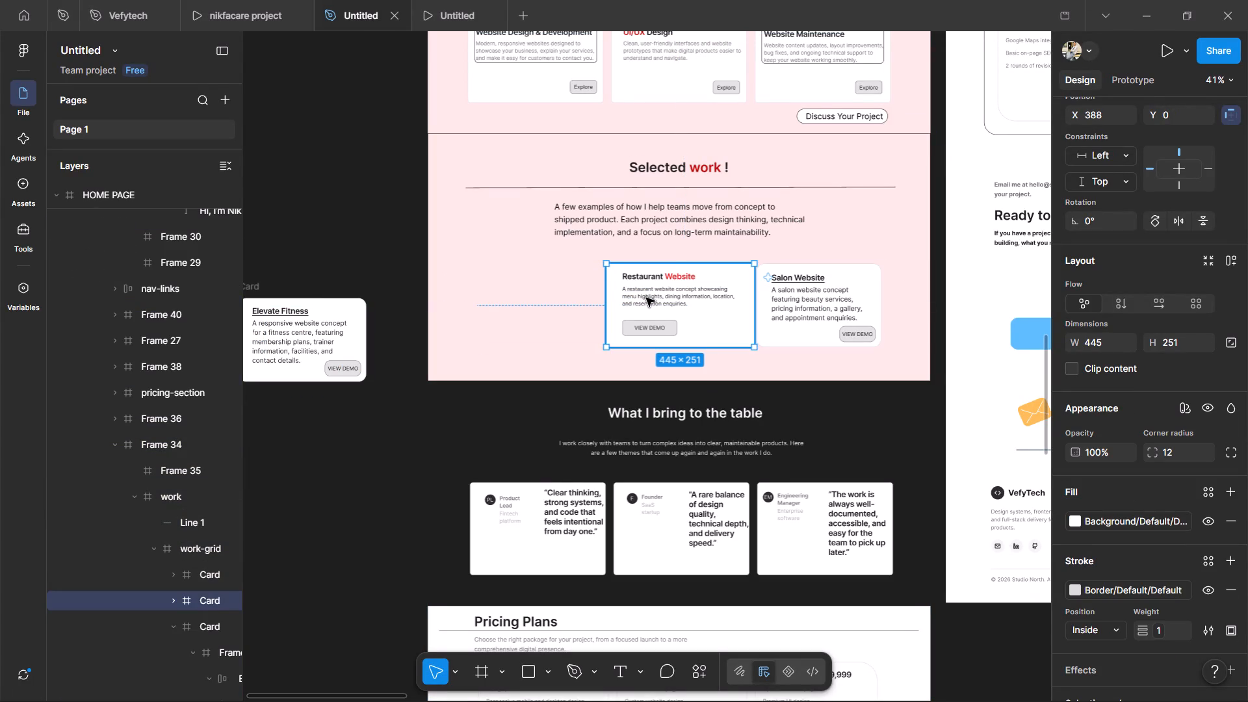
{"action": "key", "text": "Left"}
{"action": "key", "text": "Left"}
{"action": "key", "text": "Left"}
{"action": "key", "text": "Left"}
{"action": "key", "text": "Left"}
{"action": "key", "text": "Left"}
{"action": "key", "text": "Left"}
{"action": "key", "text": "Left"}
{"action": "key", "text": "Left"}
{"action": "key", "text": "Left"}
{"action": "key", "text": "Left"}
{"action": "key", "text": "Left"}
{"action": "key", "text": "Left"}
{"action": "key", "text": "Left"}
{"action": "key", "text": "Left"}
{"action": "key", "text": "Left"}
{"action": "key", "text": "Left"}
{"action": "key", "text": "Left"}
{"action": "key", "text": "Left"}
{"action": "key", "text": "Left"}
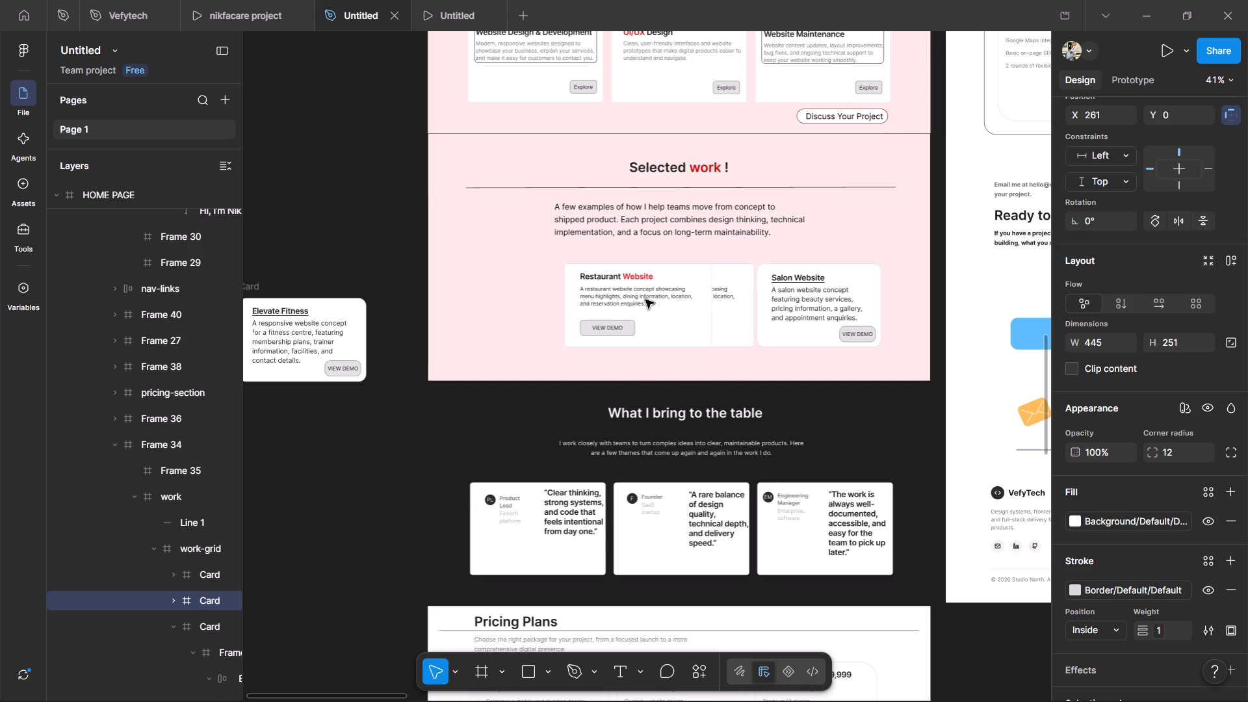
{"action": "key", "text": "shift+Left"}
{"action": "key", "text": "shift+Left"}
{"action": "key", "text": "shift+Left"}
{"action": "key", "text": "shift+Left"}
{"action": "key", "text": "shift+Left"}
{"action": "key", "text": "shift+Left"}
{"action": "key", "text": "shift+Left"}
{"action": "key", "text": "shift+Left"}
{"action": "key", "text": "shift+Left"}
{"action": "key", "text": "shift+Left"}
{"action": "key", "text": "shift+Left"}
{"action": "key", "text": "shift+Left"}
{"action": "key", "text": "shift+Left"}
{"action": "key", "text": "shift+Left"}
{"action": "key", "text": "shift+Left"}
{"action": "key", "text": "shift+Left"}
{"action": "key", "text": "shift+Left"}
{"action": "key", "text": "shift+Left"}
{"action": "key", "text": "shift+Left"}
{"action": "key", "text": "shift+Left"}
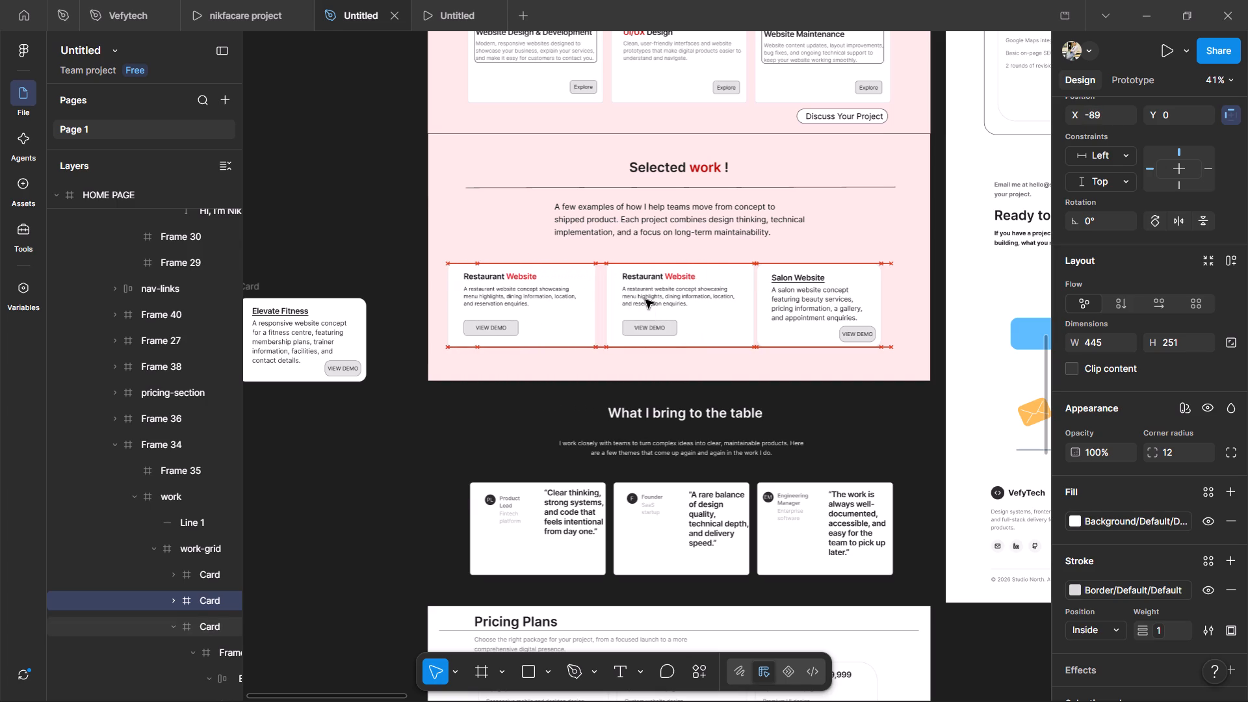
{"action": "key", "text": "shift+Right"}
{"action": "key", "text": "shift+Left"}
{"action": "key", "text": "shift+Right"}
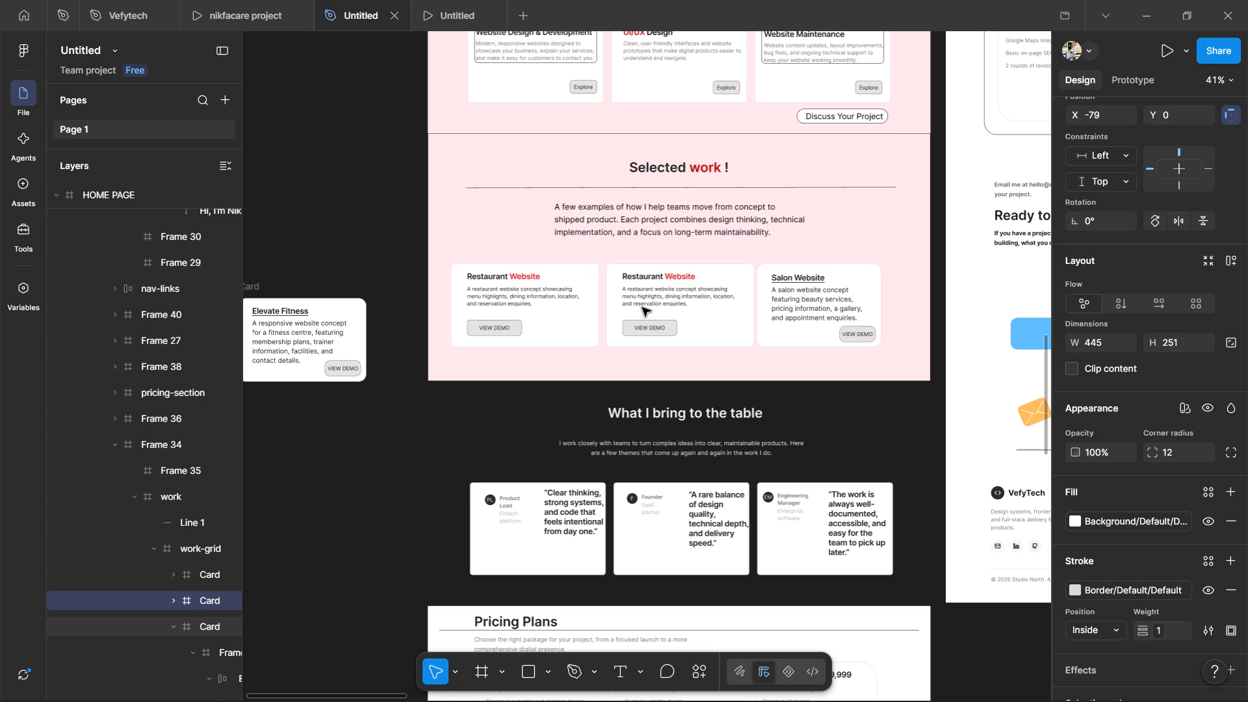
Copy the full description text from the detached Elevate Fitness card.
{"action": "scroll", "coordinate": [309, 333], "scroll_direction": "up", "scroll_amount": 5, "text": "ctrl"}
{"action": "triple_click", "coordinate": [309, 333]}
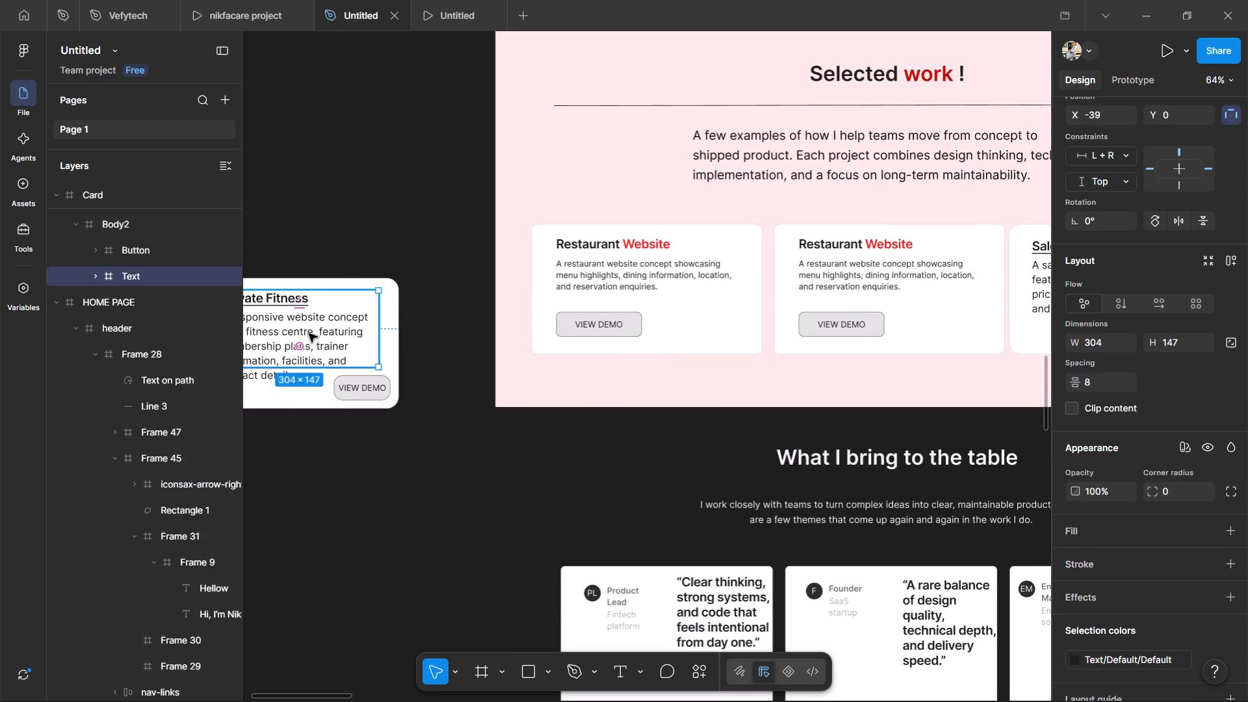
{"action": "triple_click", "coordinate": [309, 333]}
{"action": "double_click", "coordinate": [309, 333]}
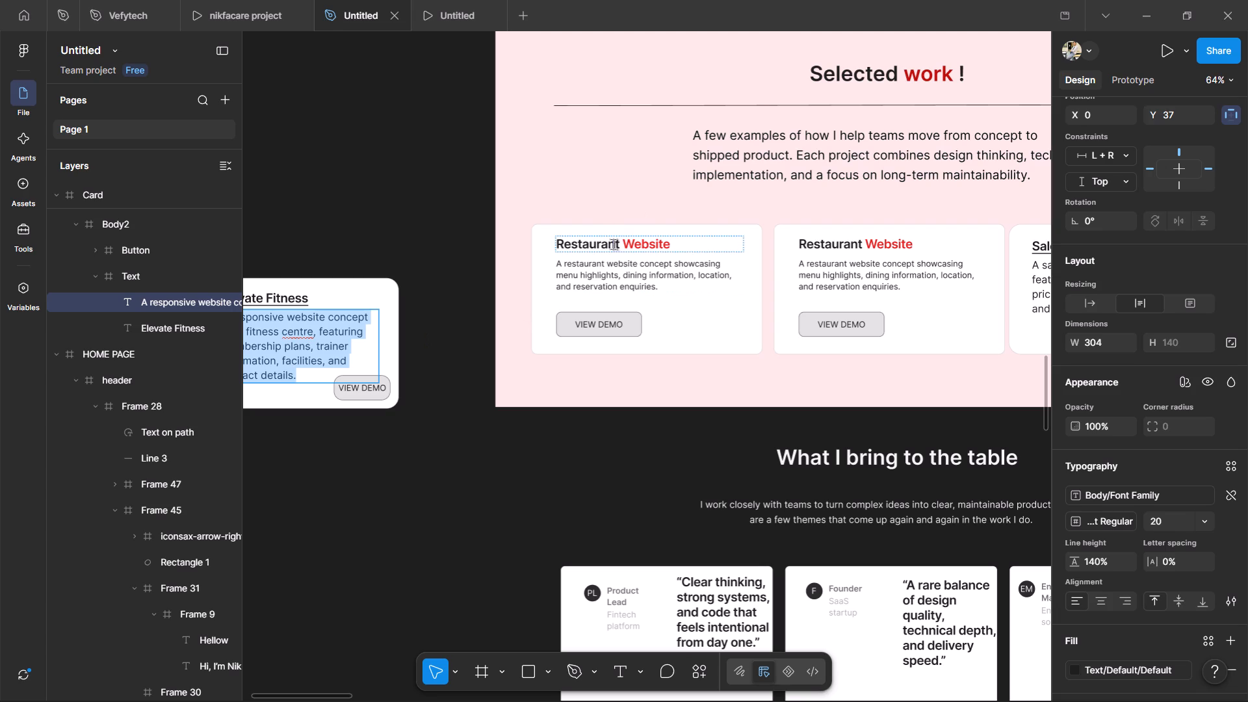
{"action": "key", "text": "ctrl+c"}
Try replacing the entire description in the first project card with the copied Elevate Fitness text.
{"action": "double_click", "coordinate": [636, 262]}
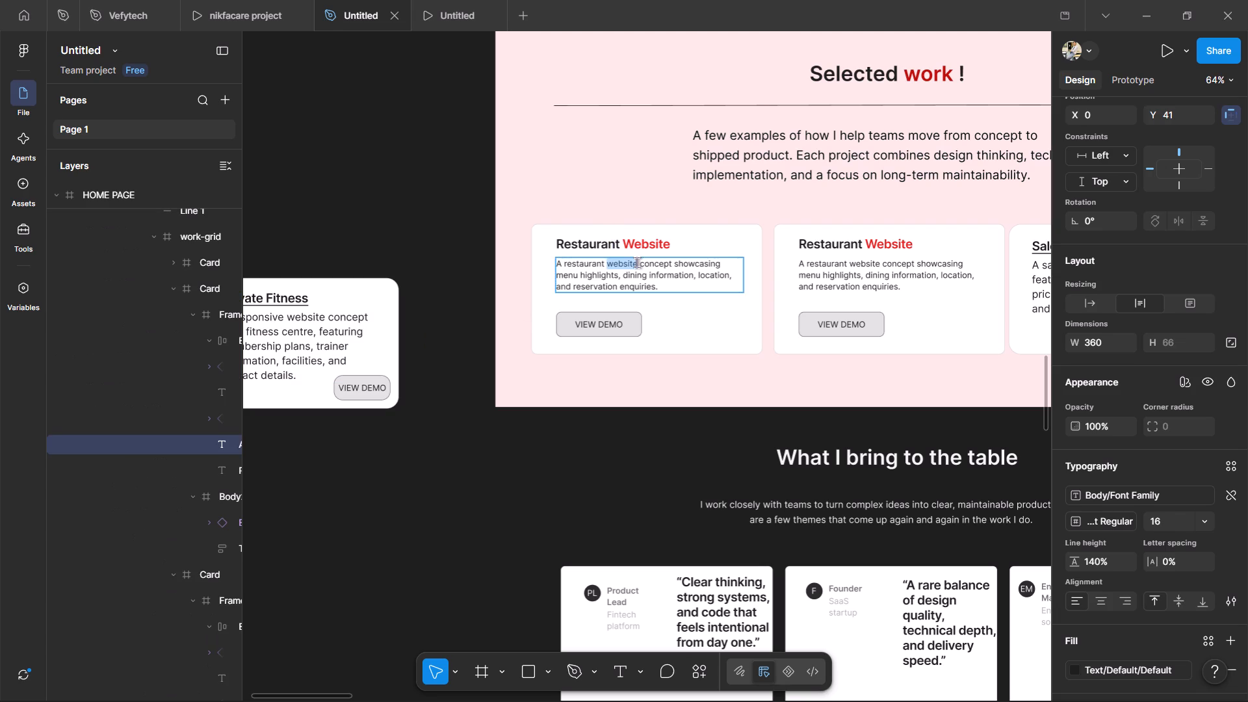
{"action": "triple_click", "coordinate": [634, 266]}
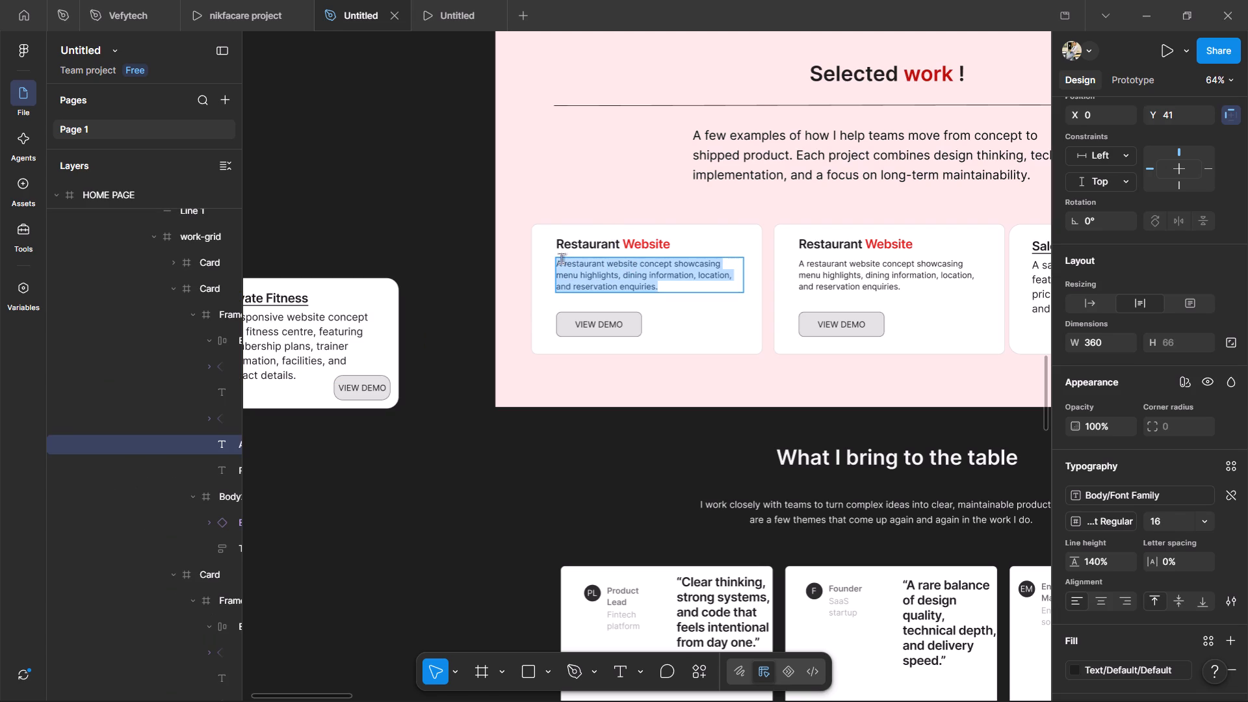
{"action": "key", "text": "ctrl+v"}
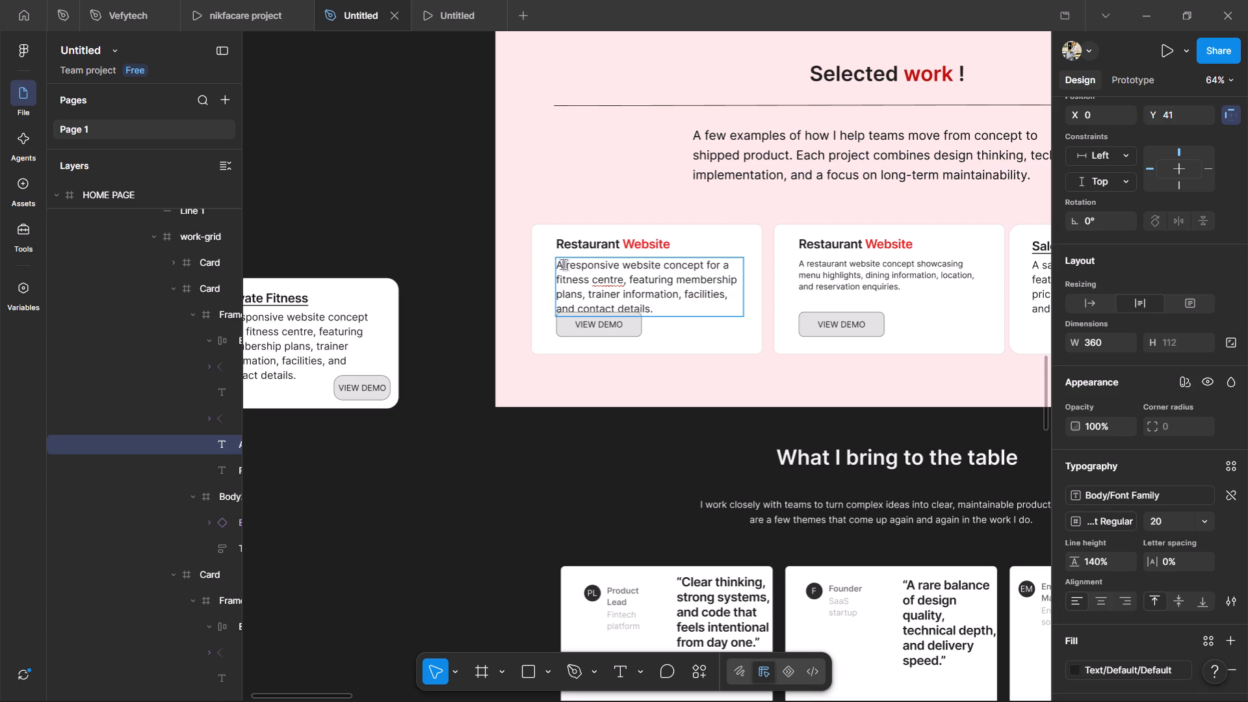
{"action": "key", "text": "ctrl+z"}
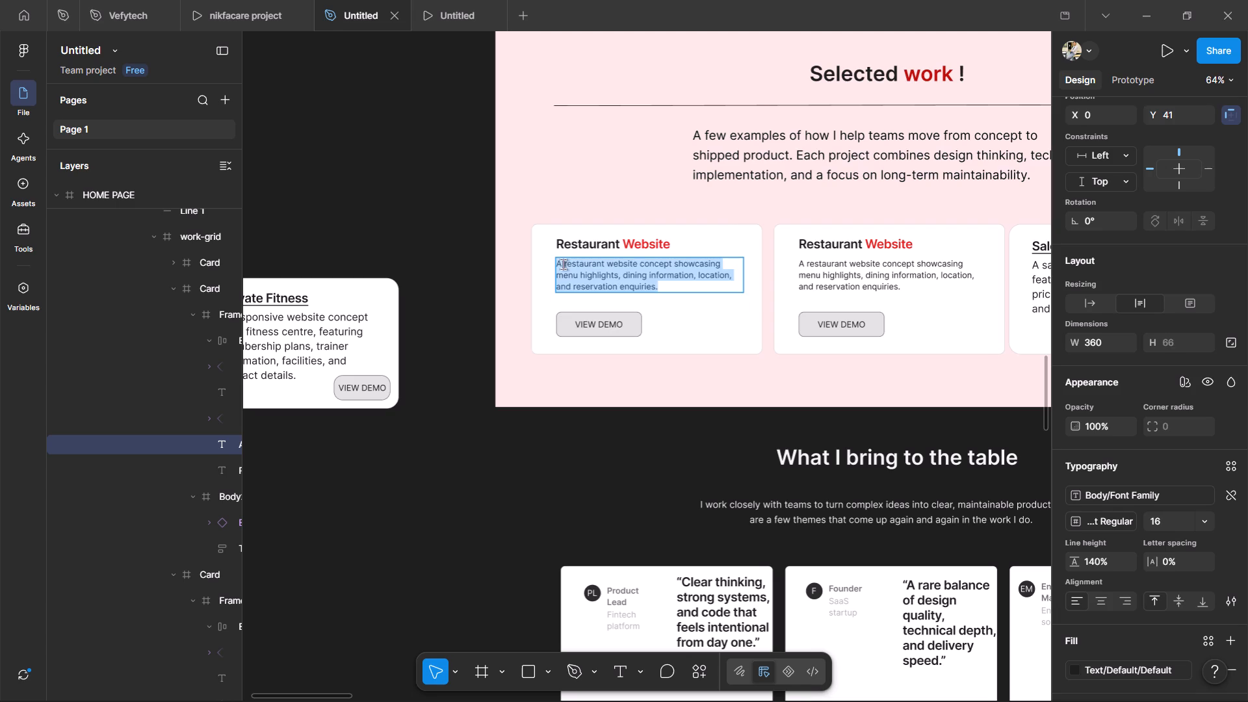
Replace the first card's description with the copied fitness centre text, keeping its 16 font size and removing the doubled initial A.
{"action": "left_click", "coordinate": [563, 264]}
{"action": "left_click_drag", "start_coordinate": [563, 264], "coordinate": [640, 289]}
{"action": "left_click_drag", "start_coordinate": [640, 289], "coordinate": [653, 287]}
{"action": "key", "text": "ctrl+v"}
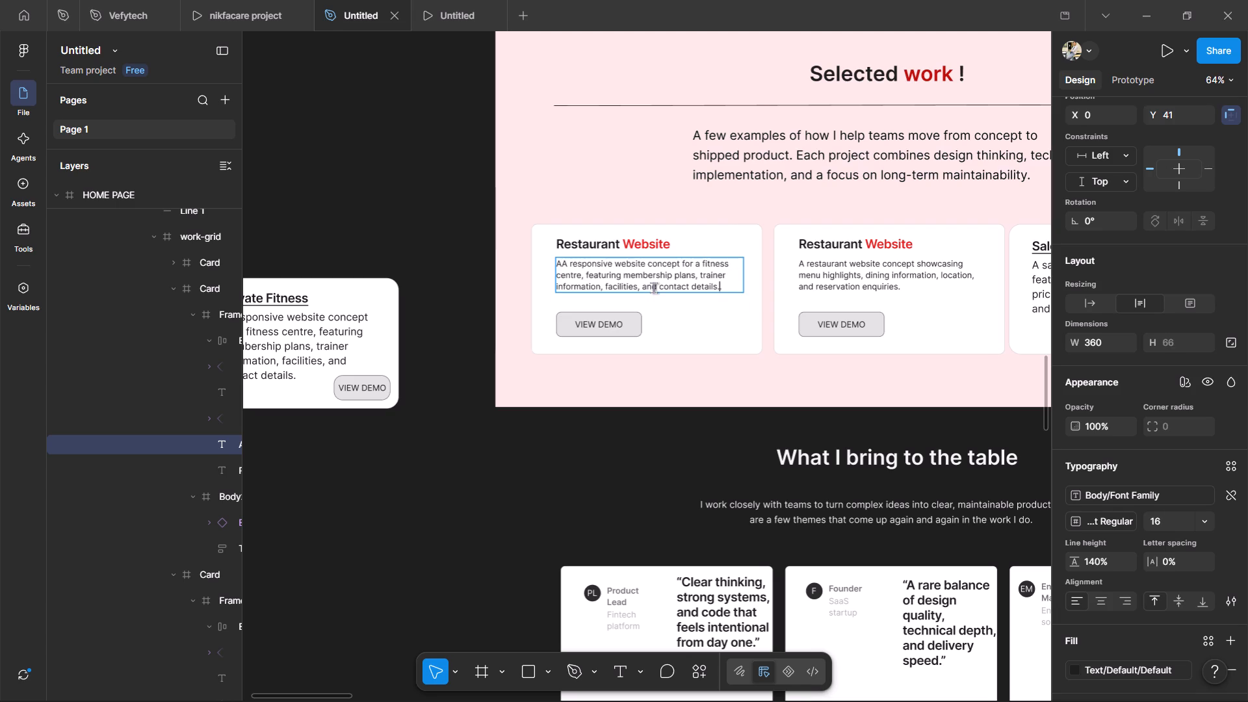
{"action": "left_click", "coordinate": [564, 263]}
{"action": "key", "text": "BackSpace"}
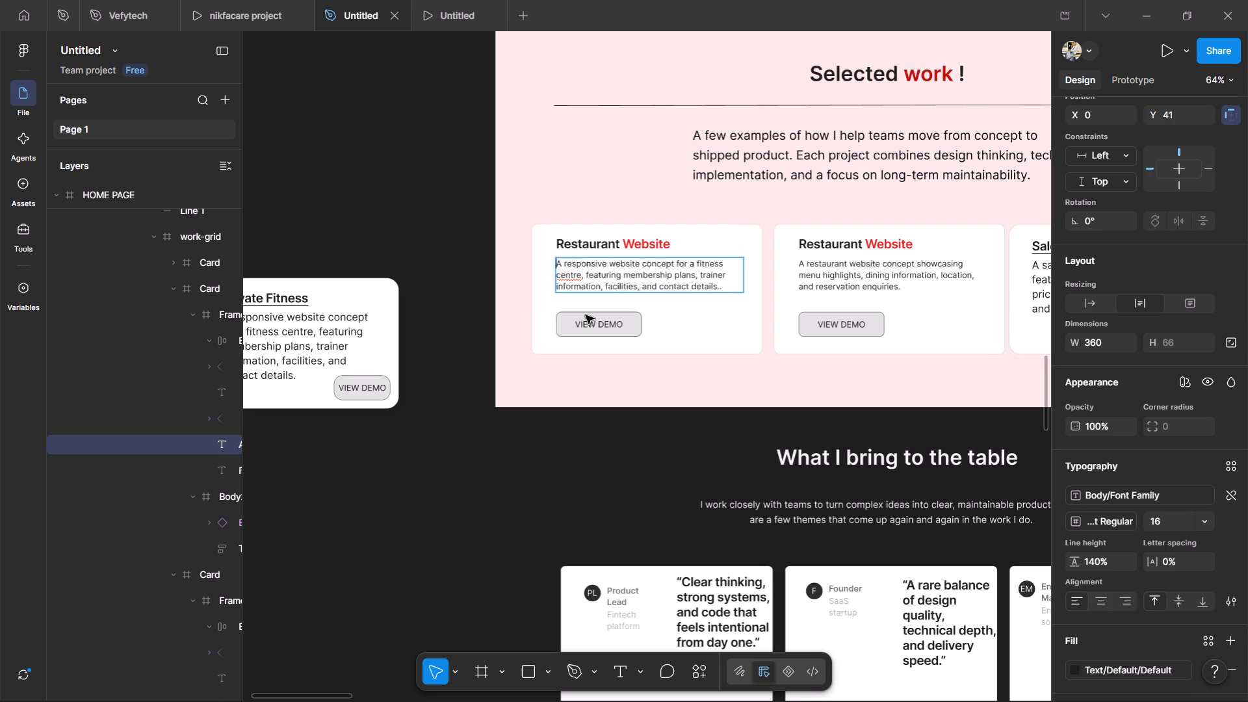
{"action": "left_click", "coordinate": [468, 353]}
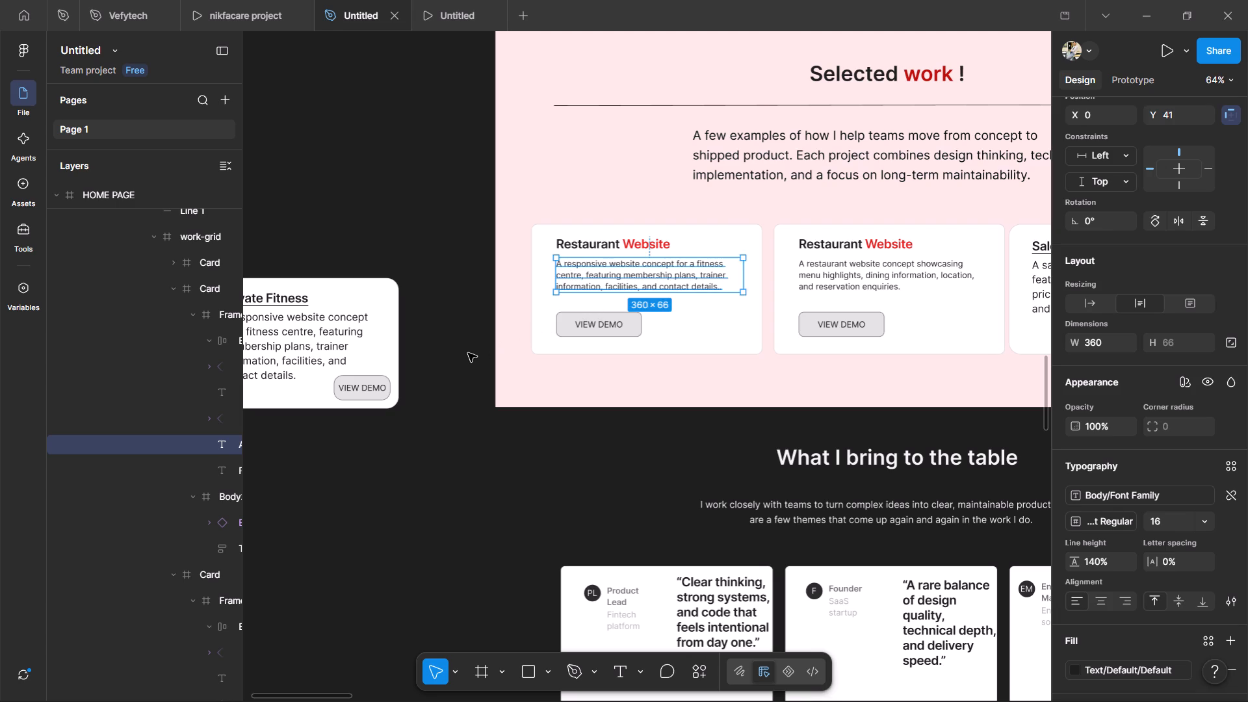
{"action": "left_click", "coordinate": [463, 361]}
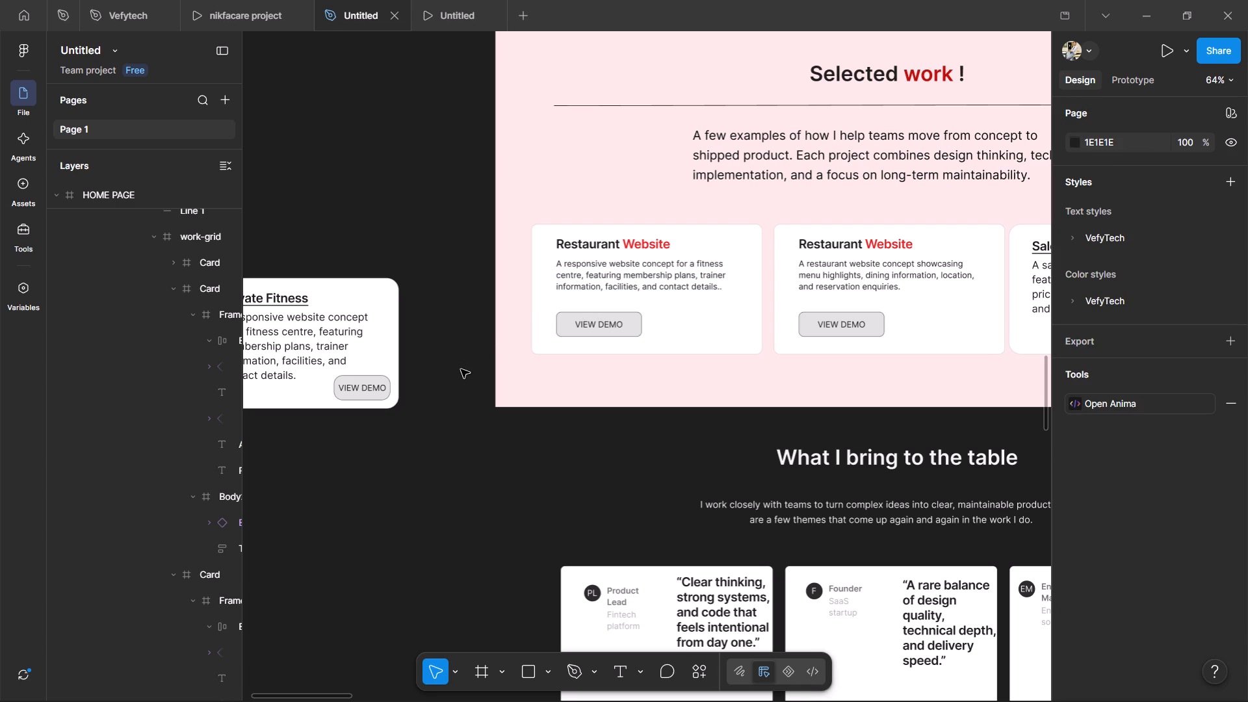
Remove the underline from the detached Elevate Fitness card's heading and copy the heading text.
{"action": "scroll", "coordinate": [464, 372], "scroll_direction": "up", "scroll_amount": 4, "text": "ctrl"}
{"action": "scroll", "coordinate": [464, 372], "scroll_direction": "down", "scroll_amount": 4, "text": "ctrl"}
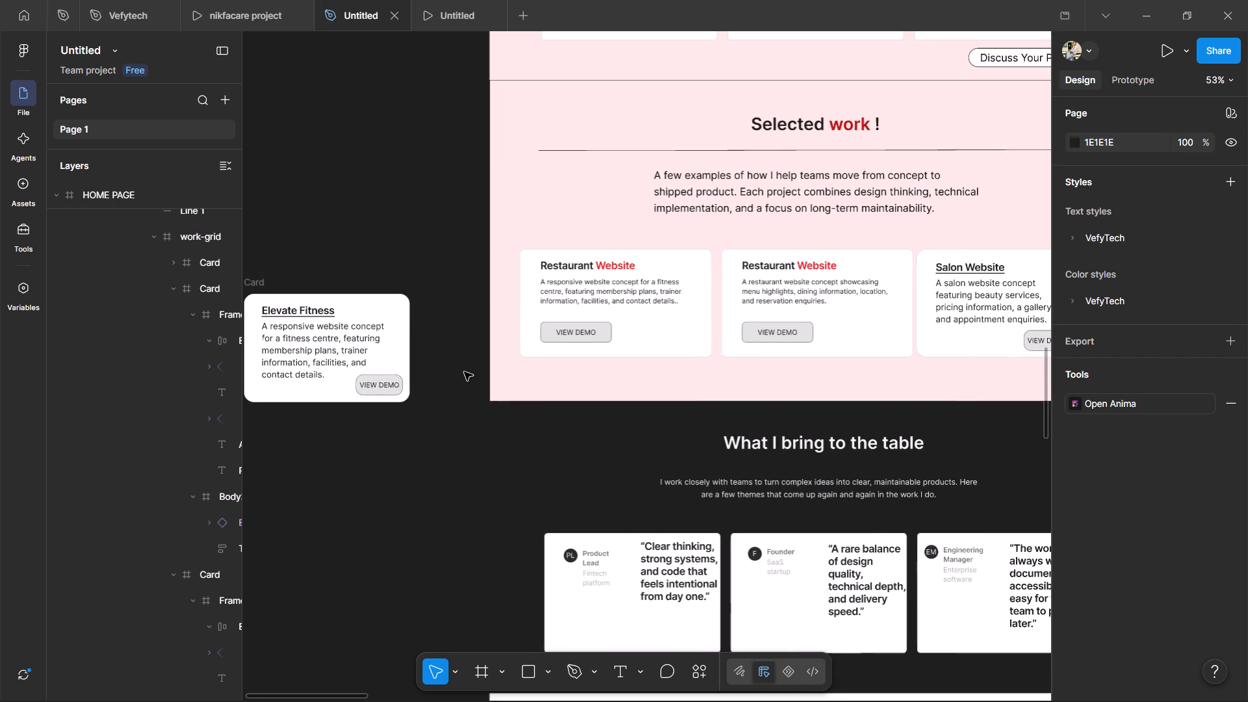
{"action": "double_click", "coordinate": [305, 305]}
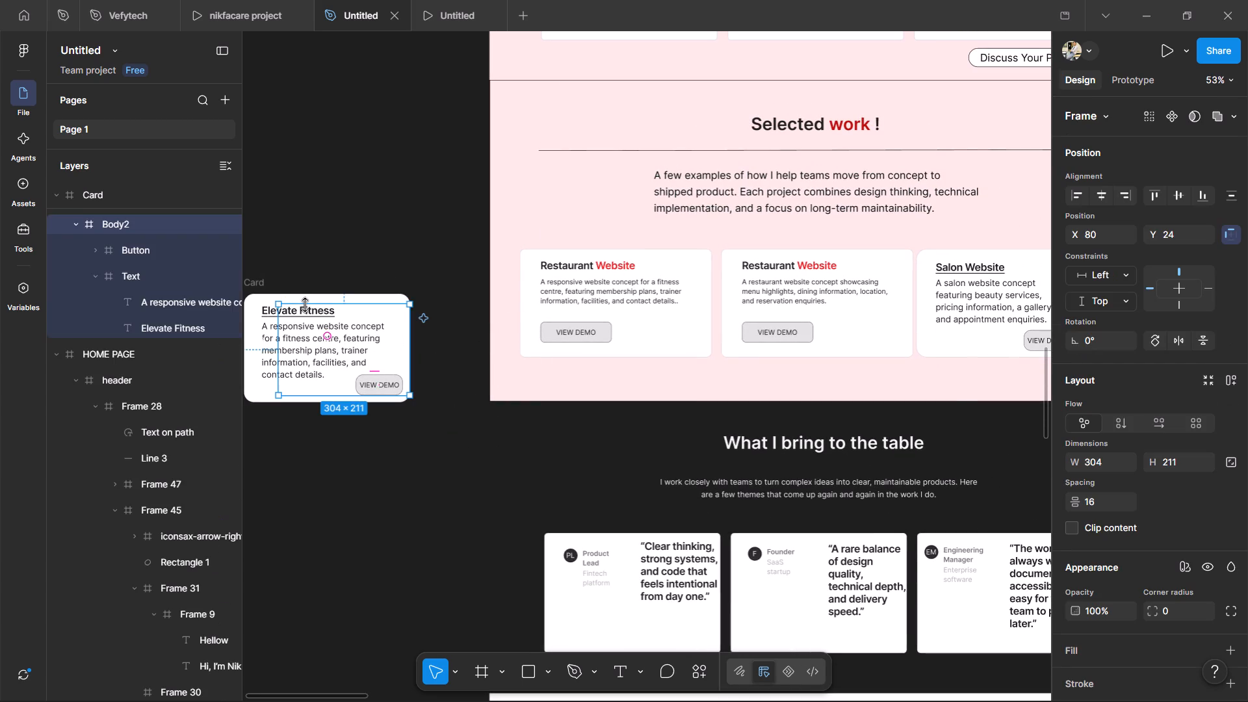
{"action": "triple_click", "coordinate": [306, 313]}
{"action": "left_click", "coordinate": [306, 313]}
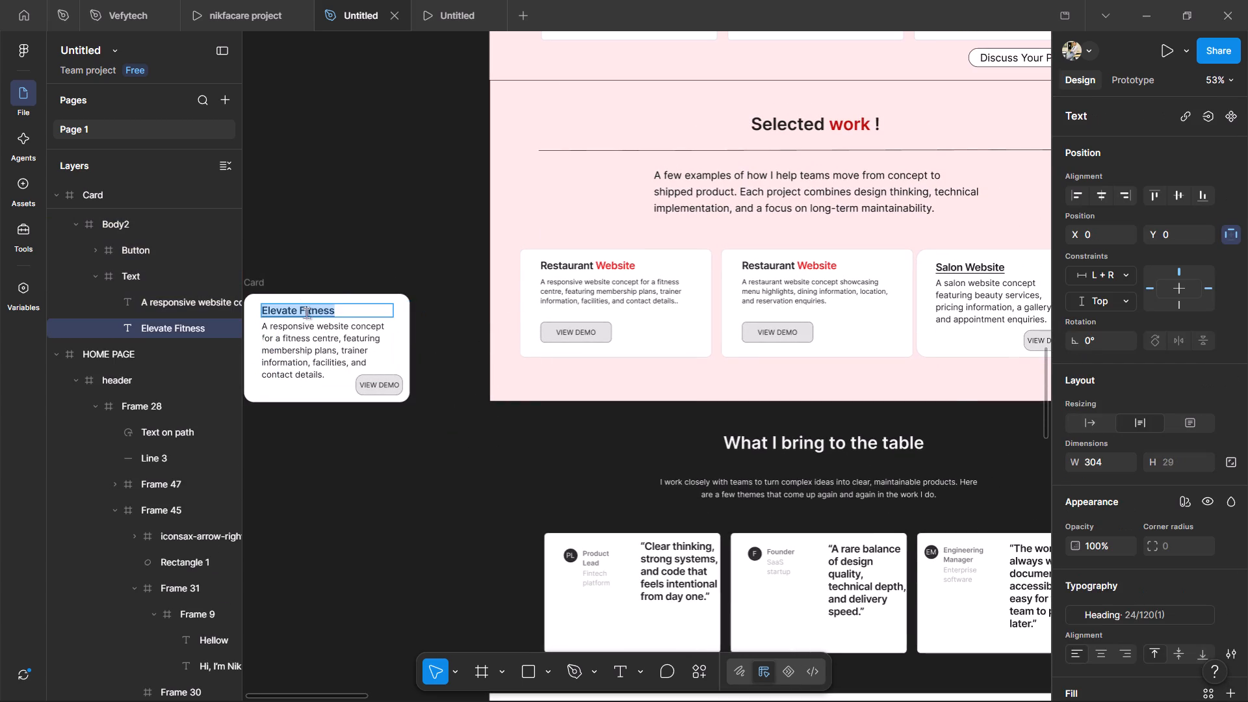
{"action": "key", "text": "ctrl+u"}
{"action": "key", "text": "ctrl+c"}
Replace the first project card's Restaurant Website heading with the copied Elevate Fitness text, removing the leftover letters Re.
{"action": "double_click", "coordinate": [585, 266]}
{"action": "double_click", "coordinate": [585, 266]}
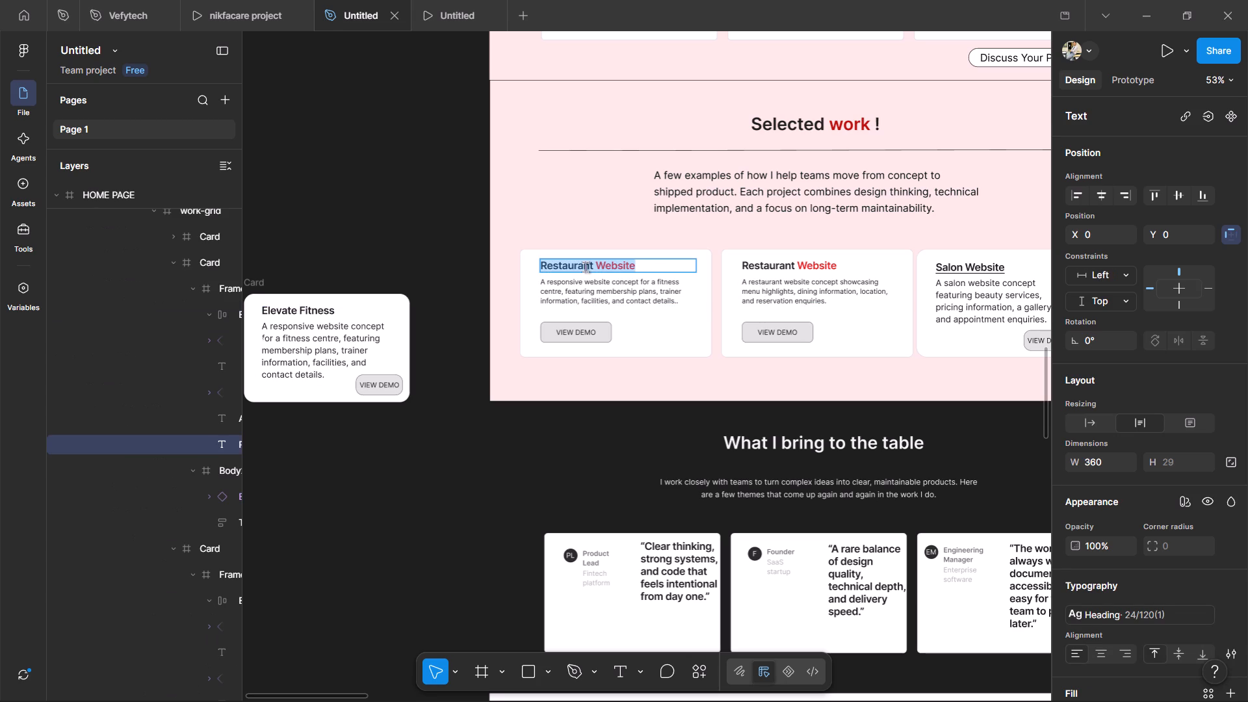
{"action": "left_click", "coordinate": [547, 267]}
{"action": "left_click_drag", "start_coordinate": [550, 267], "coordinate": [640, 262]}
{"action": "key", "text": "ctrl+v"}
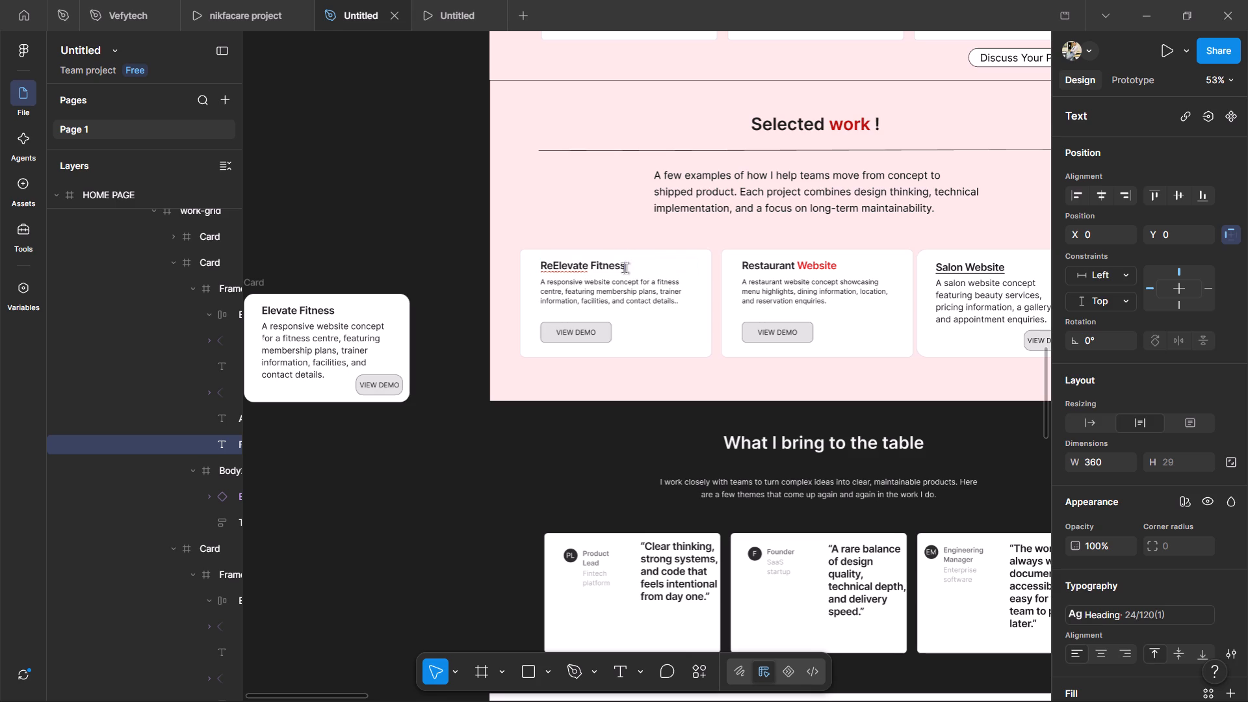
{"action": "left_click", "coordinate": [556, 265]}
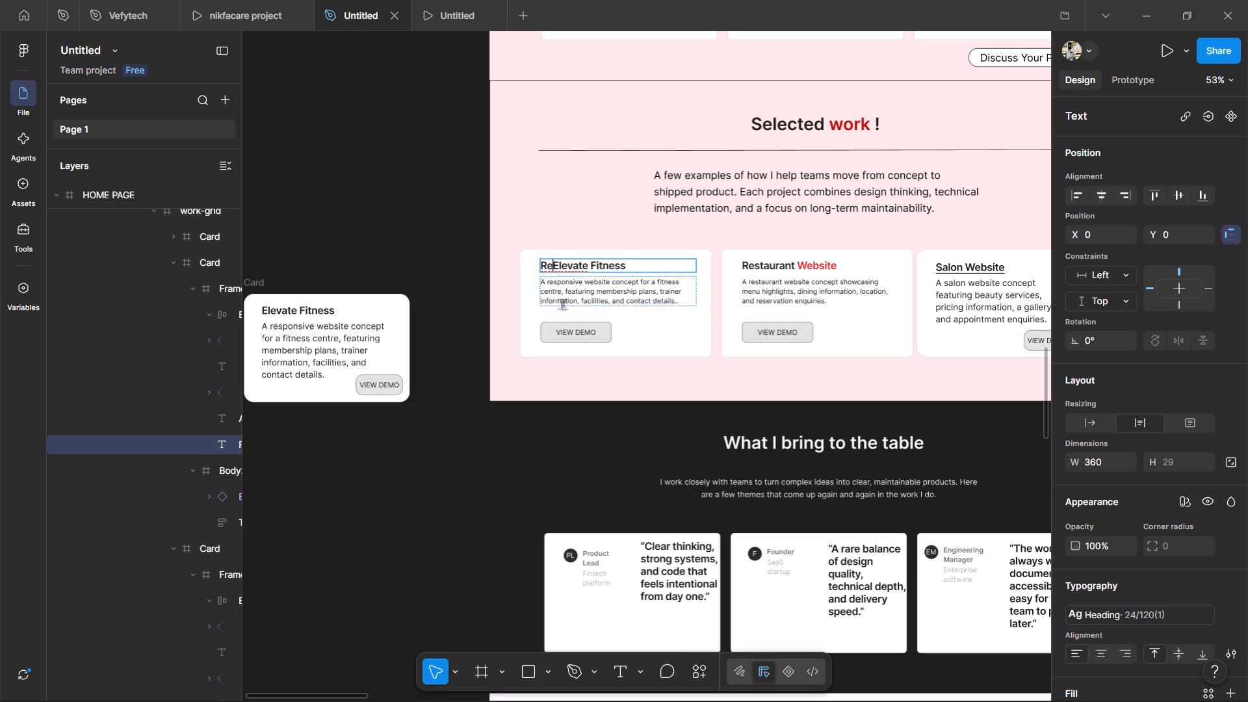
{"action": "key", "text": "BackSpace"}
{"action": "key", "text": "BackSpace"}
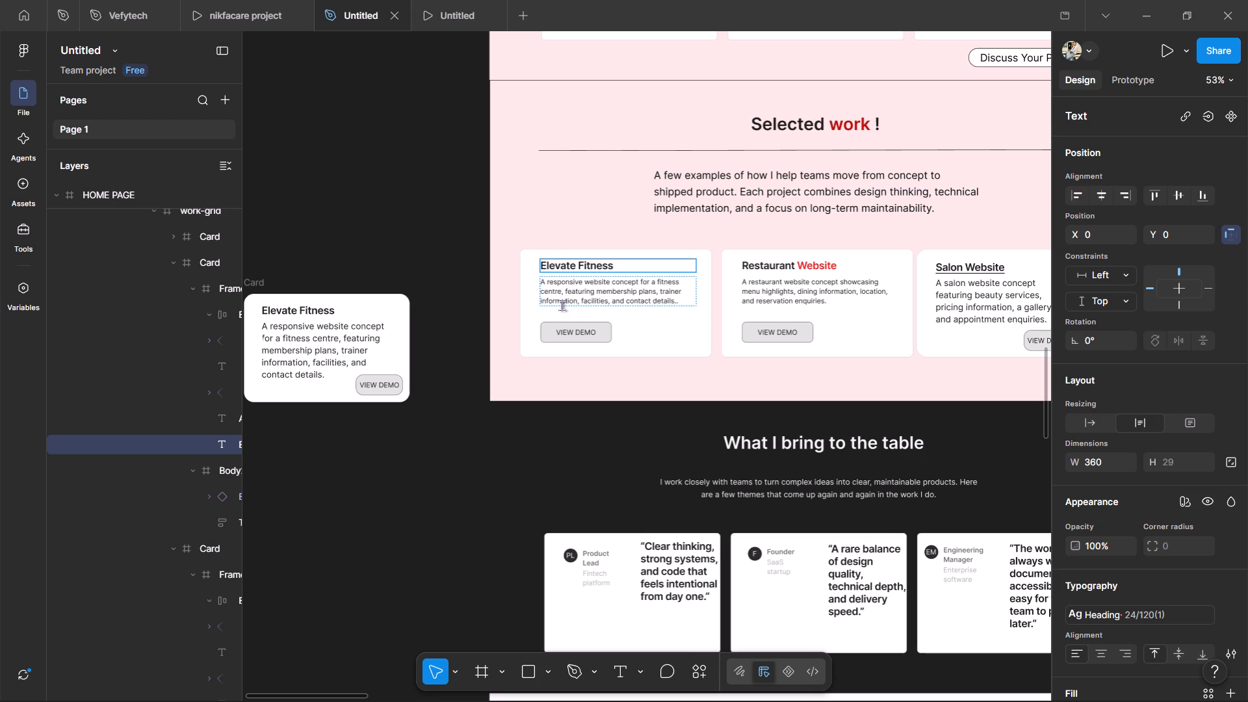
Colour the word Fitness in the first card's heading with the red Text/Danger/Secondary library colour.
{"action": "triple_click", "coordinate": [591, 265]}
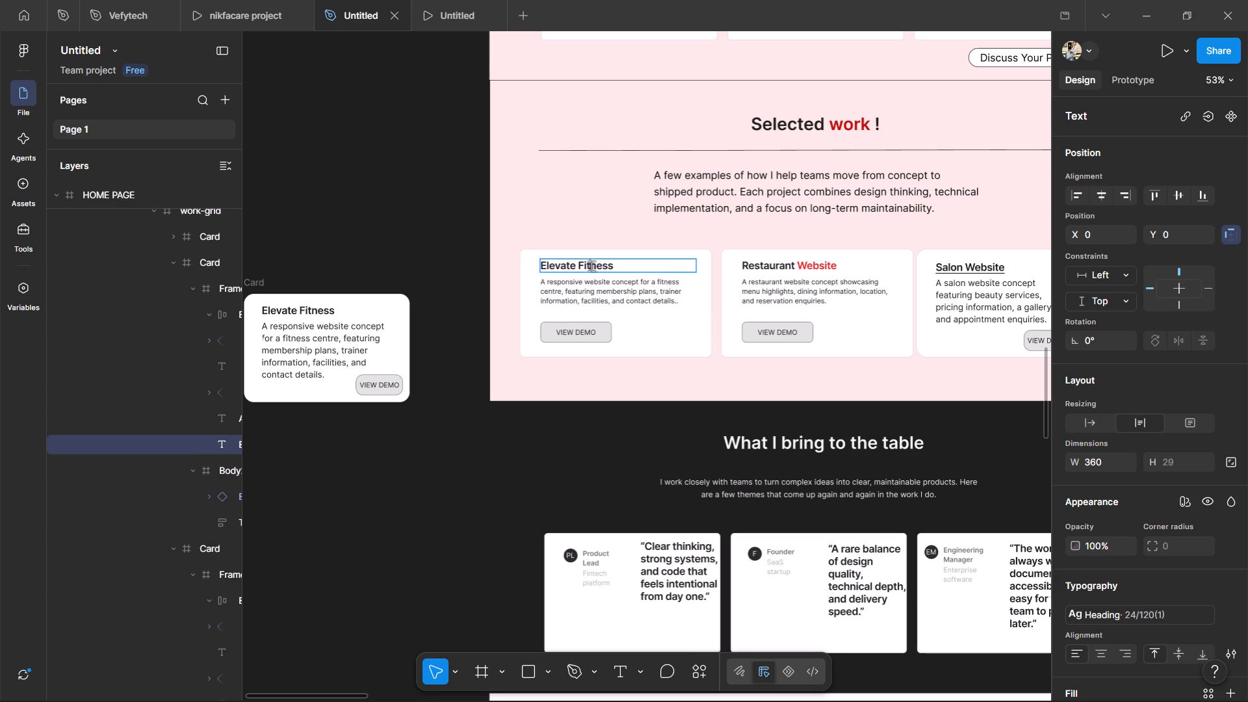
{"action": "double_click", "coordinate": [594, 265]}
{"action": "scroll", "coordinate": [1156, 520], "scroll_direction": "down", "scroll_amount": 2}
{"action": "left_click", "coordinate": [1078, 557]}
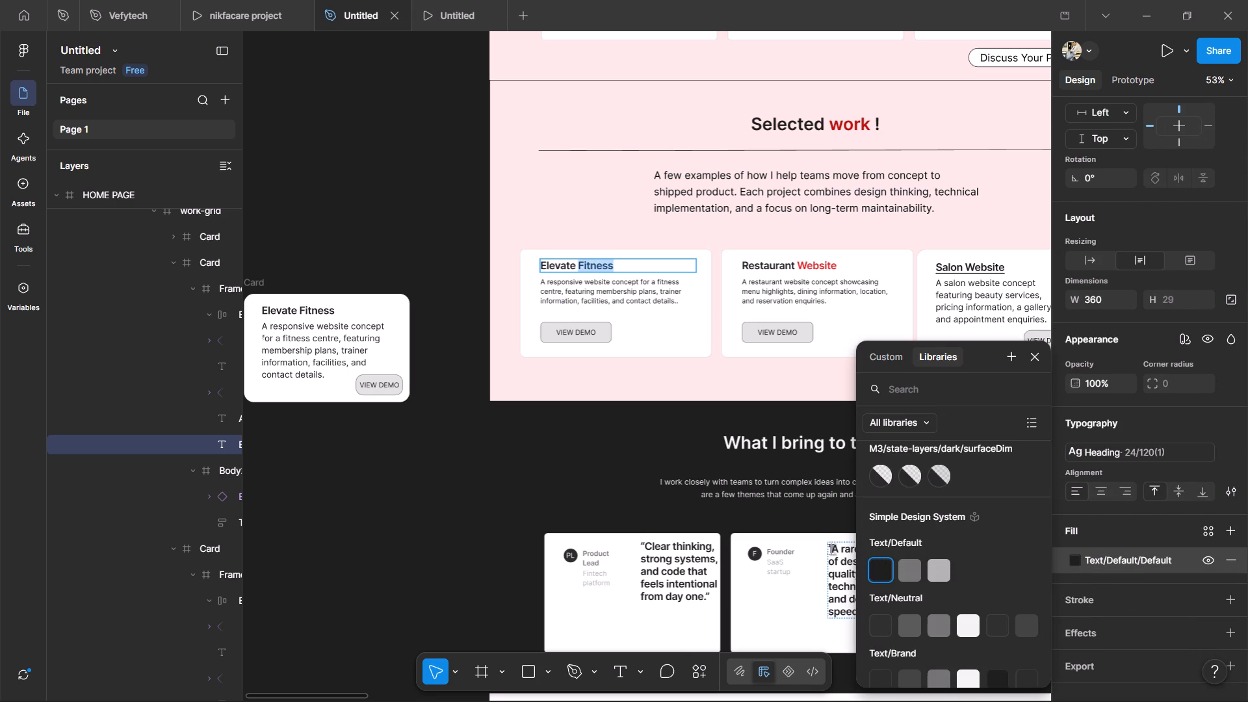
{"action": "scroll", "coordinate": [933, 534], "scroll_direction": "down", "scroll_amount": 4}
{"action": "left_click", "coordinate": [903, 524]}
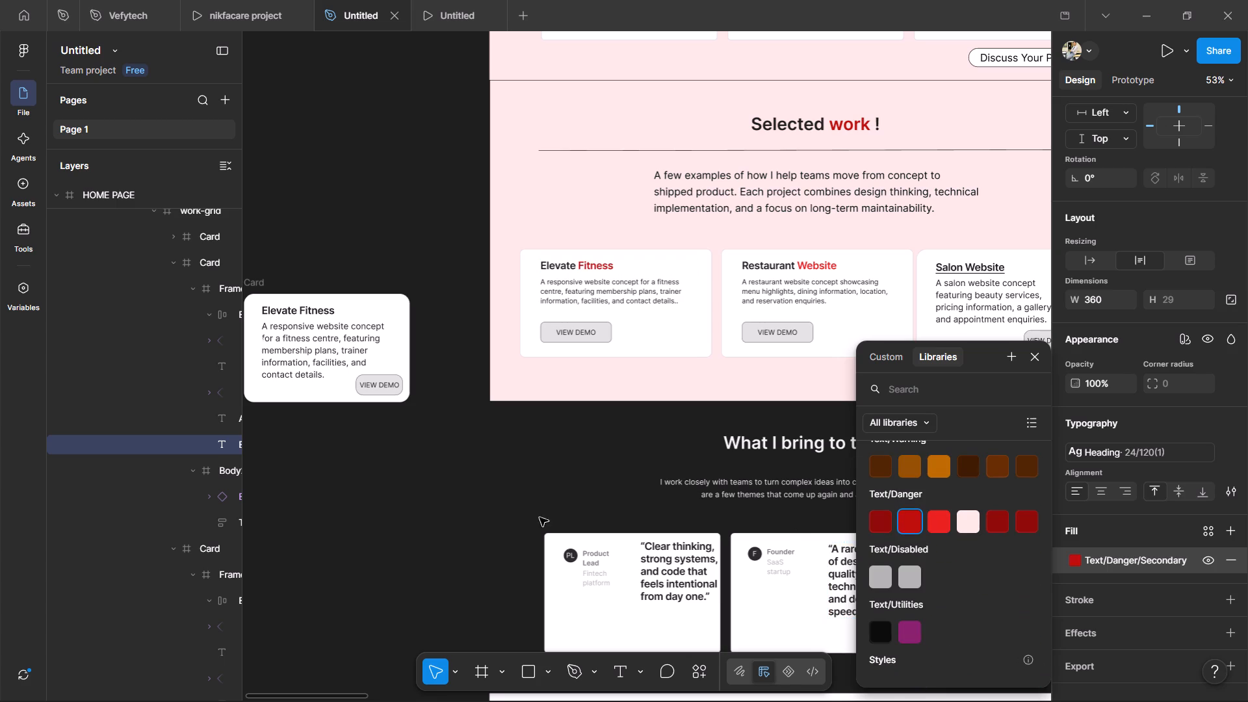
{"action": "left_click", "coordinate": [525, 523]}
{"action": "left_click", "coordinate": [413, 489]}
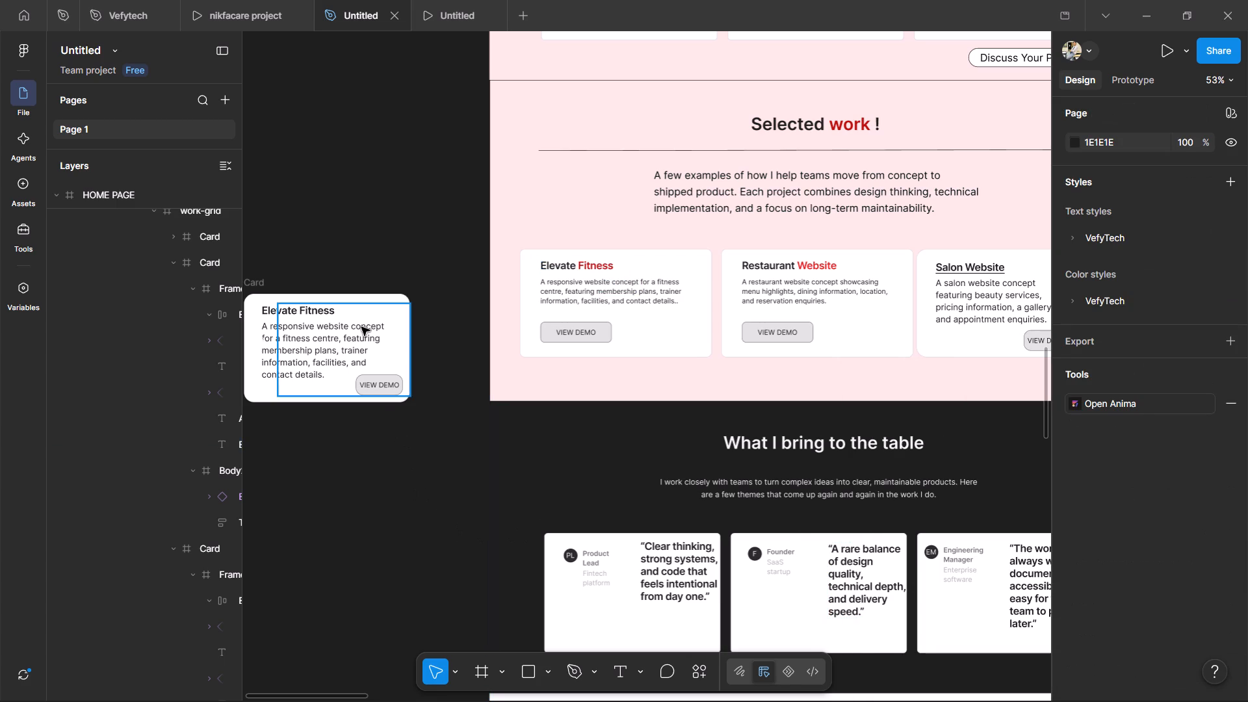
Delete the detached Elevate Fitness card beside the home page.
{"action": "left_click", "coordinate": [261, 287]}
{"action": "key", "text": "BackSpace"}
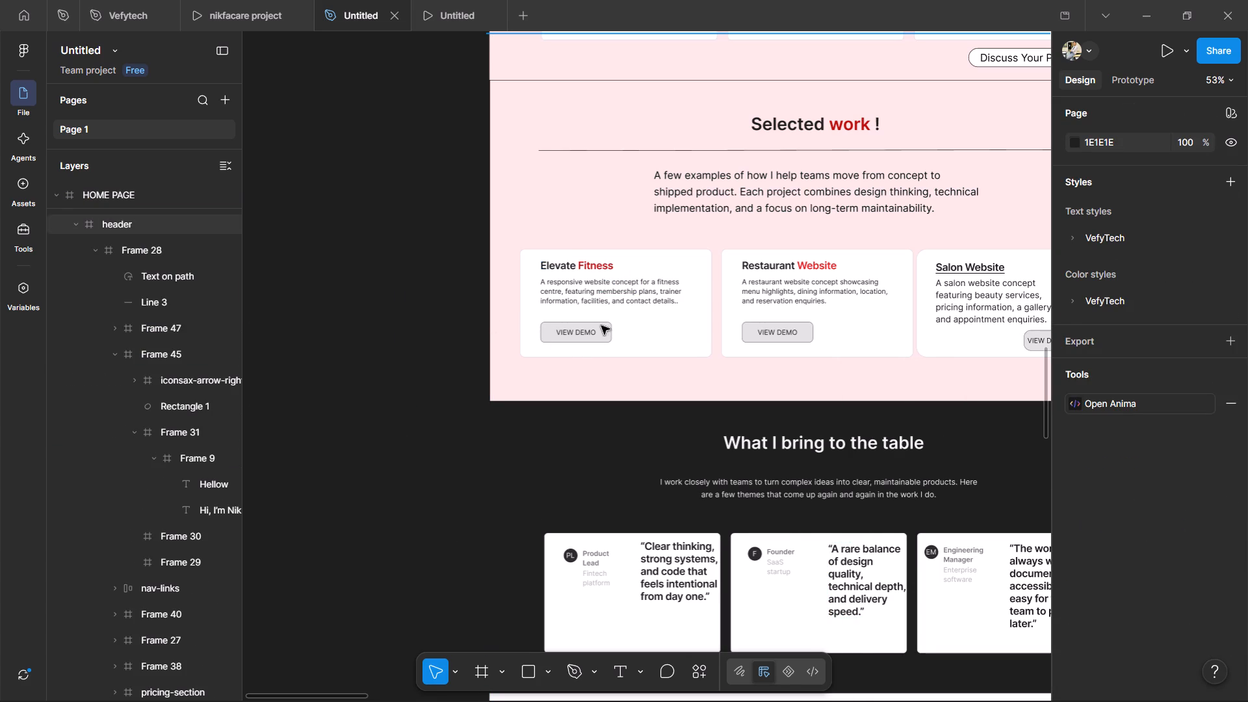
Move the Salon Website card out of the project row onto the empty canvas beside the page, at X -909 and Y 5220.
{"action": "scroll", "coordinate": [599, 326], "scroll_direction": "down", "scroll_amount": 12, "text": "shift"}
{"action": "scroll", "coordinate": [588, 328], "scroll_direction": "up", "scroll_amount": 3, "text": "shift"}
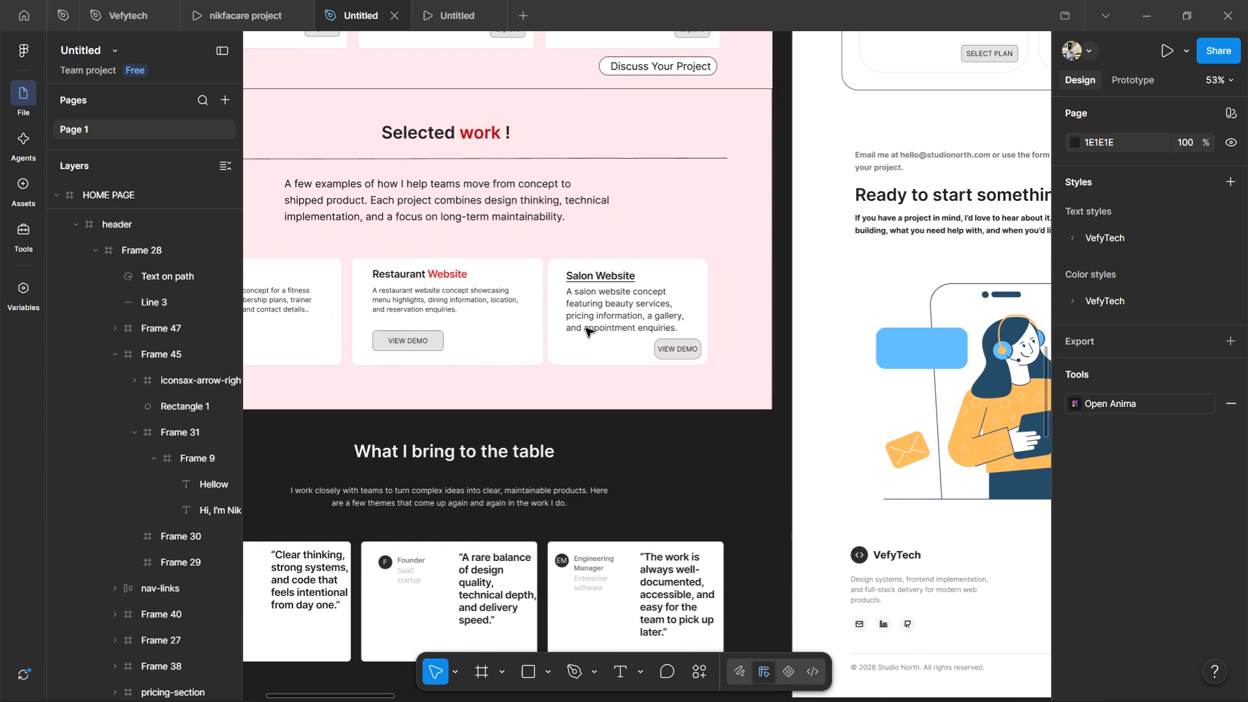
{"action": "scroll", "coordinate": [586, 328], "scroll_direction": "up", "scroll_amount": 12, "text": "shift"}
{"action": "scroll", "coordinate": [583, 328], "scroll_direction": "down", "scroll_amount": 3, "text": "ctrl"}
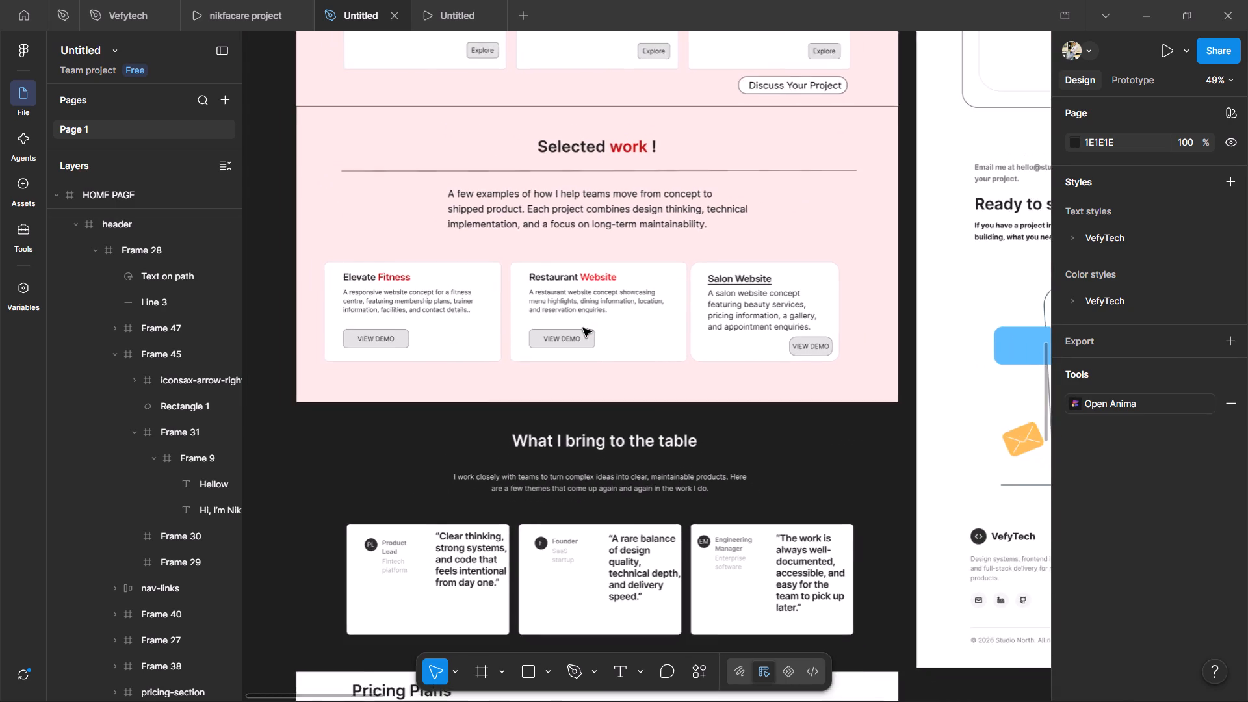
{"action": "scroll", "coordinate": [583, 328], "scroll_direction": "up", "scroll_amount": 3, "text": "ctrl"}
{"action": "scroll", "coordinate": [583, 328], "scroll_direction": "down", "scroll_amount": 3, "text": "ctrl"}
{"action": "scroll", "coordinate": [583, 328], "scroll_direction": "up", "scroll_amount": 3, "text": "ctrl"}
{"action": "scroll", "coordinate": [583, 328], "scroll_direction": "down", "scroll_amount": 2, "text": "ctrl"}
{"action": "scroll", "coordinate": [583, 328], "scroll_direction": "up", "scroll_amount": 7, "text": "ctrl"}
{"action": "scroll", "coordinate": [583, 328], "scroll_direction": "down", "scroll_amount": 5, "text": "ctrl"}
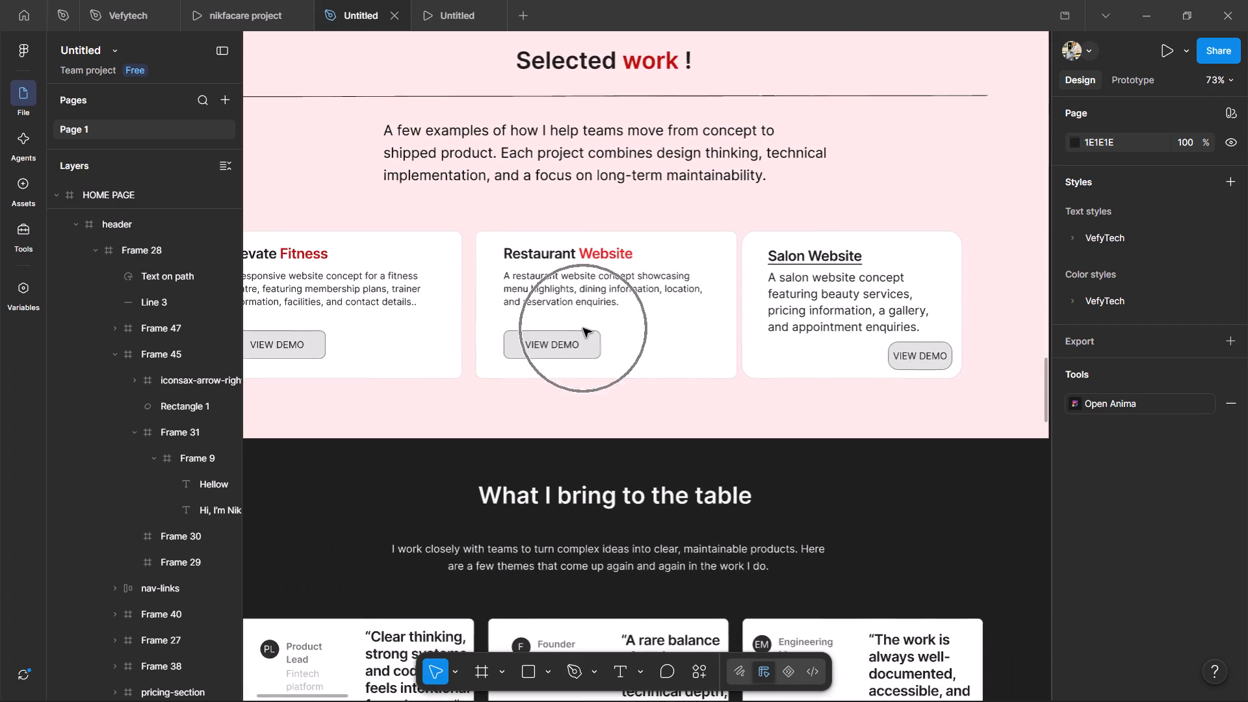
{"action": "scroll", "coordinate": [583, 328], "scroll_direction": "down", "scroll_amount": 2, "text": "ctrl"}
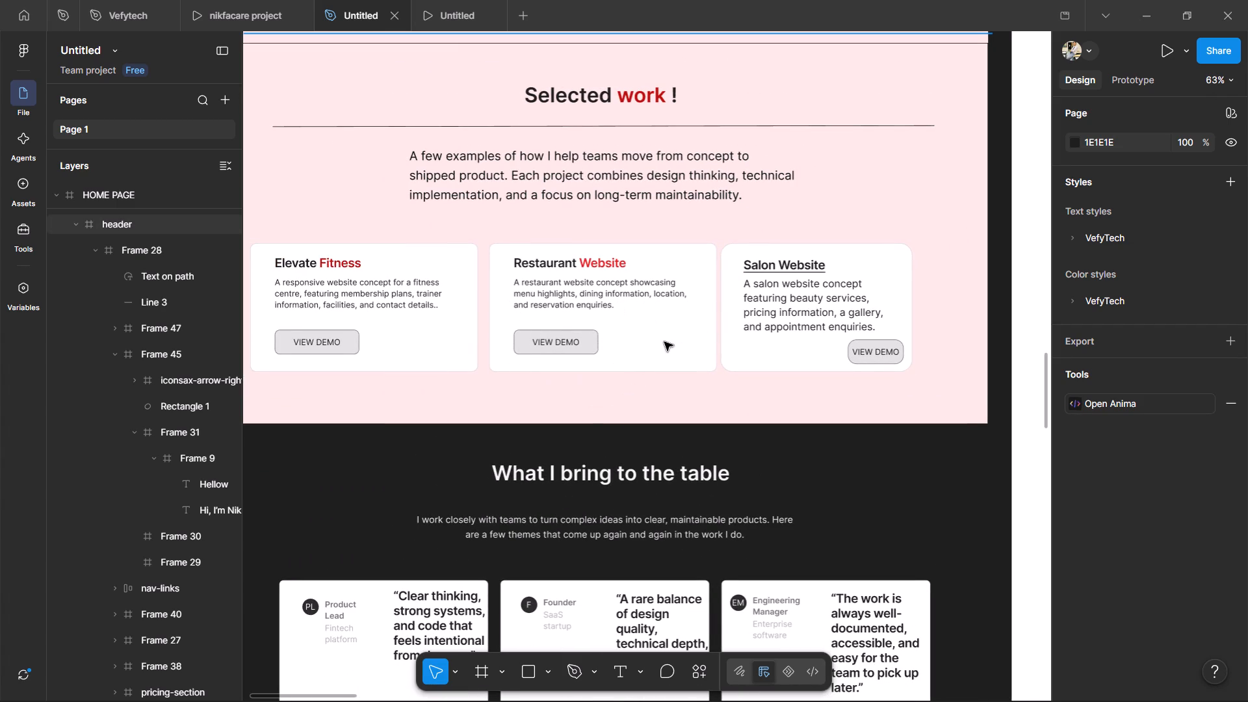
{"action": "scroll", "coordinate": [664, 342], "scroll_direction": "up", "scroll_amount": 4, "text": "shift"}
{"action": "scroll", "coordinate": [664, 344], "scroll_direction": "down", "scroll_amount": 1, "text": "shift"}
{"action": "scroll", "coordinate": [664, 344], "scroll_direction": "up", "scroll_amount": 1, "text": "shift"}
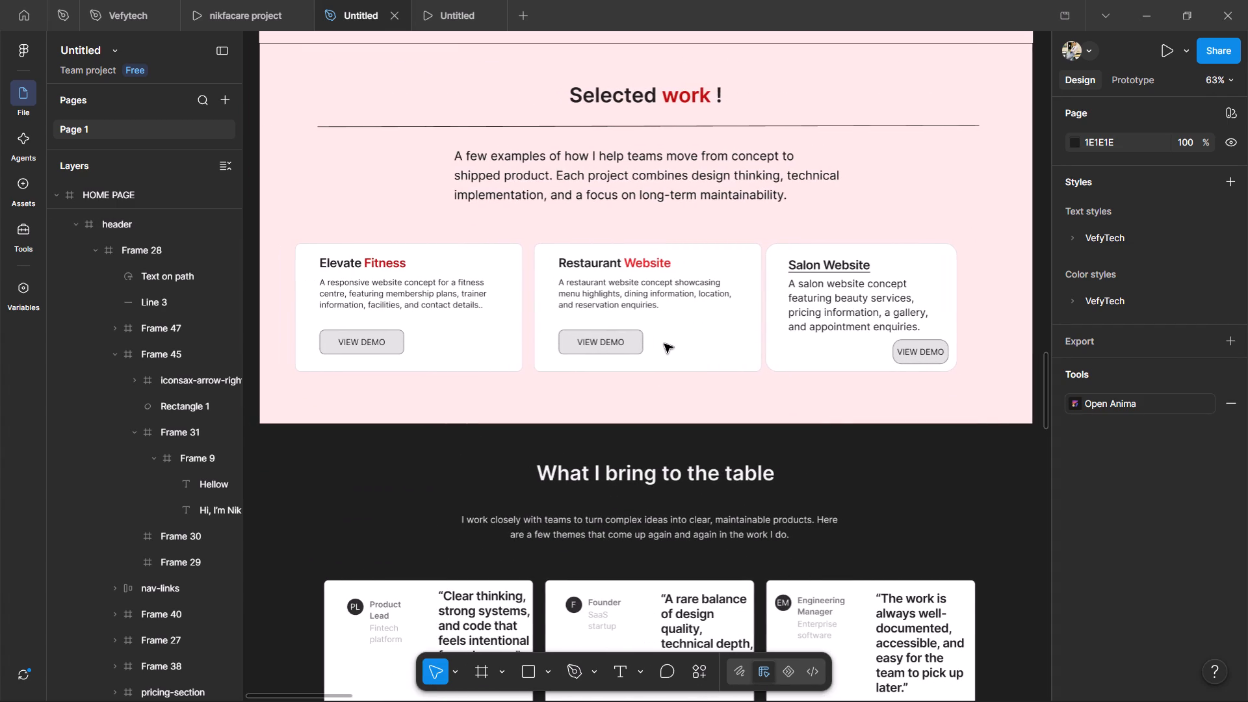
{"action": "double_click", "coordinate": [865, 255]}
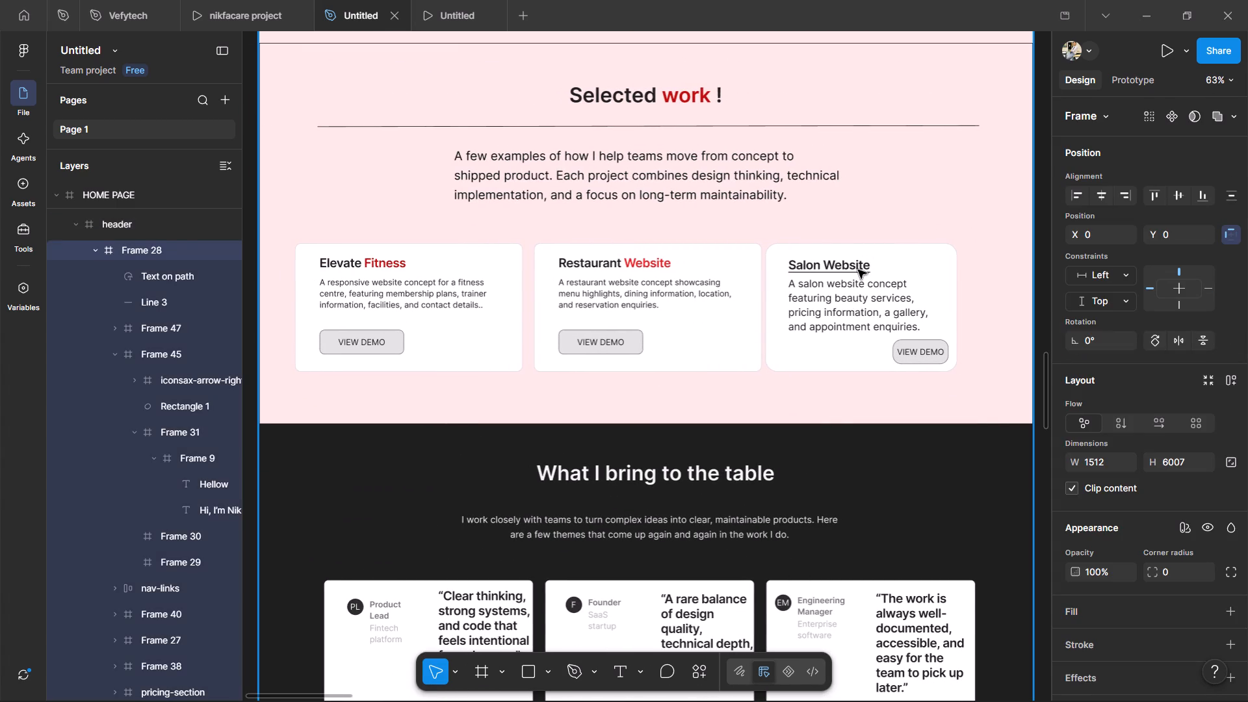
{"action": "double_click", "coordinate": [858, 270]}
{"action": "double_click", "coordinate": [858, 270]}
{"action": "double_click", "coordinate": [858, 270]}
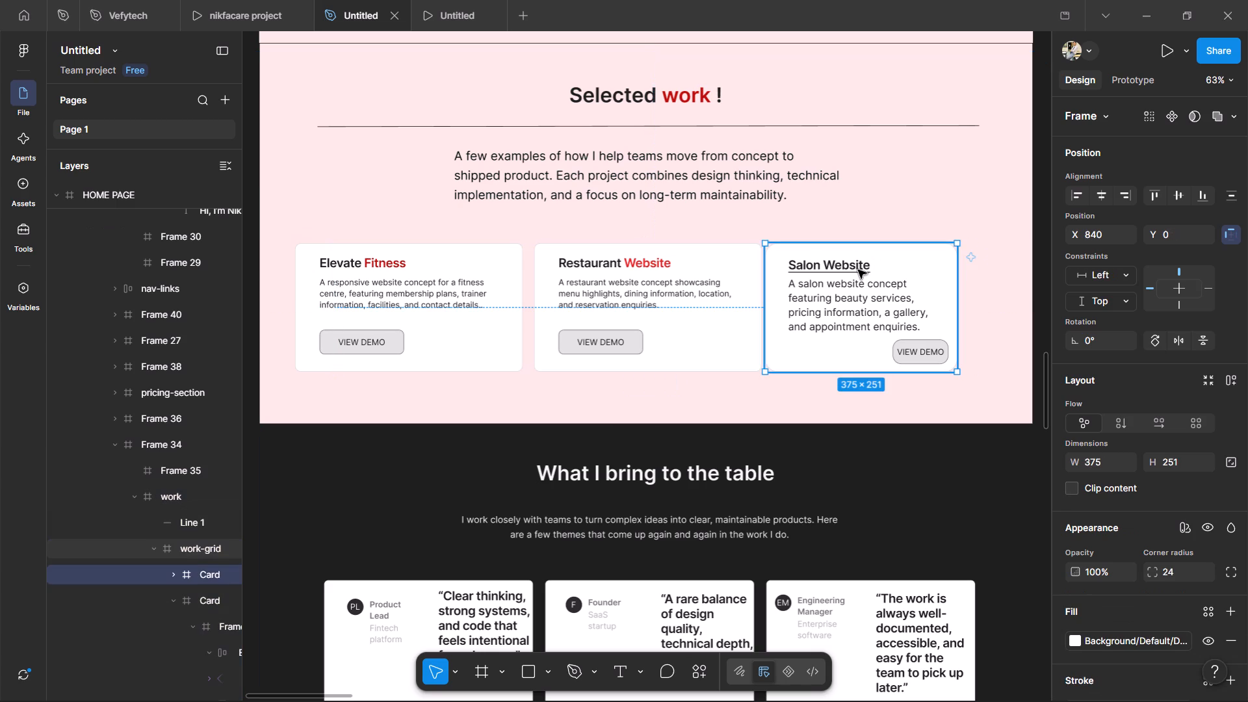
{"action": "left_click_drag", "start_coordinate": [858, 270], "coordinate": [294, 325]}
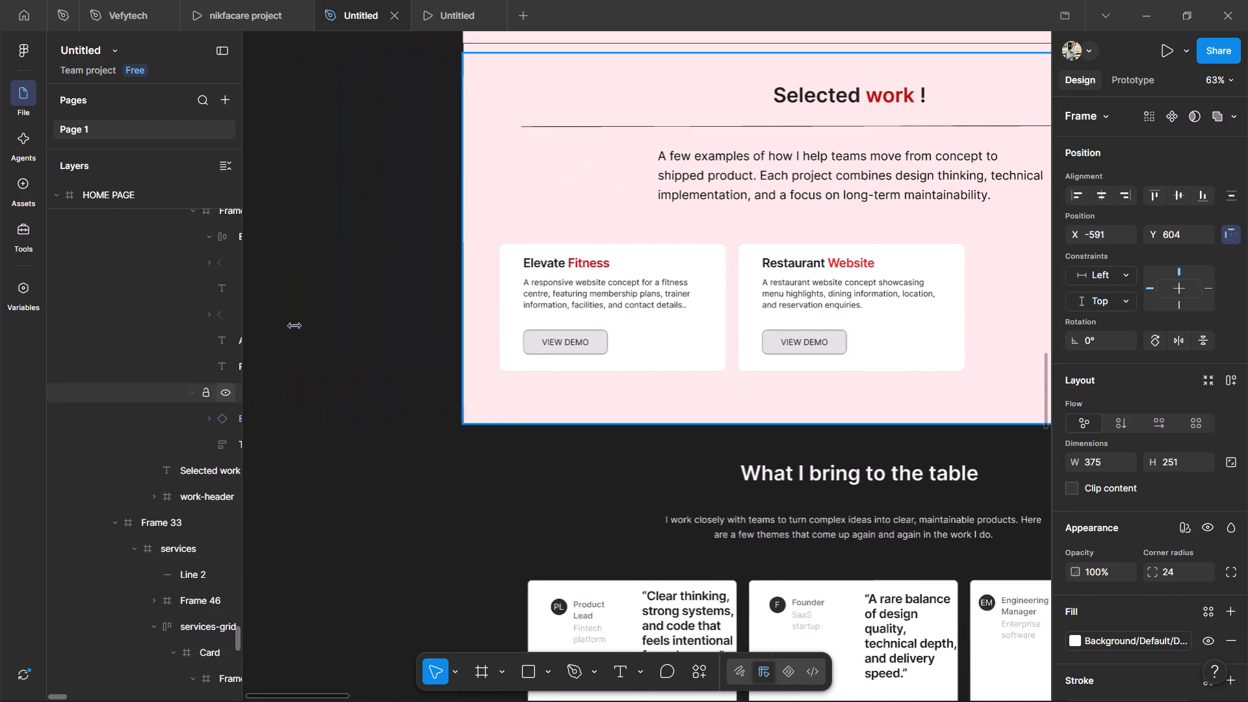
{"action": "left_click_drag", "start_coordinate": [294, 325], "coordinate": [362, 281]}
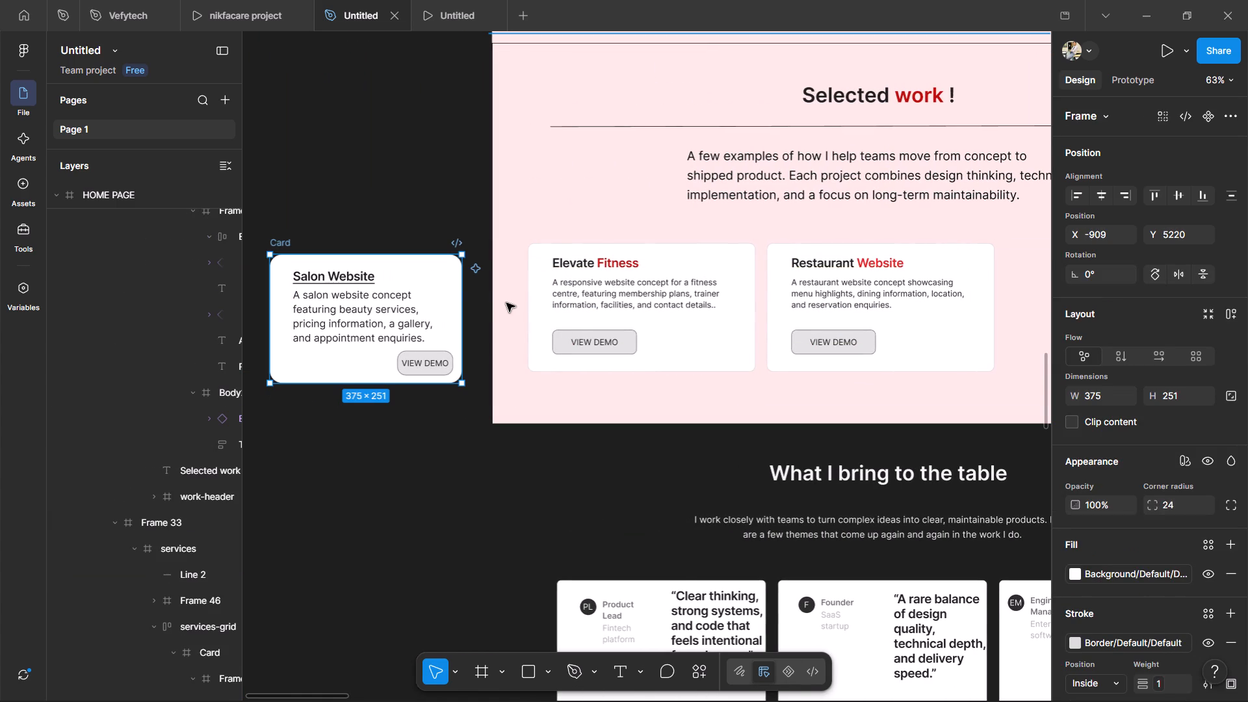
Duplicate the Restaurant Website card and place the copy in the vacated third card slot, at X 855 and Y -11.
{"action": "scroll", "coordinate": [509, 306], "scroll_direction": "down", "scroll_amount": 2}
{"action": "scroll", "coordinate": [509, 307], "scroll_direction": "down", "scroll_amount": 4, "text": "ctrl"}
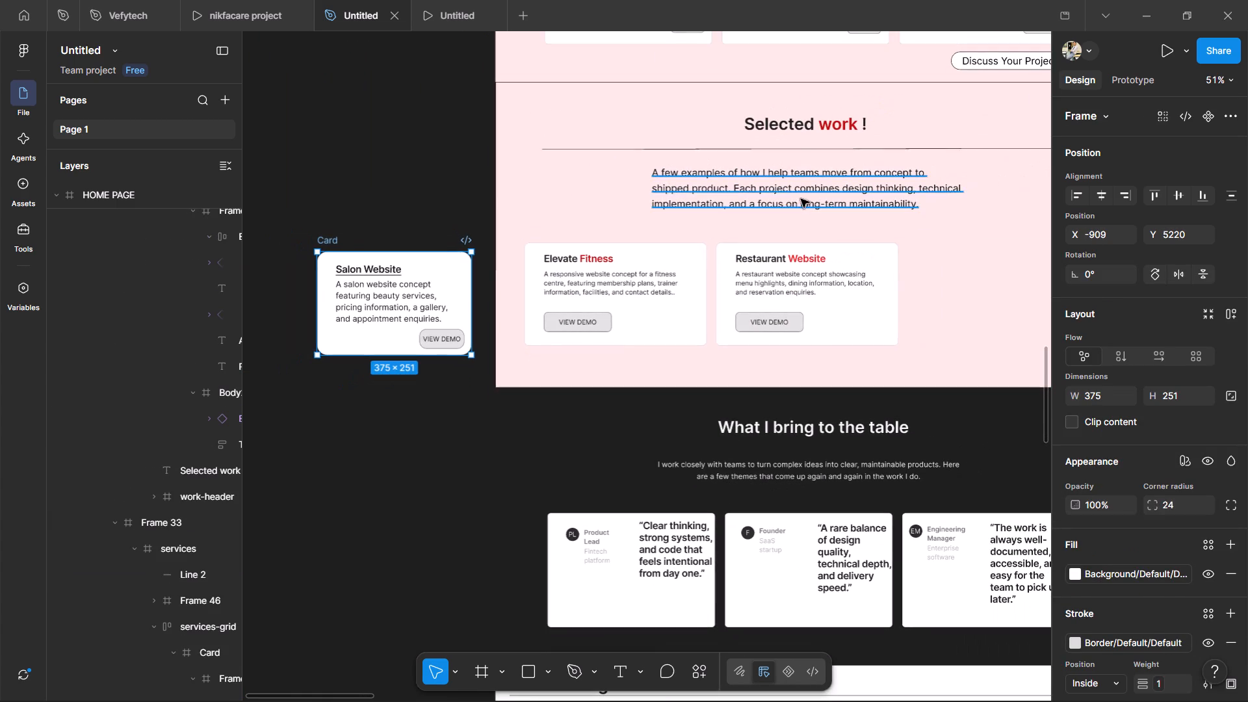
{"action": "triple_click", "coordinate": [853, 250]}
{"action": "triple_click", "coordinate": [853, 250]}
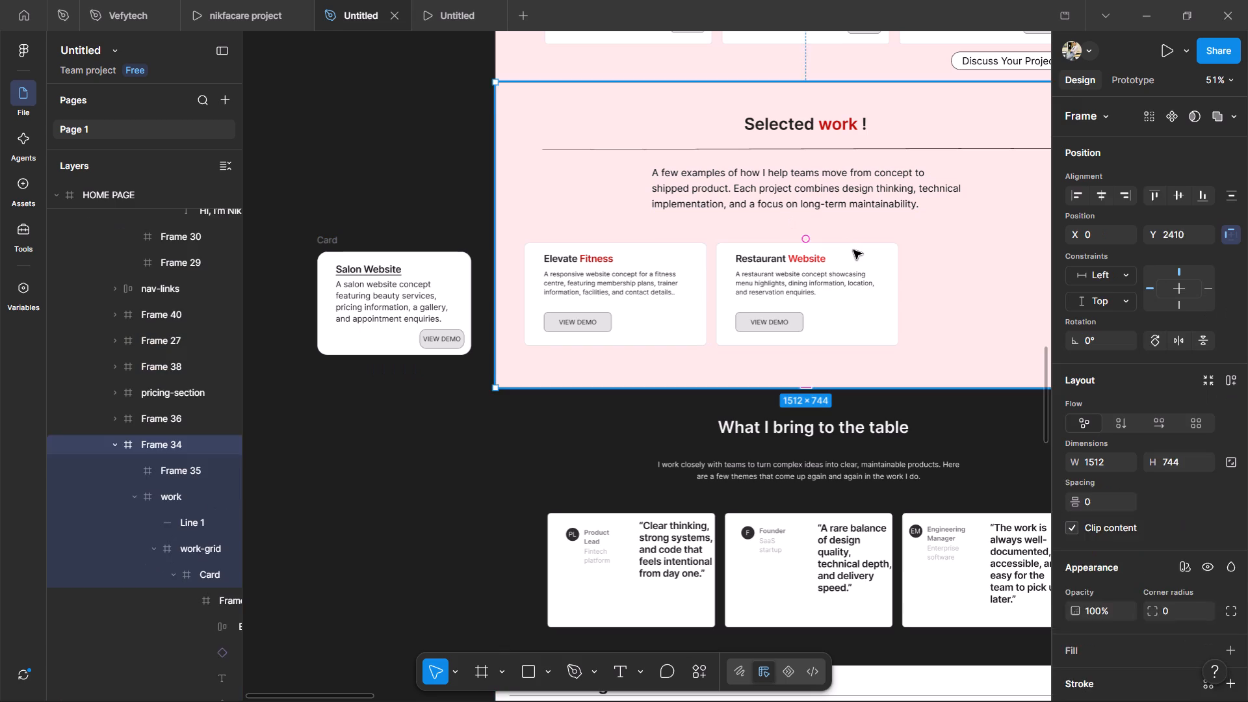
{"action": "key", "text": "ctrl+d"}
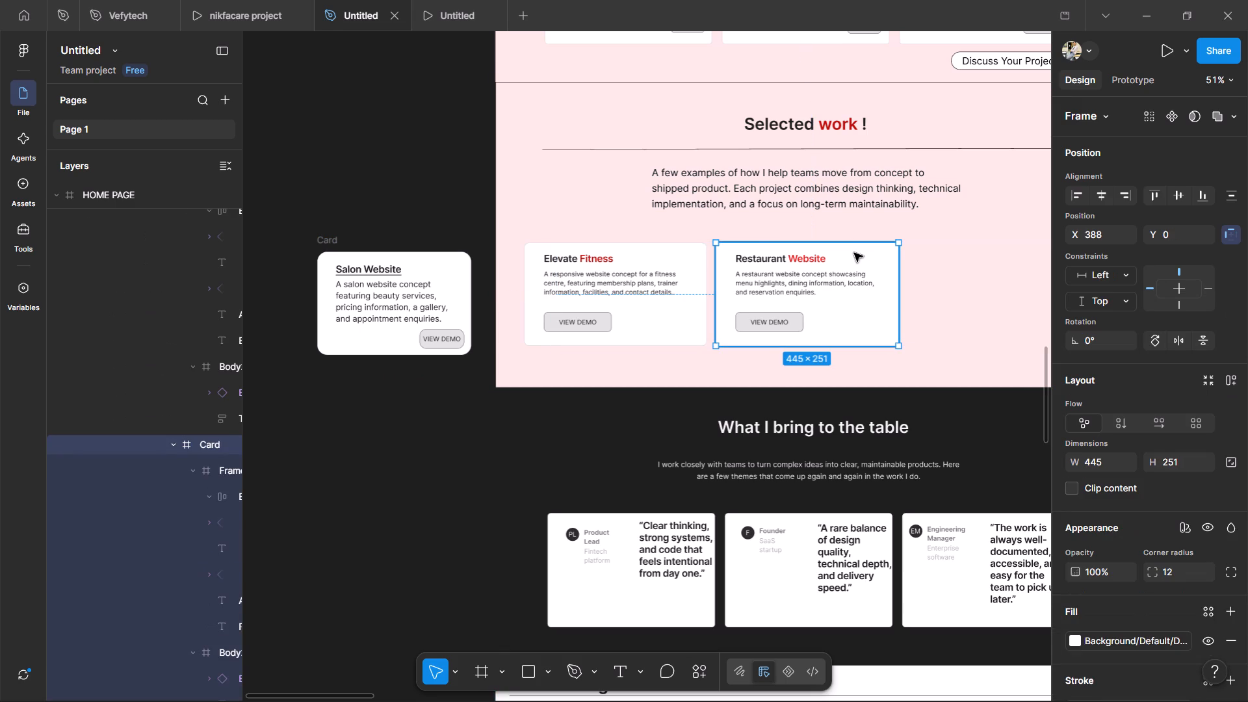
{"action": "left_click_drag", "start_coordinate": [854, 253], "coordinate": [1041, 255]}
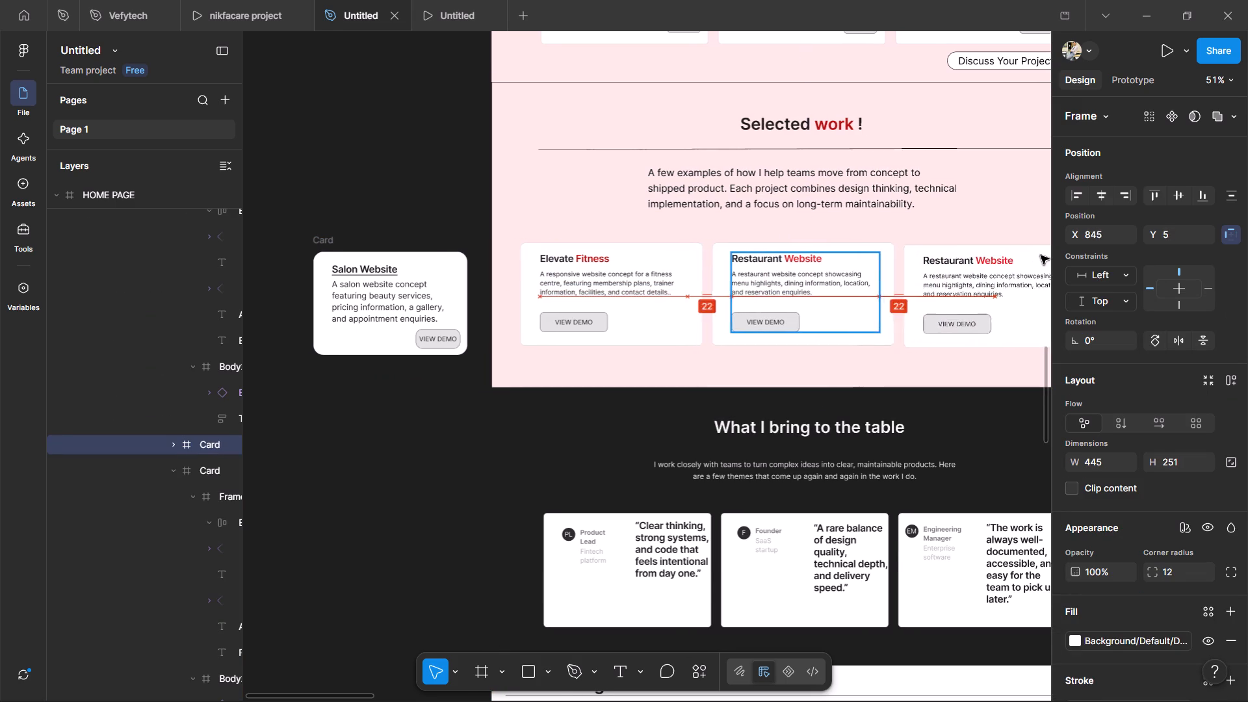
{"action": "left_click_drag", "start_coordinate": [1041, 255], "coordinate": [1019, 248]}
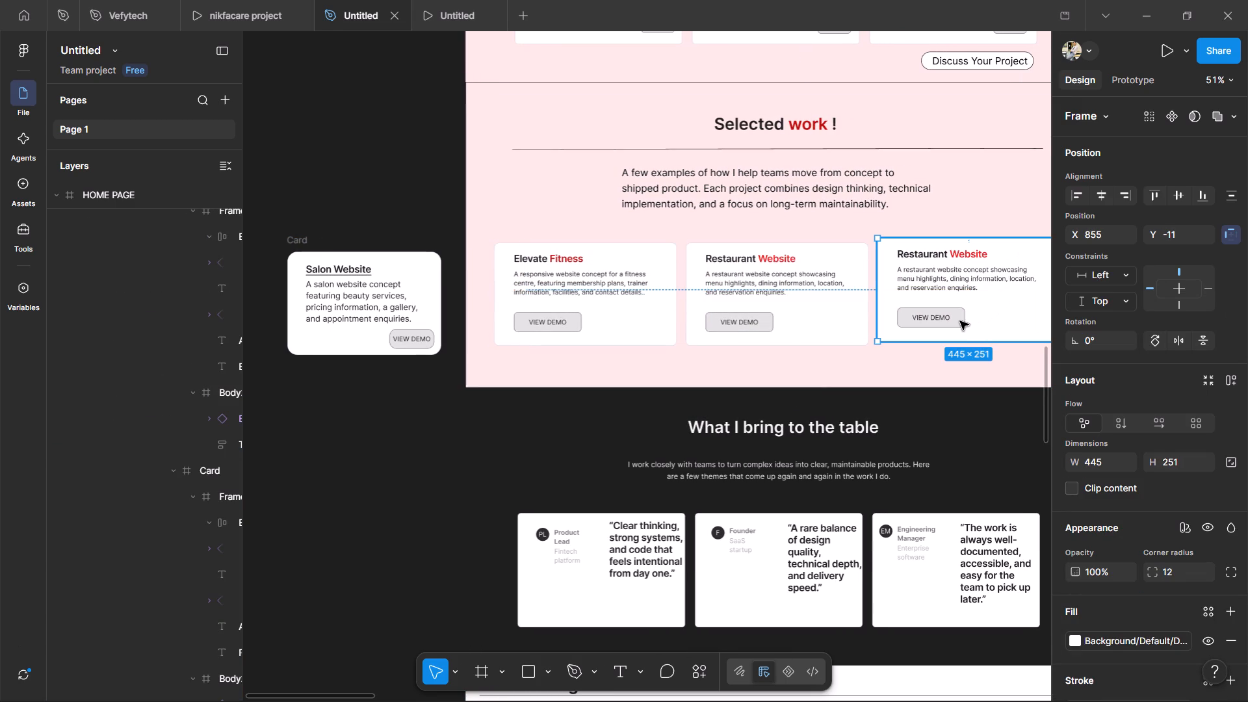
Examine the spacing and alignment of the three project cards within the Selected work section.
{"action": "scroll", "coordinate": [960, 321], "scroll_direction": "down", "scroll_amount": 1, "text": "ctrl"}
{"action": "scroll", "coordinate": [960, 321], "scroll_direction": "up", "scroll_amount": 1, "text": "ctrl"}
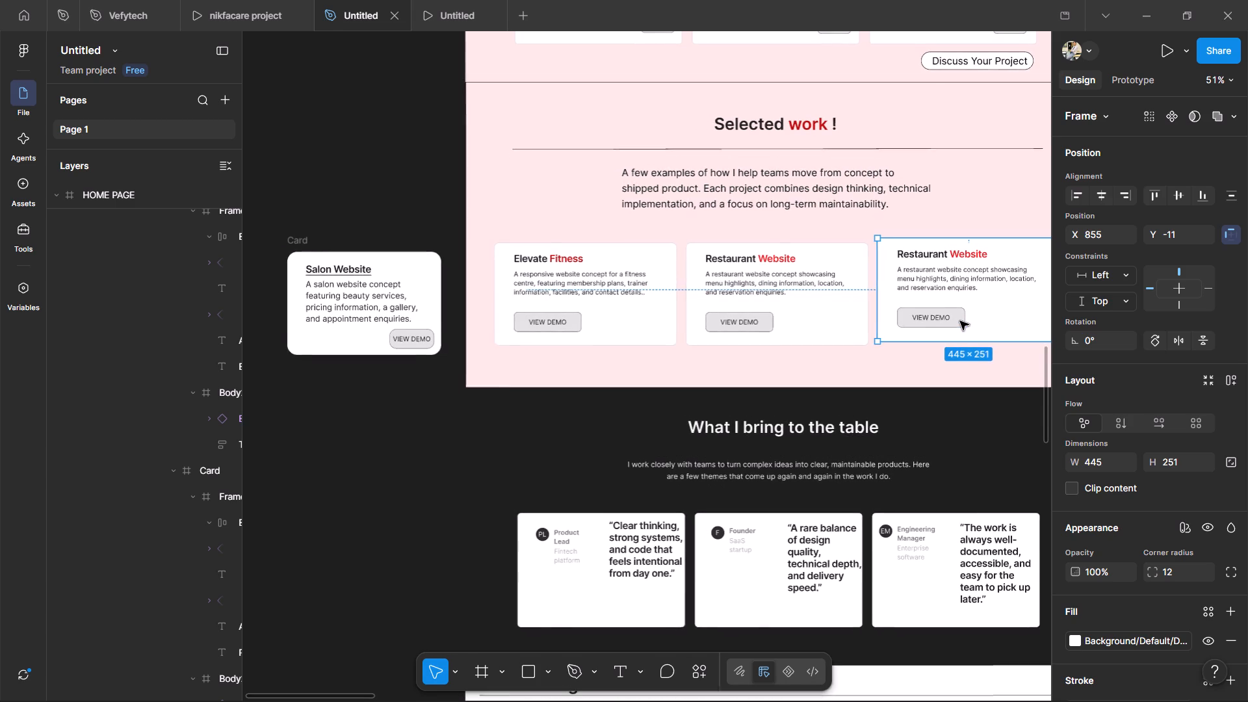
{"action": "scroll", "coordinate": [960, 321], "scroll_direction": "up", "scroll_amount": 5, "text": "ctrl"}
{"action": "scroll", "coordinate": [960, 321], "scroll_direction": "up", "scroll_amount": 6}
{"action": "scroll", "coordinate": [960, 321], "scroll_direction": "down", "scroll_amount": 11, "text": "shift"}
{"action": "scroll", "coordinate": [960, 321], "scroll_direction": "down", "scroll_amount": 2, "text": "ctrl"}
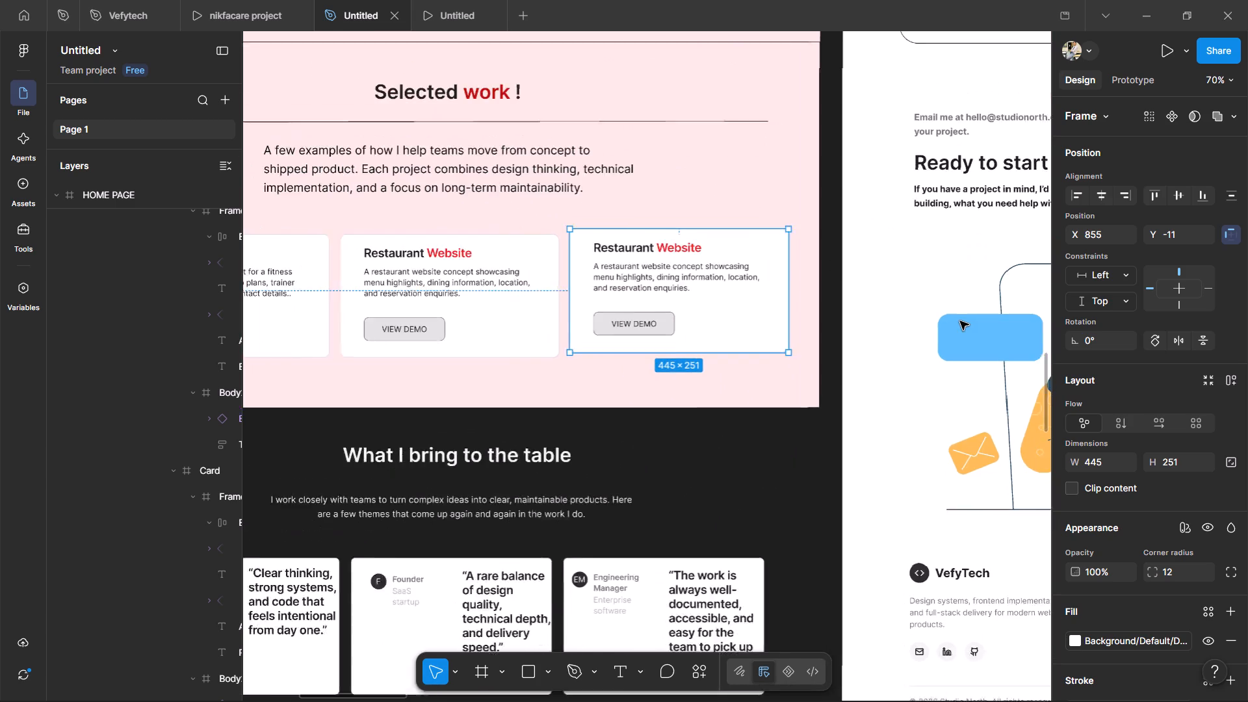
{"action": "scroll", "coordinate": [960, 321], "scroll_direction": "down", "scroll_amount": 9, "text": "ctrl"}
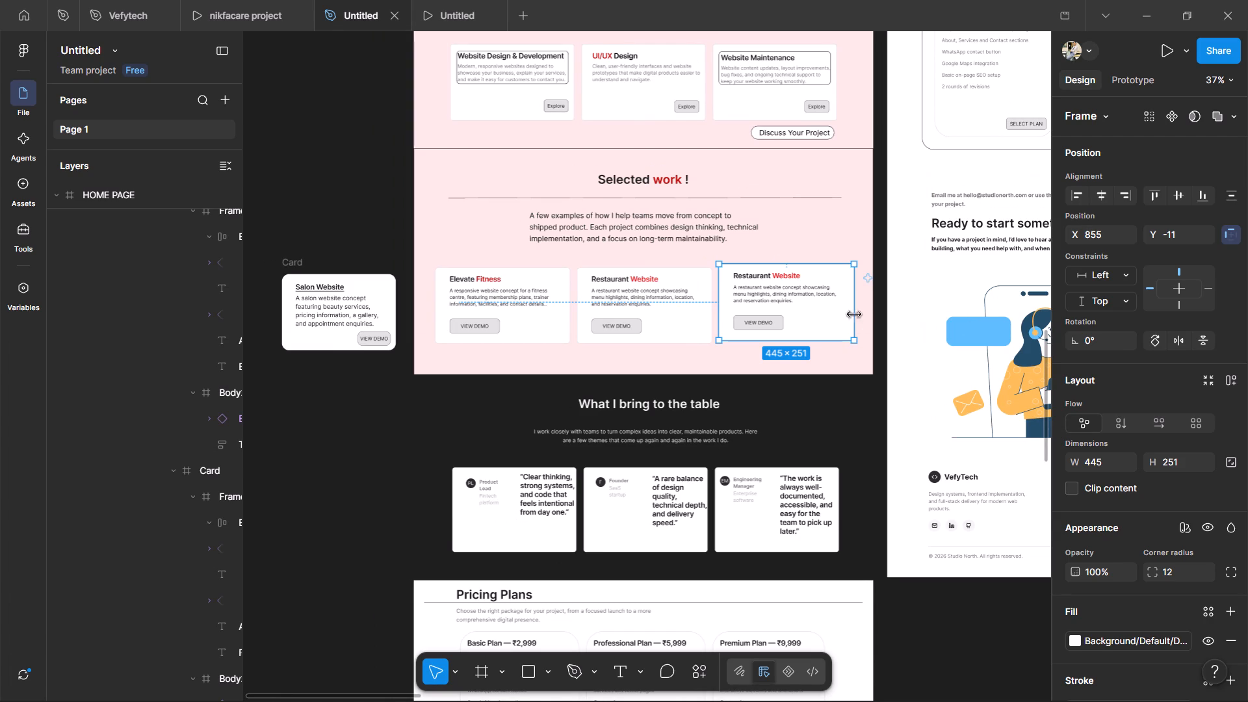
{"action": "left_click", "coordinate": [881, 298]}
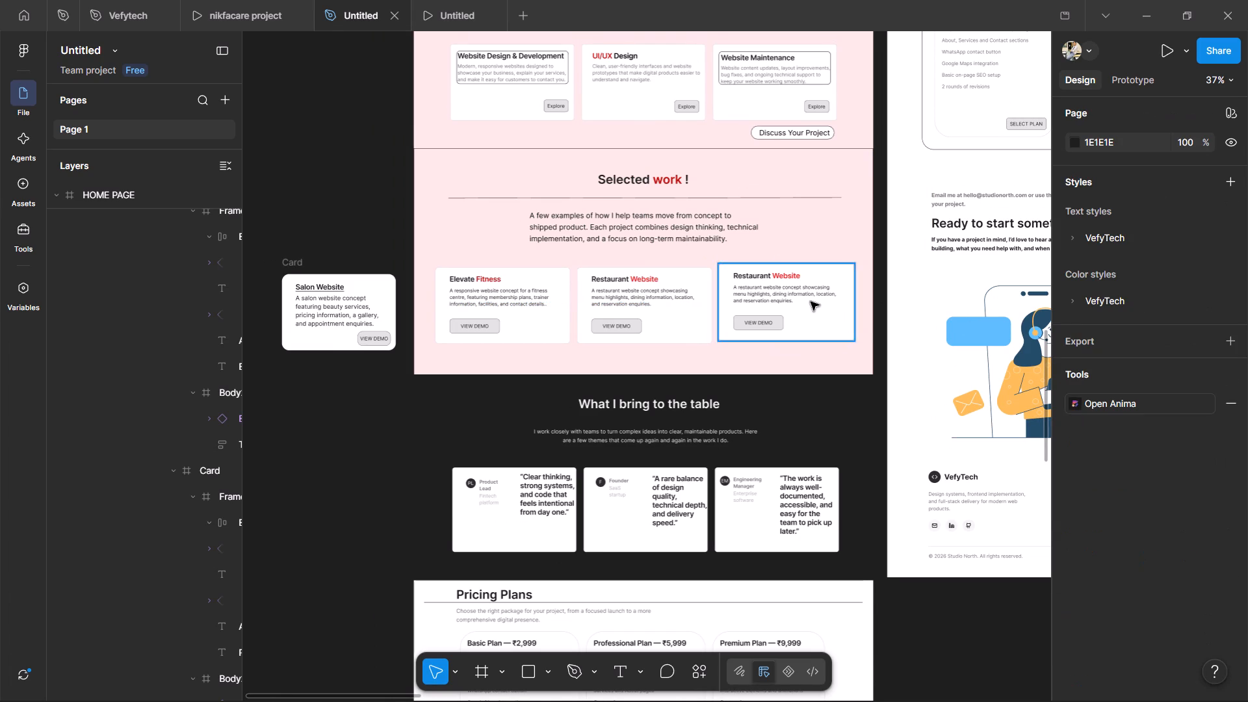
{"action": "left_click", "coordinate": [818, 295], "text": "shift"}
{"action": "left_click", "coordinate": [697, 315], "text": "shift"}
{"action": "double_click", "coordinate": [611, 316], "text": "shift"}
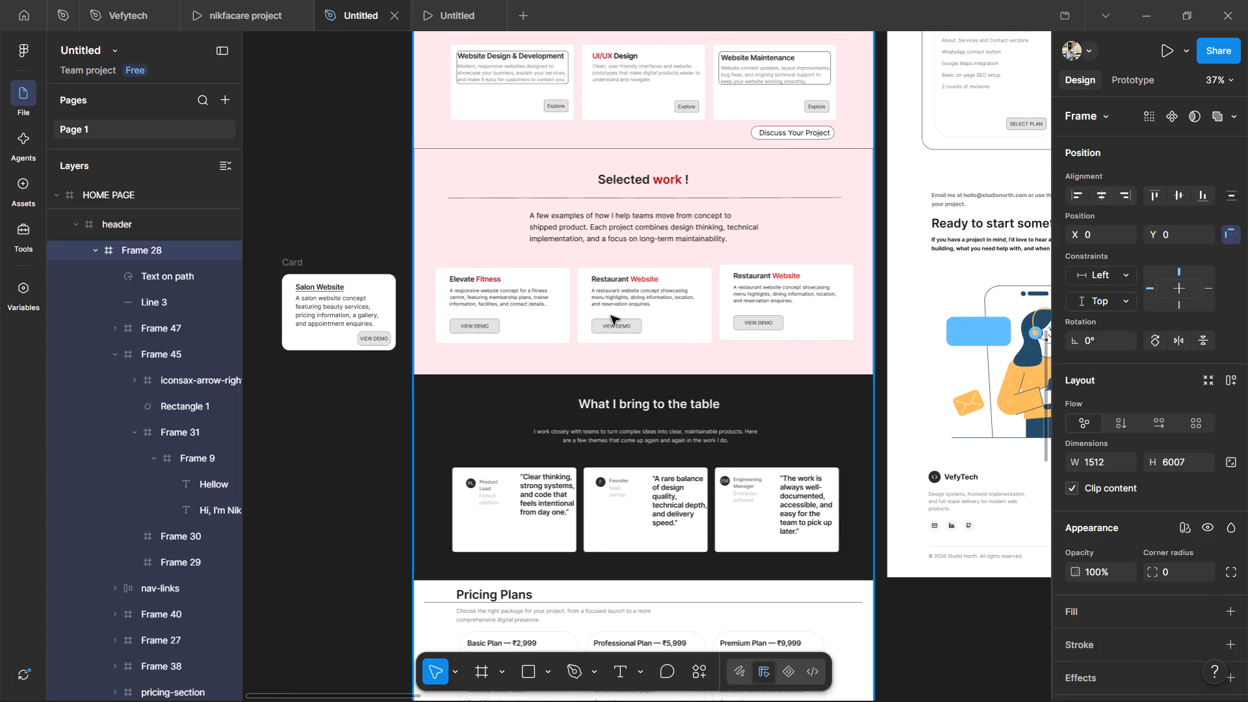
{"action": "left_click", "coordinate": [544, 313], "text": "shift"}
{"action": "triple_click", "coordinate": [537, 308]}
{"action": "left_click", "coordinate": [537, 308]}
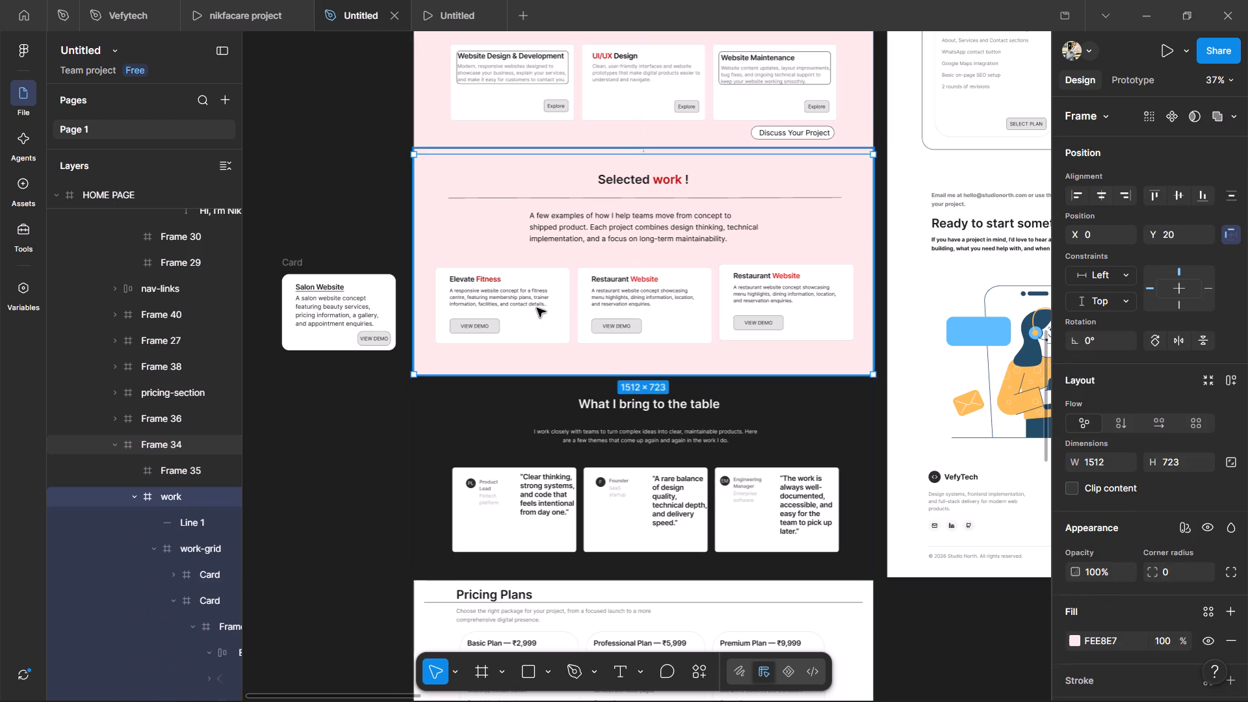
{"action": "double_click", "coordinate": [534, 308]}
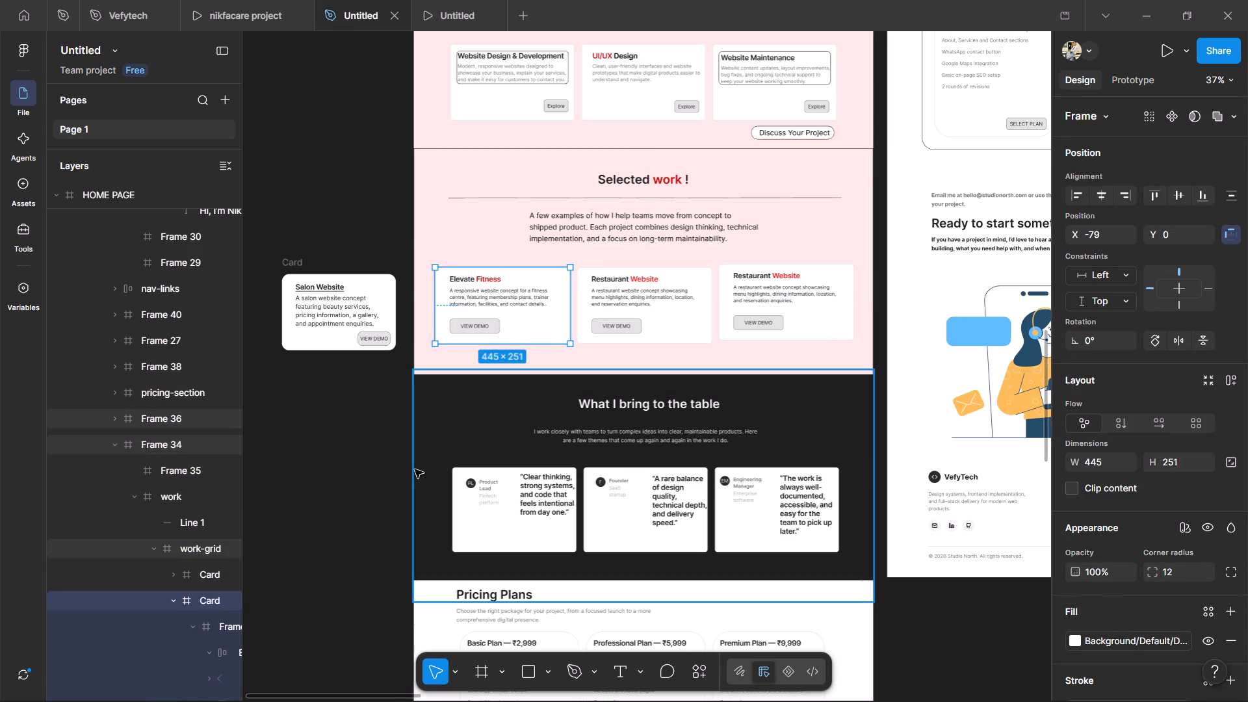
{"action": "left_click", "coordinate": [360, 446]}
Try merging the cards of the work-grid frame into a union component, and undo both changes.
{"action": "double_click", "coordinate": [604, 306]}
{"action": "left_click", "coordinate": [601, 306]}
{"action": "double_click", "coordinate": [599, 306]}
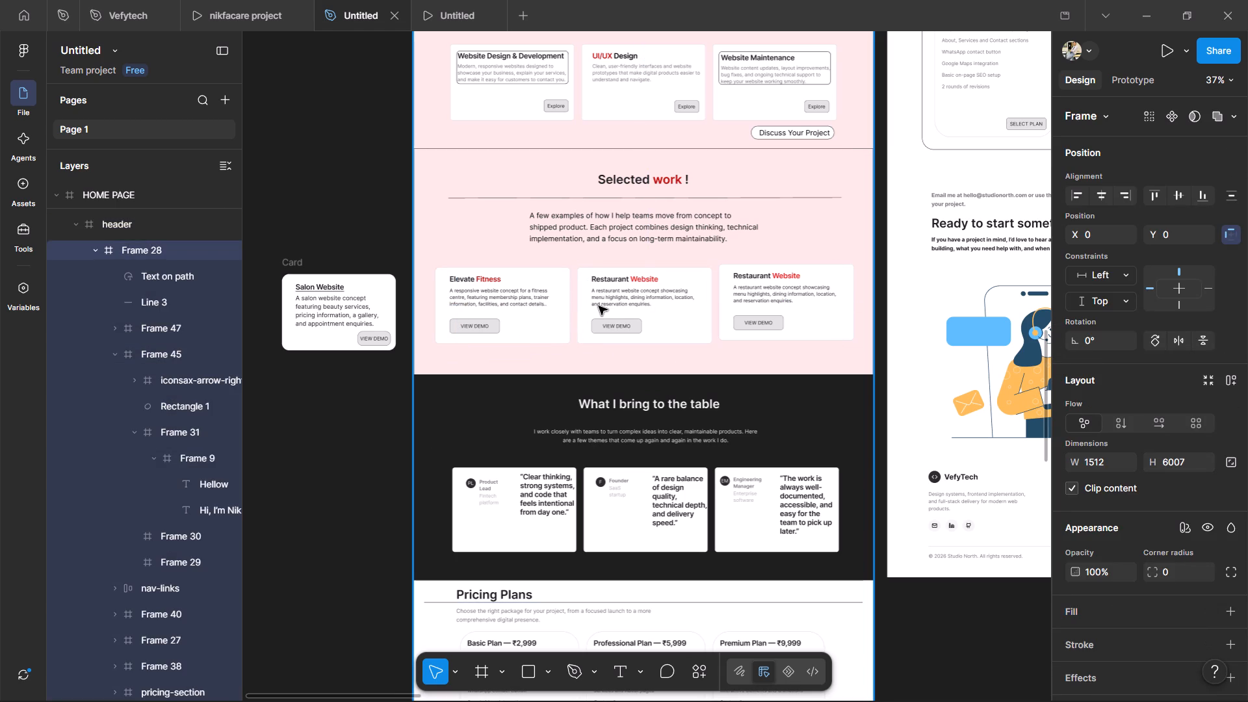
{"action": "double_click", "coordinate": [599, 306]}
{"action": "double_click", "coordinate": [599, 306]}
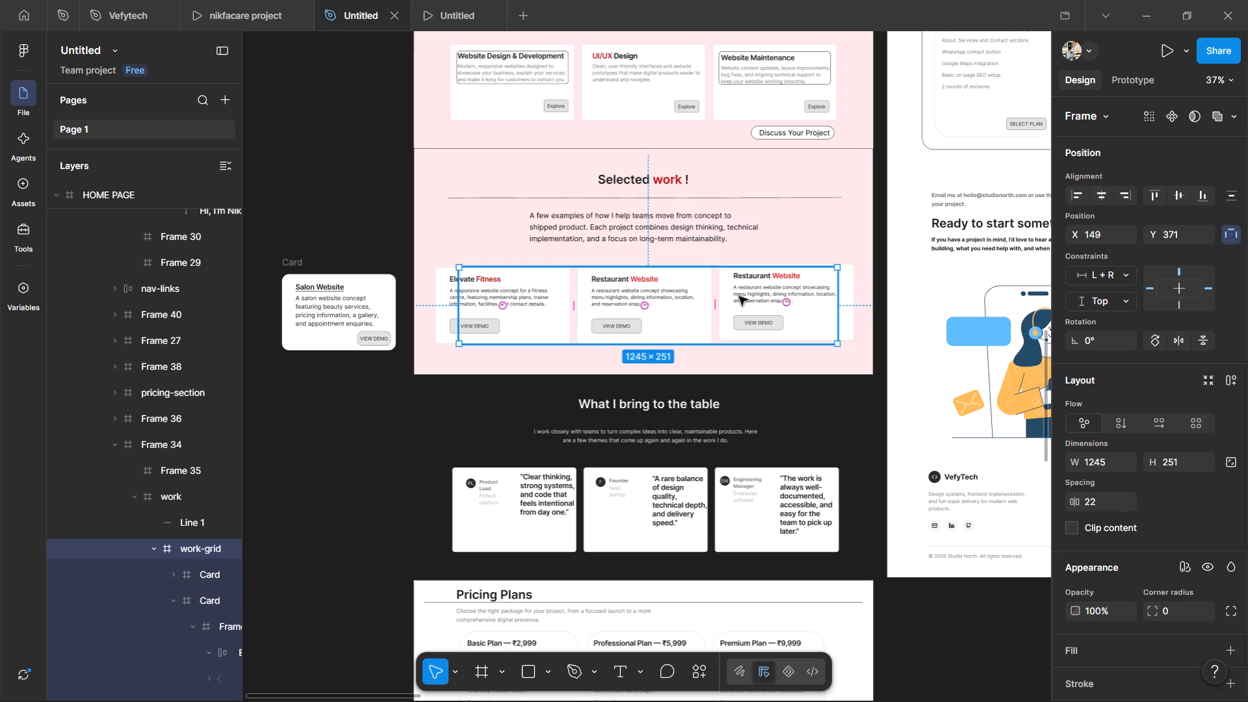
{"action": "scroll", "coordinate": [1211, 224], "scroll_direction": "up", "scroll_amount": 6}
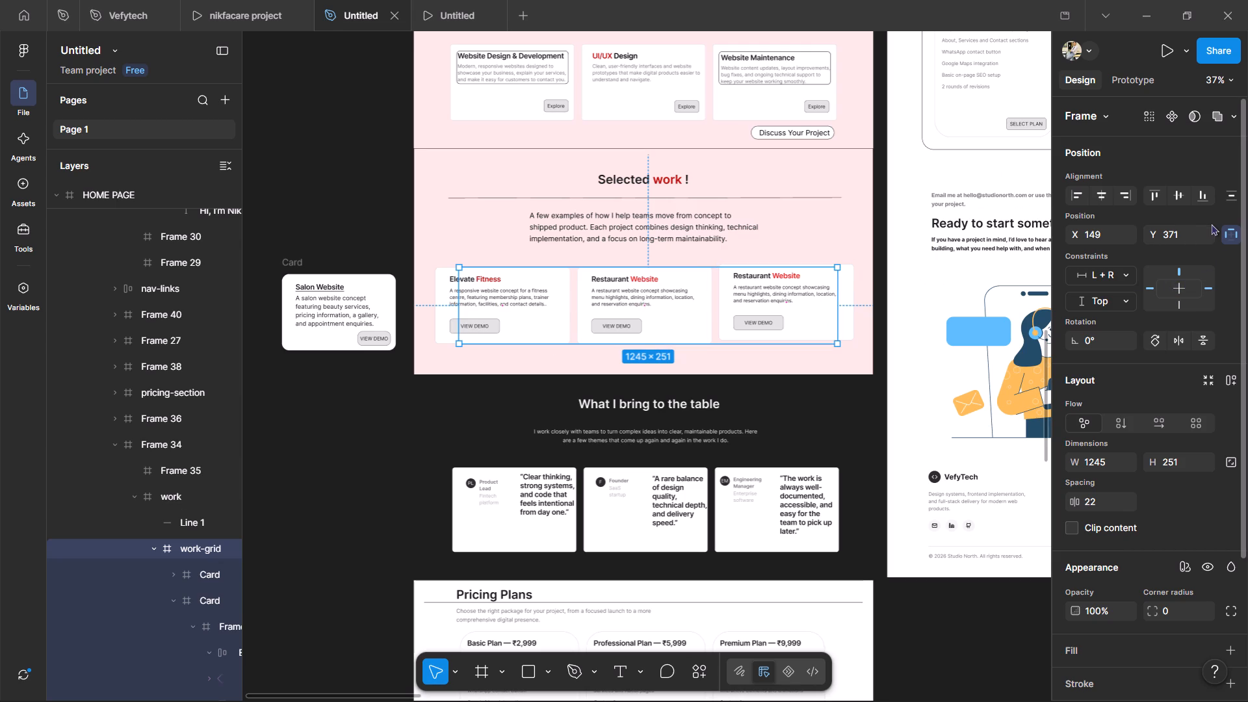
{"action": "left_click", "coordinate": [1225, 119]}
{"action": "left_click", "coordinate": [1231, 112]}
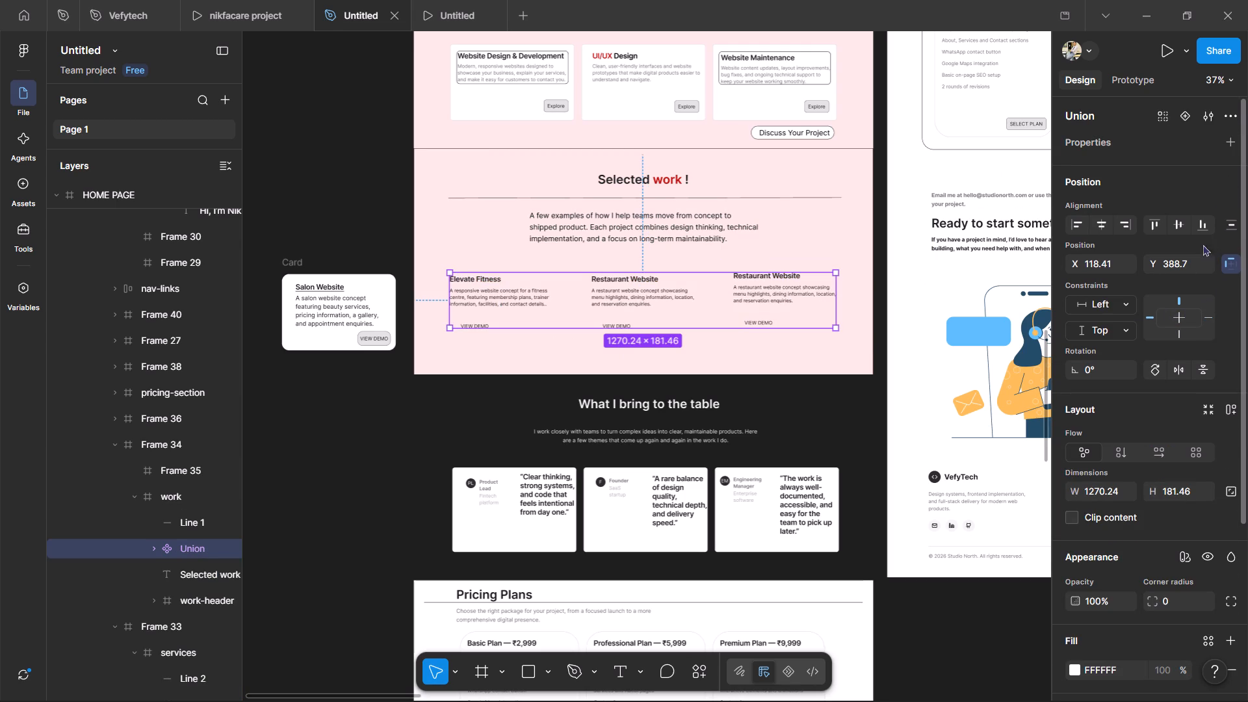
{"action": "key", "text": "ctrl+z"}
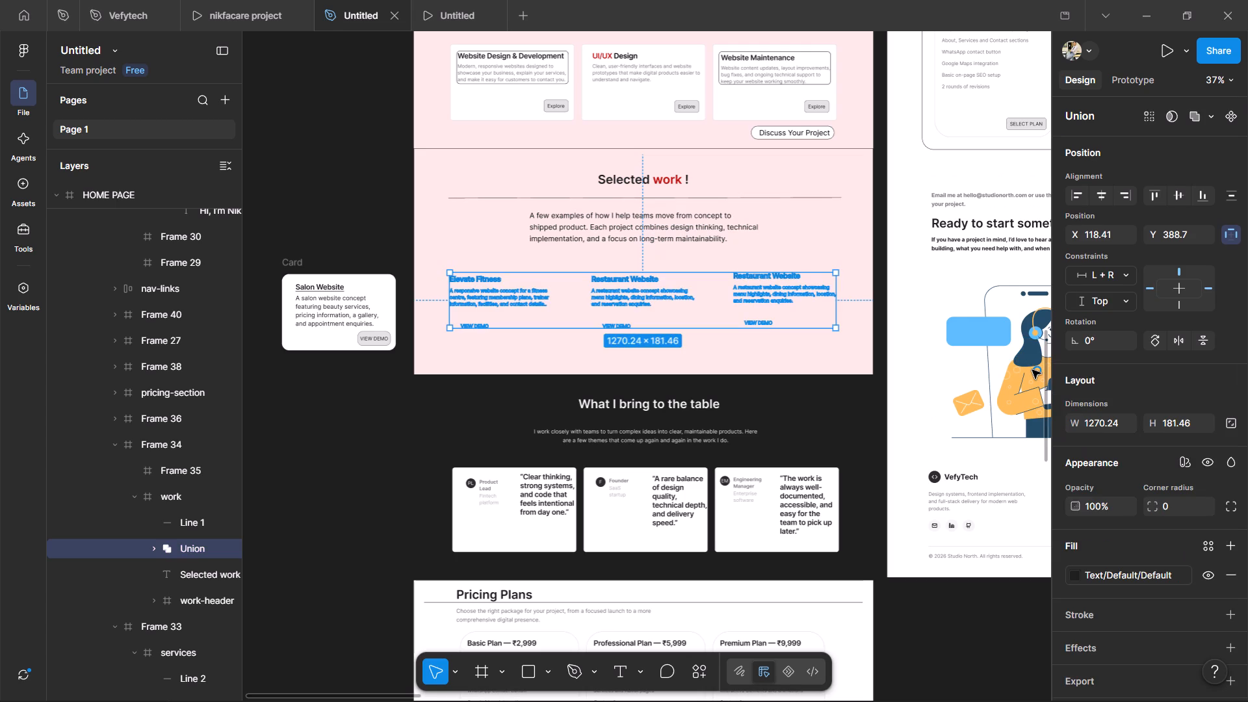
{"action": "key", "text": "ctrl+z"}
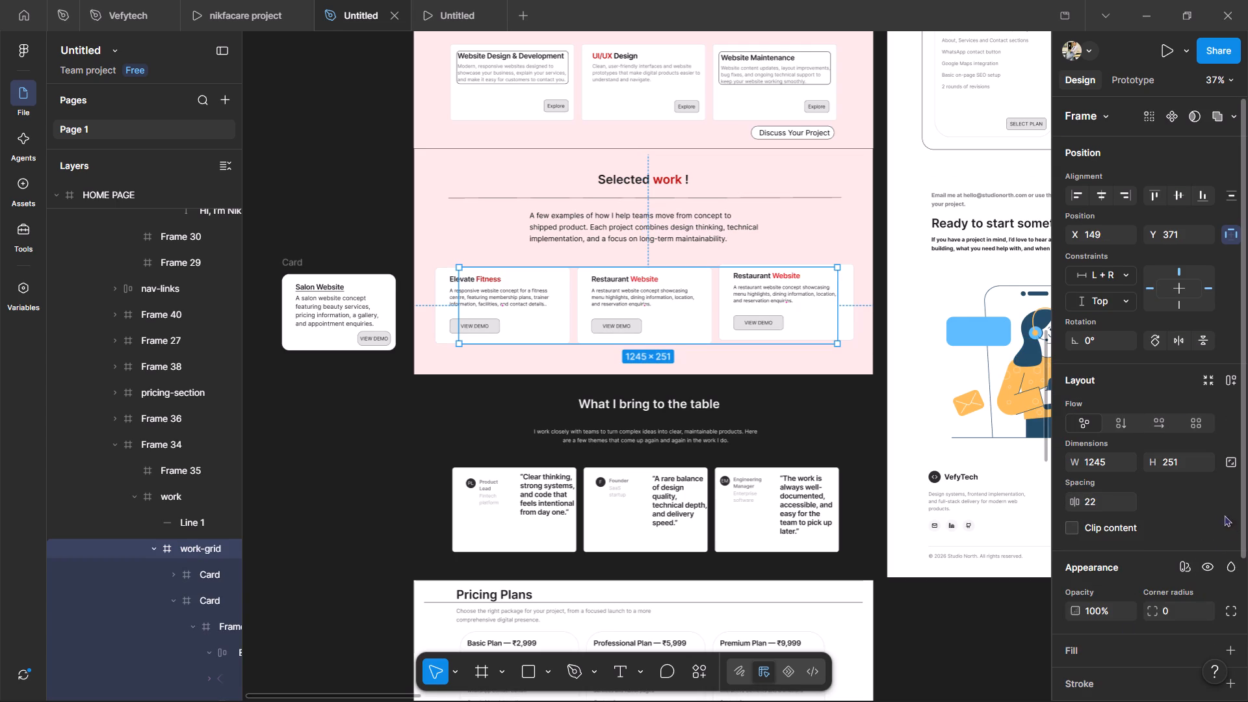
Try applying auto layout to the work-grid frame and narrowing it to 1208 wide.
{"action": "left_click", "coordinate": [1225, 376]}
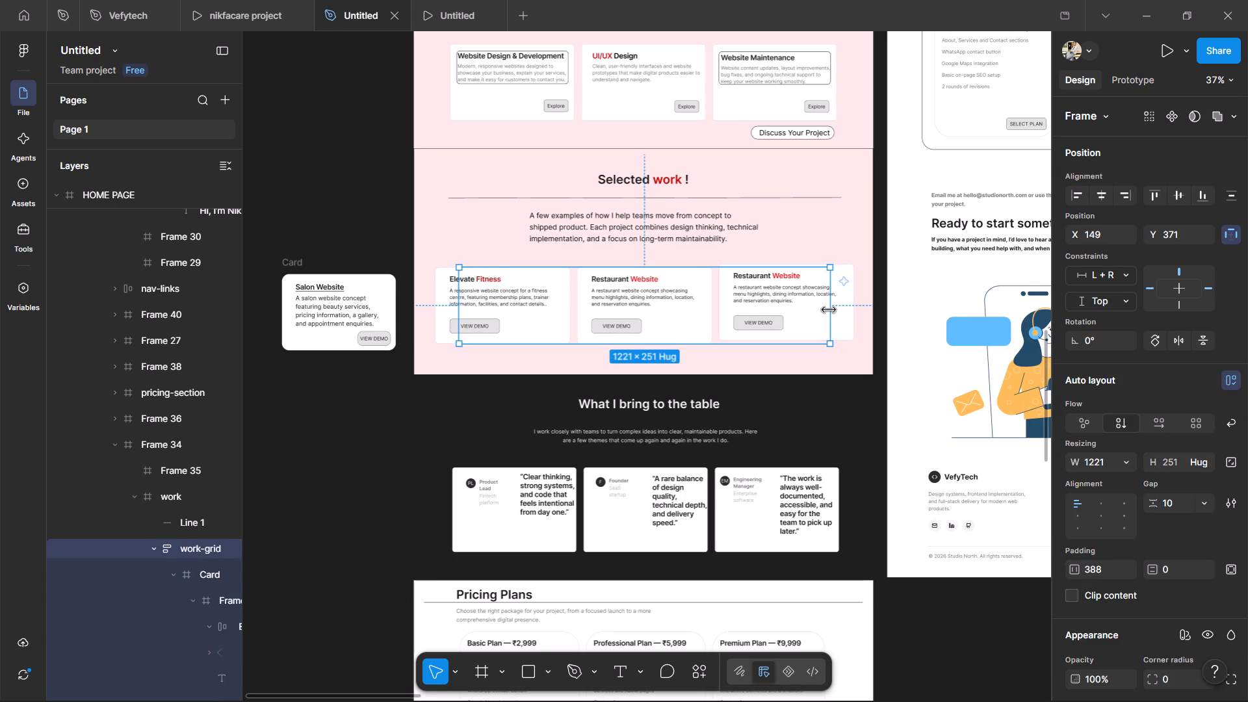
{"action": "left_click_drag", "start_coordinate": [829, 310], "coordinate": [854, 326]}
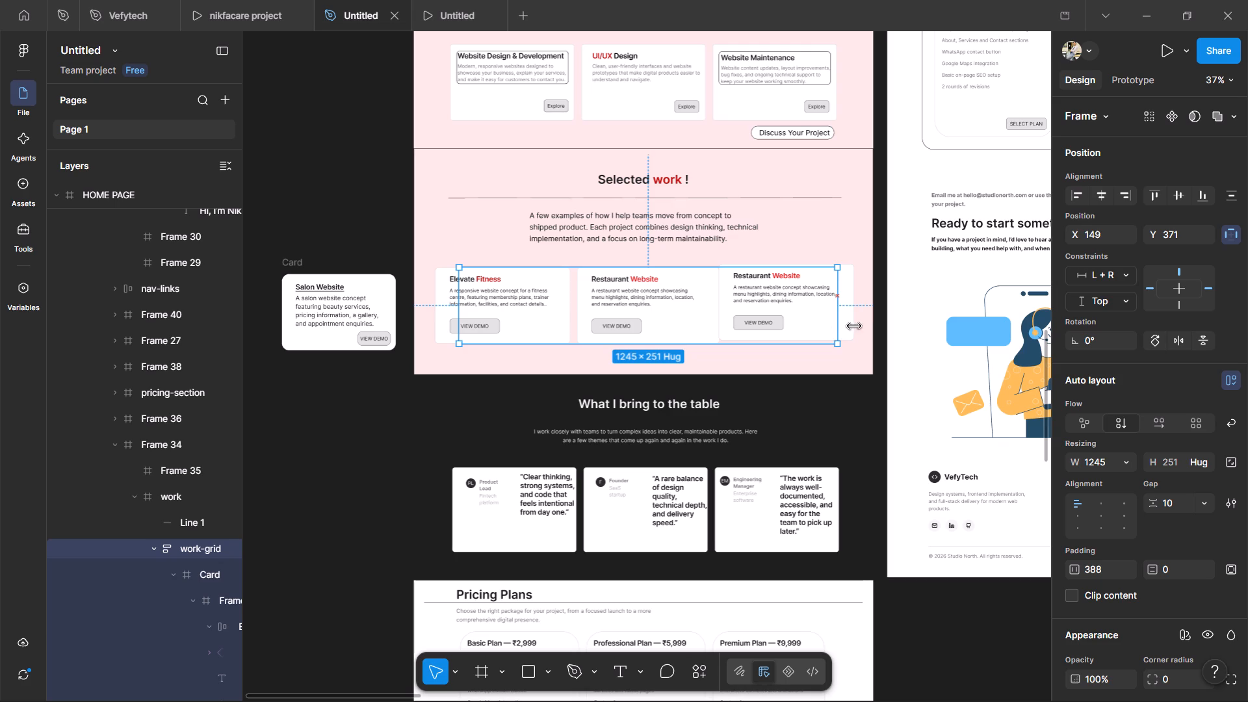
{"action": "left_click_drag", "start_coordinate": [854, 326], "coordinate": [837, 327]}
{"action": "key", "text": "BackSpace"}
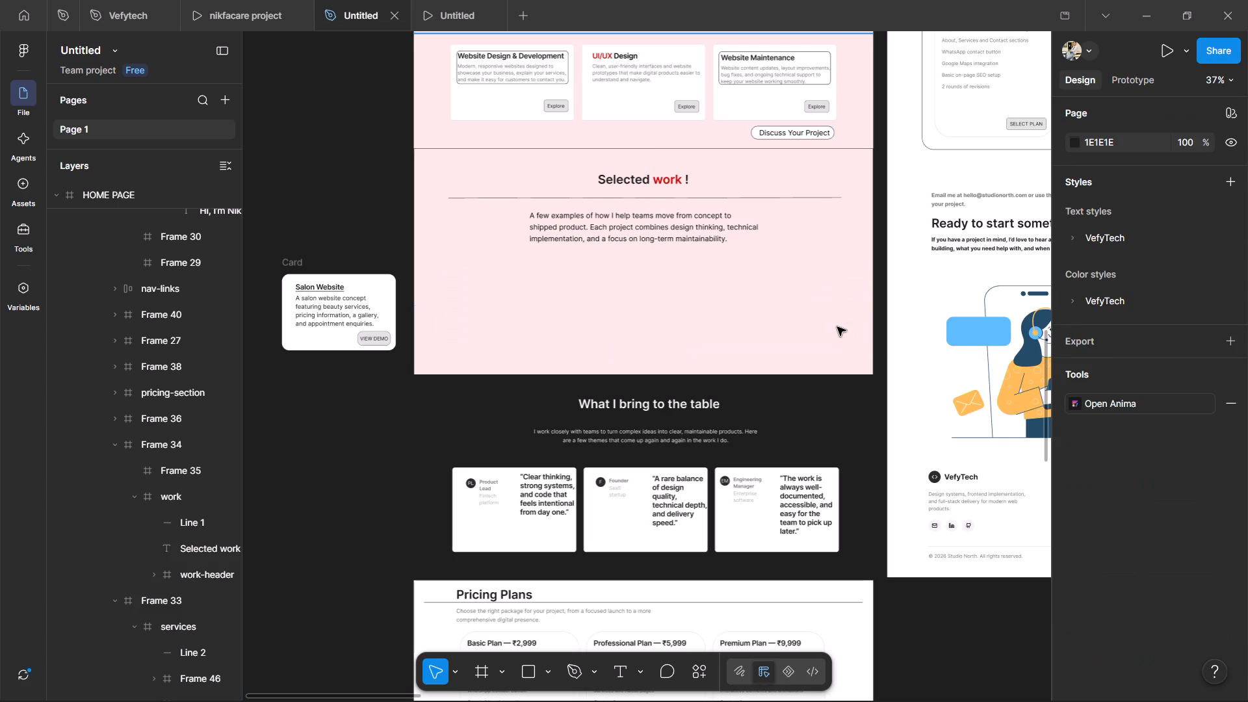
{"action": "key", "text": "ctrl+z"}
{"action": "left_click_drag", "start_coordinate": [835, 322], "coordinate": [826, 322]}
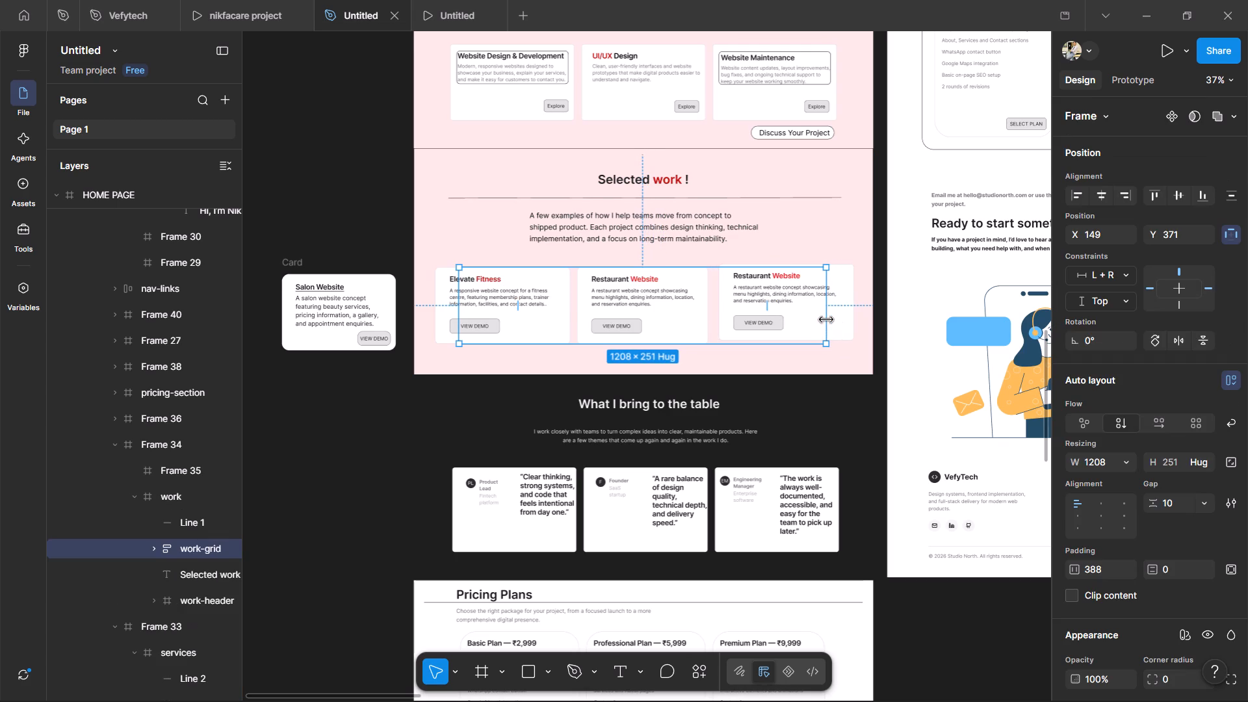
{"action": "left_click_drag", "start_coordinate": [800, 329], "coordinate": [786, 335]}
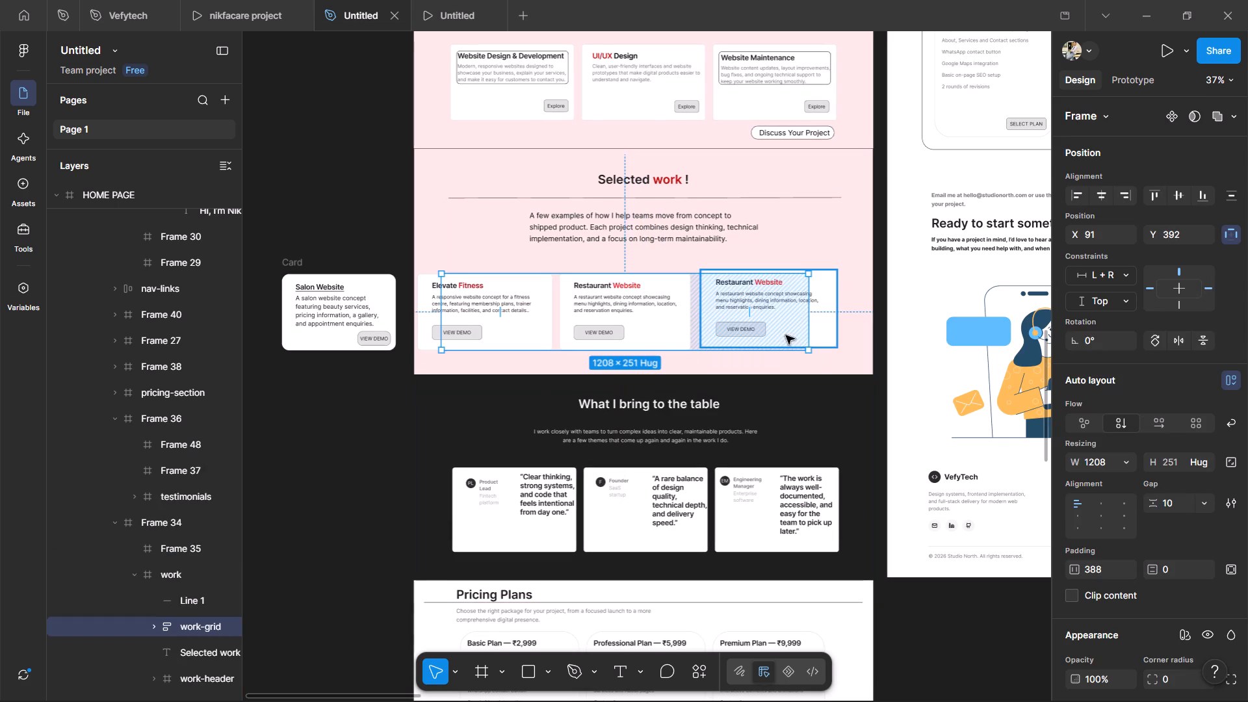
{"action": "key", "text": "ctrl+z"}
Move the three project cards out of the work-grid frame so they sit directly inside the work frame.
{"action": "left_click", "coordinate": [842, 310]}
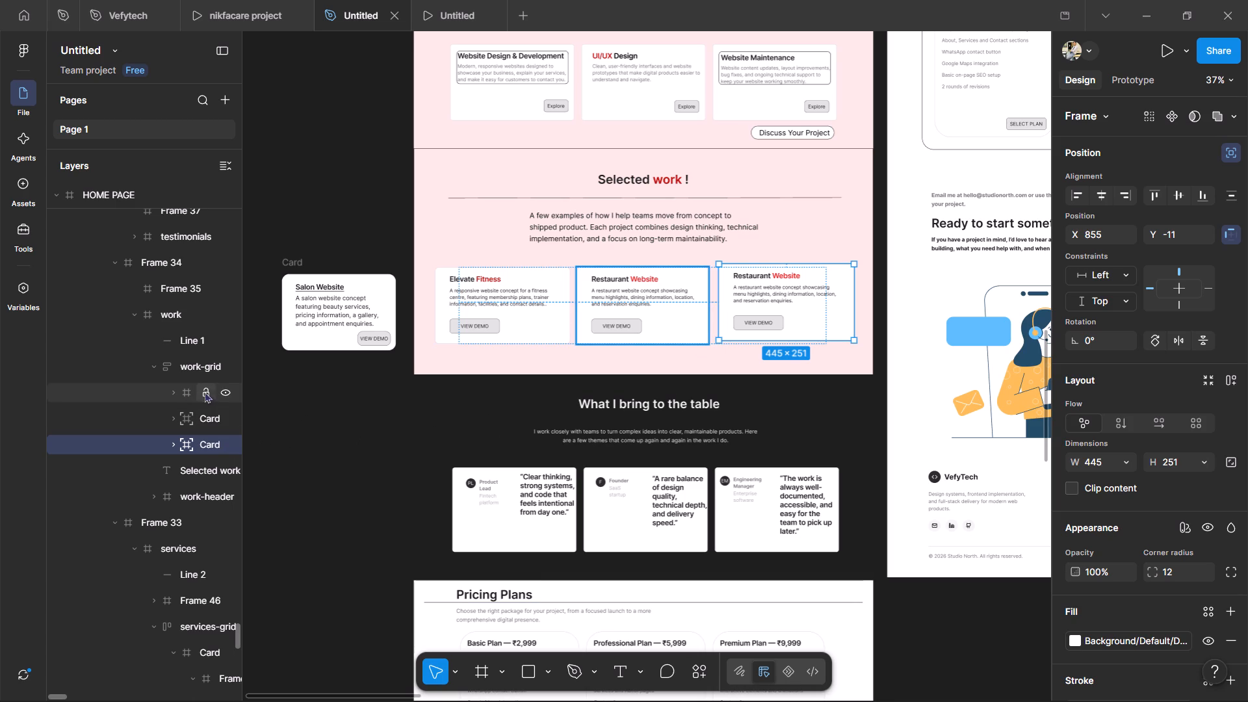
{"action": "left_click", "coordinate": [187, 391], "text": "shift"}
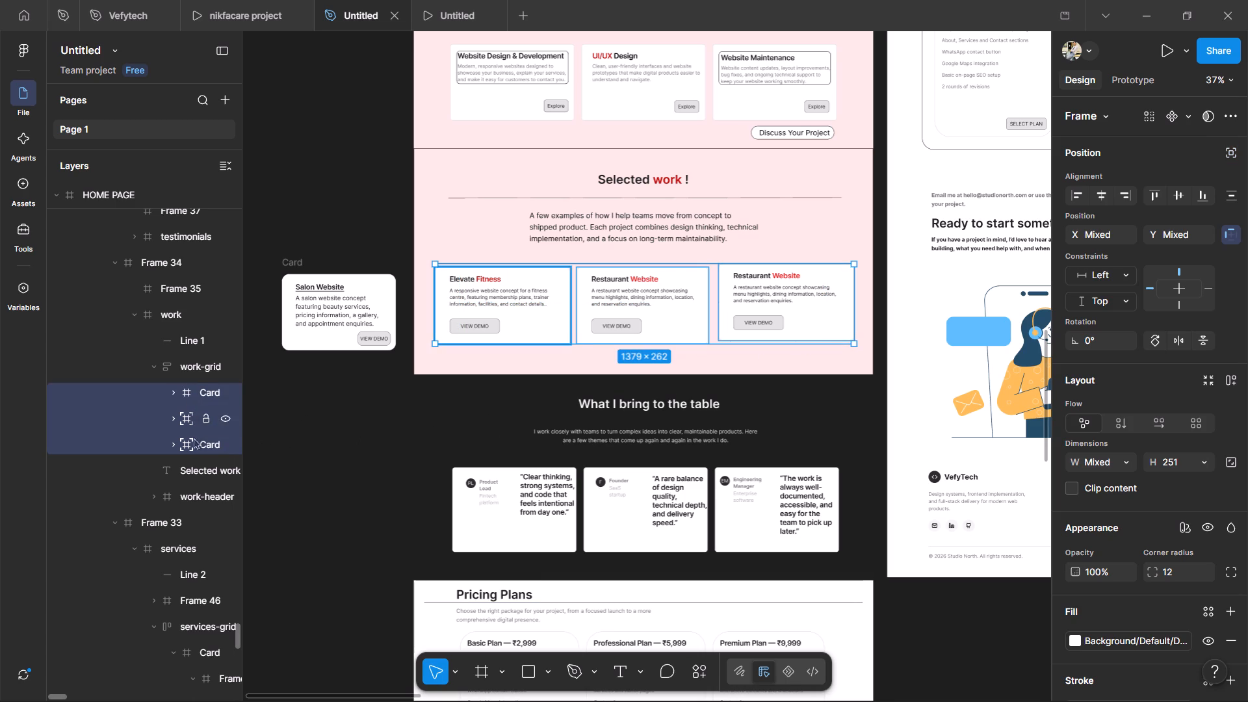
{"action": "left_click_drag", "start_coordinate": [184, 421], "coordinate": [157, 406]}
{"action": "left_click_drag", "start_coordinate": [157, 406], "coordinate": [130, 306]}
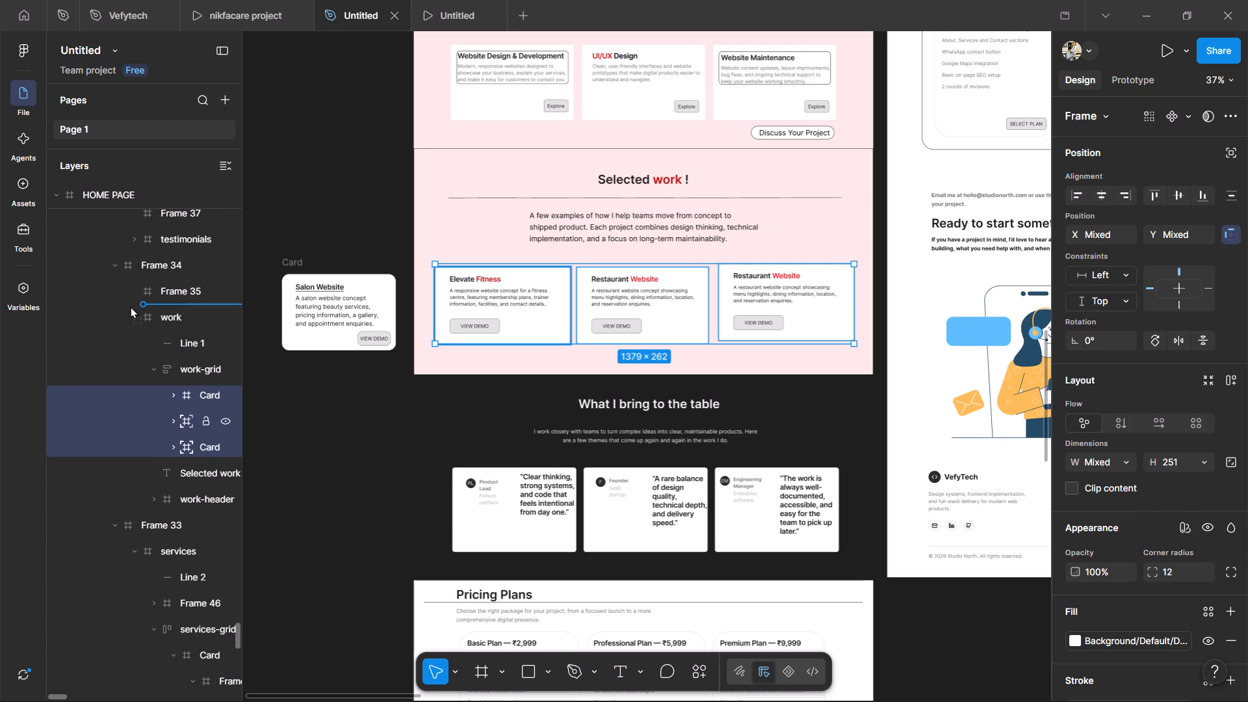
{"action": "left_click_drag", "start_coordinate": [130, 306], "coordinate": [133, 316]}
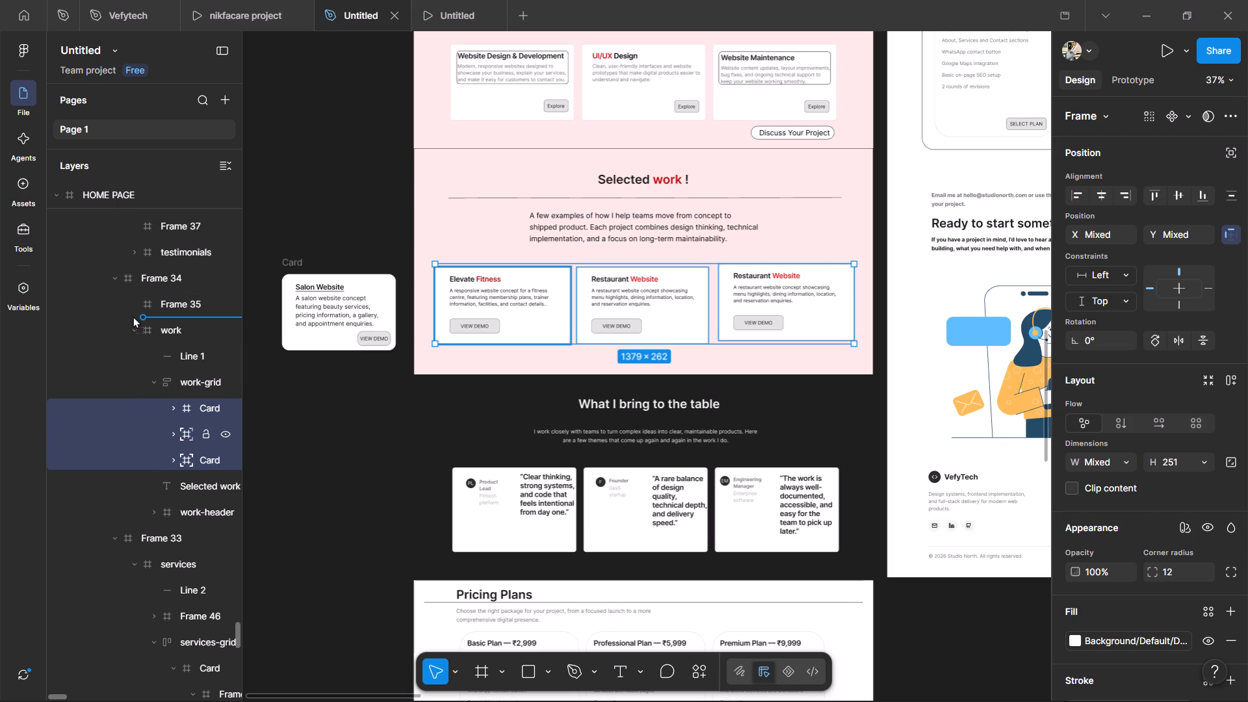
{"action": "left_click_drag", "start_coordinate": [133, 316], "coordinate": [135, 366]}
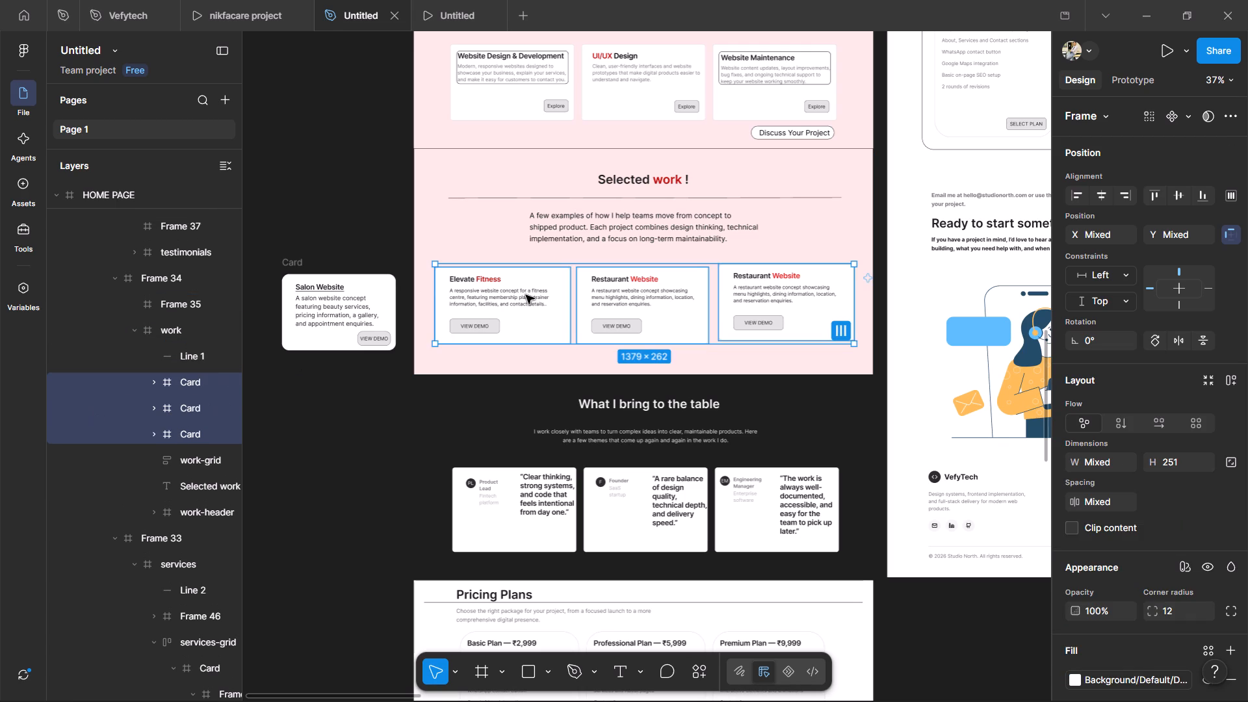
Delete the emptied work-grid frame from the Selected work section.
{"action": "left_click", "coordinate": [185, 460]}
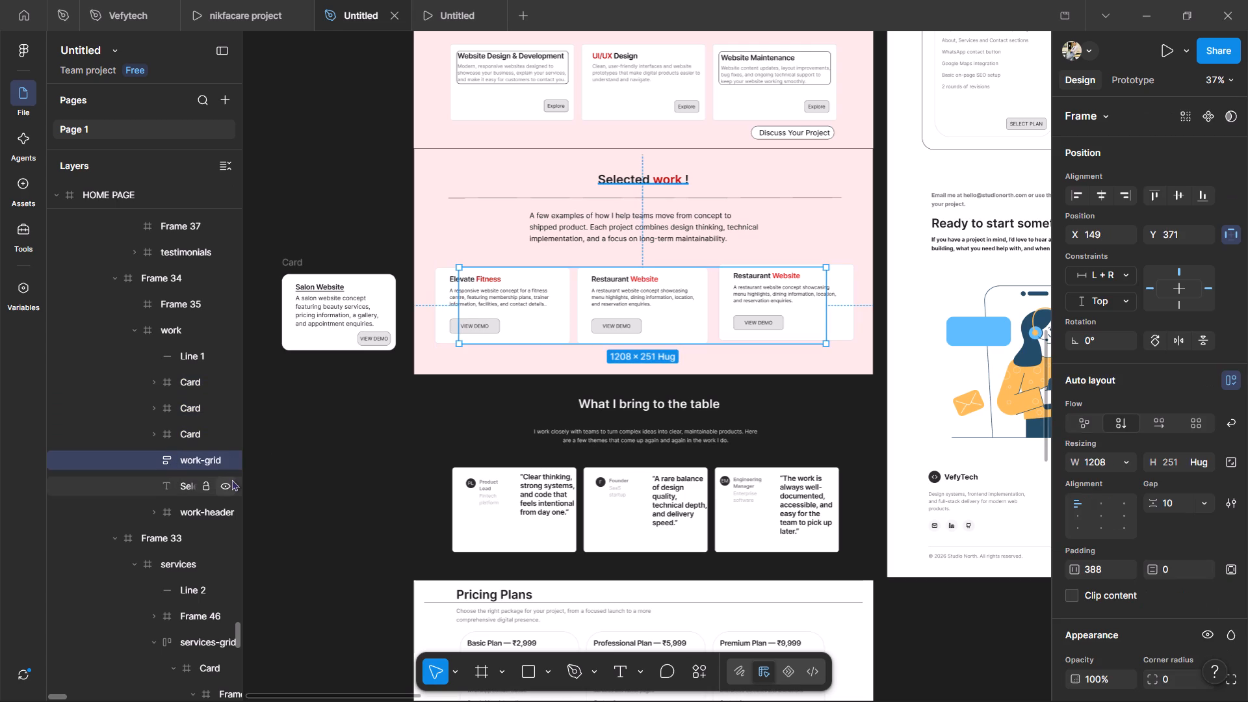
{"action": "key", "text": "BackSpace"}
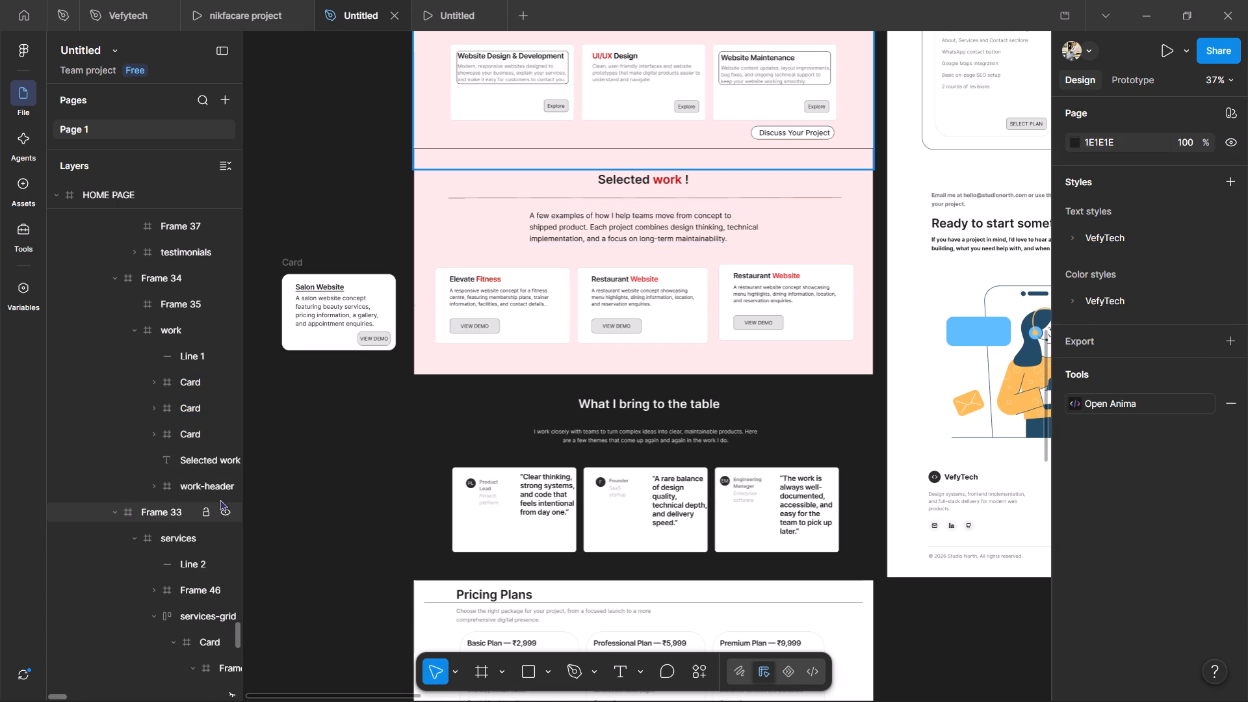
Wrap the three Selected work project cards in a horizontal auto layout row with a gap of 29.
{"action": "left_click", "coordinate": [495, 287]}
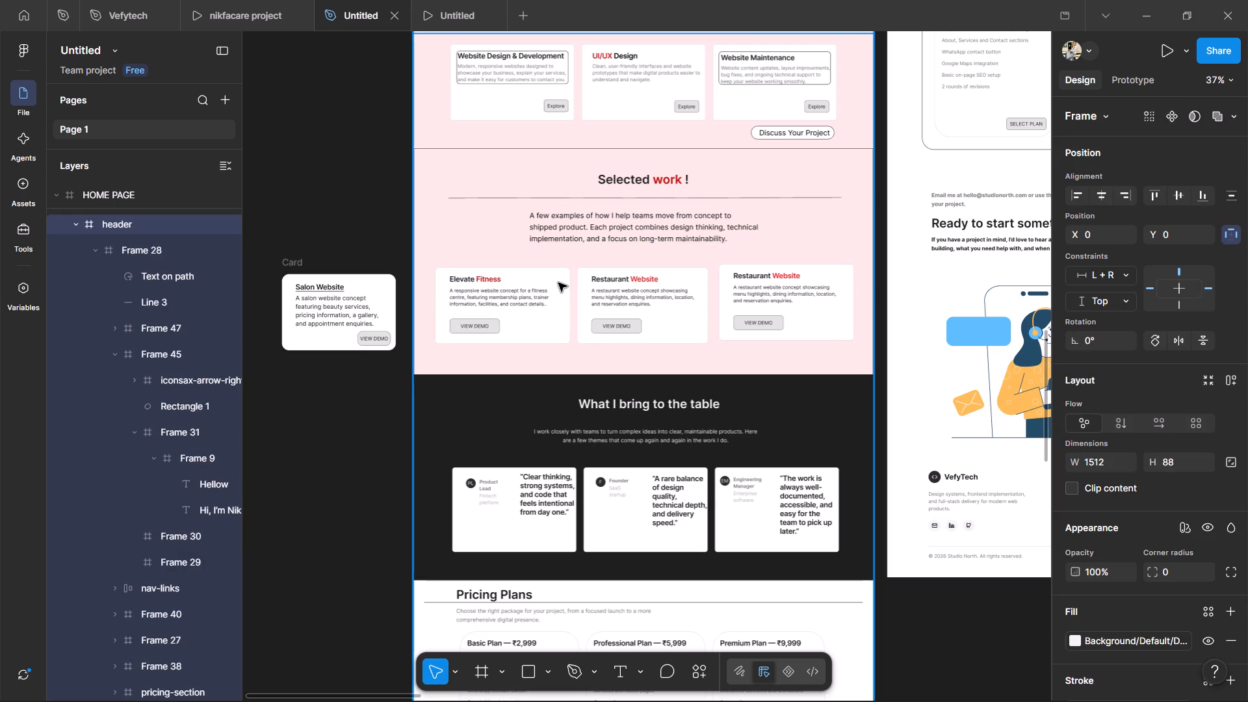
{"action": "double_click", "coordinate": [558, 283]}
{"action": "double_click", "coordinate": [570, 286]}
{"action": "double_click", "coordinate": [570, 300]}
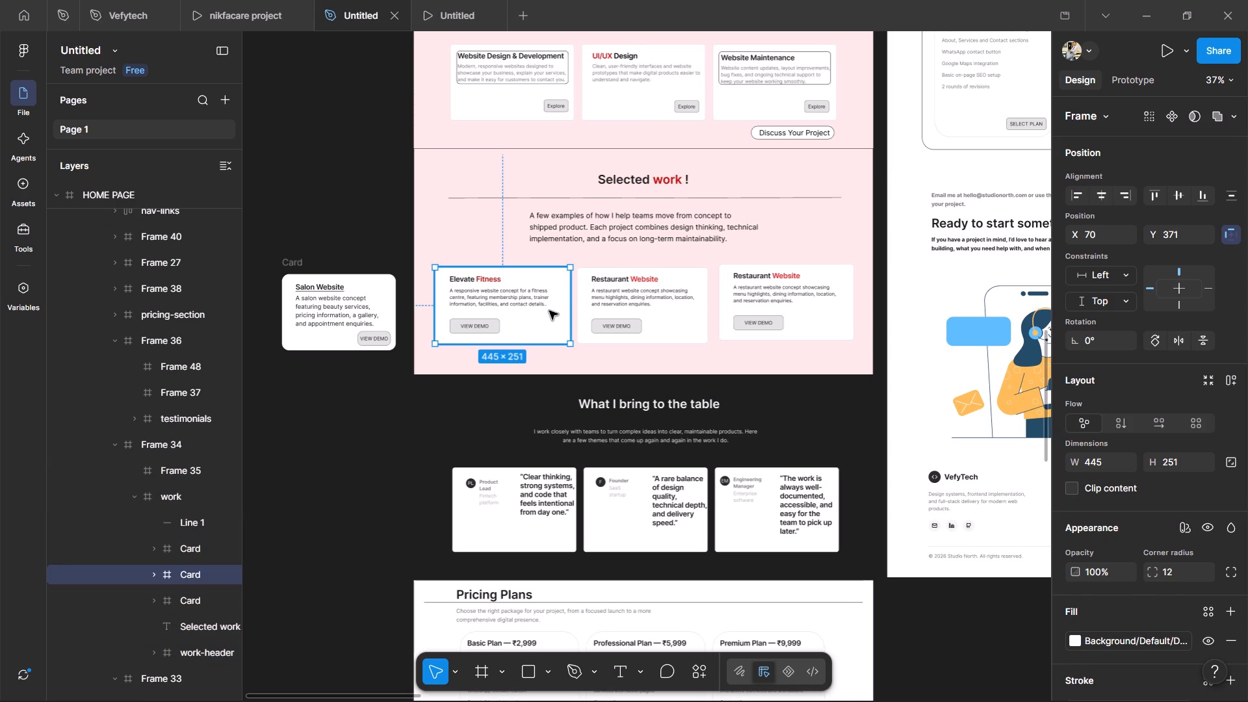
{"action": "left_click", "coordinate": [594, 294], "text": "shift"}
{"action": "left_click", "coordinate": [755, 293], "text": "shift"}
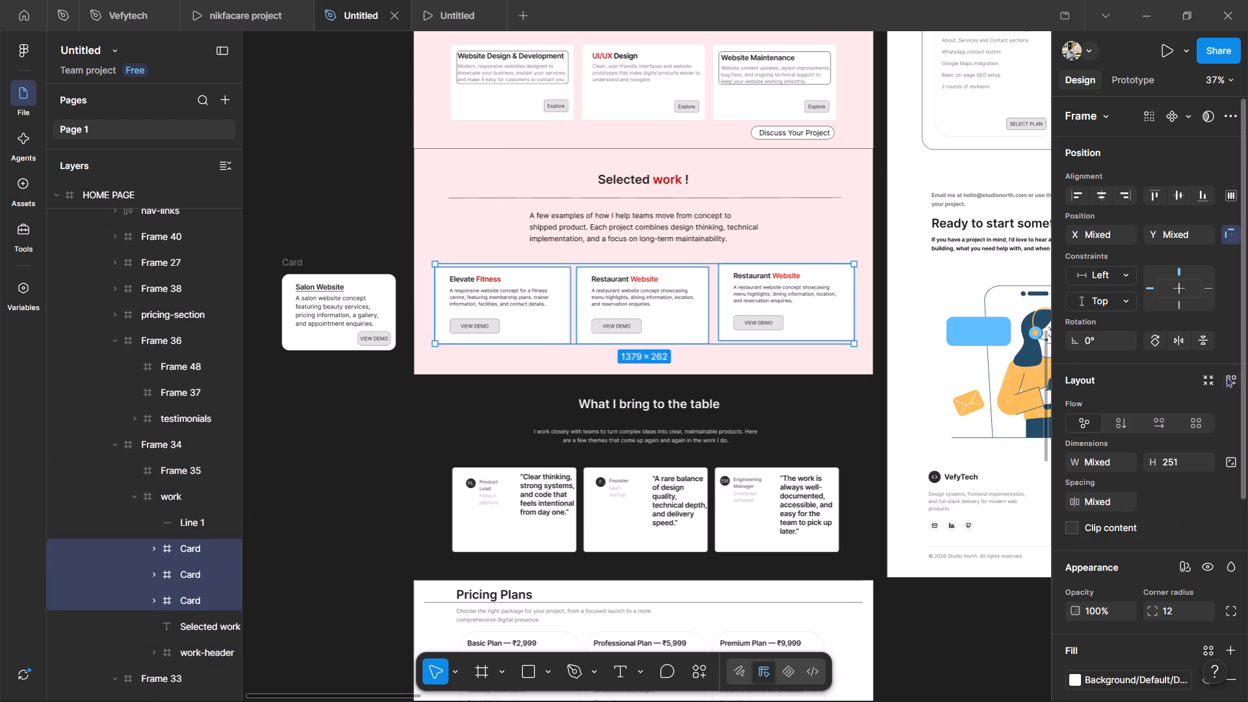
{"action": "left_click", "coordinate": [1233, 377]}
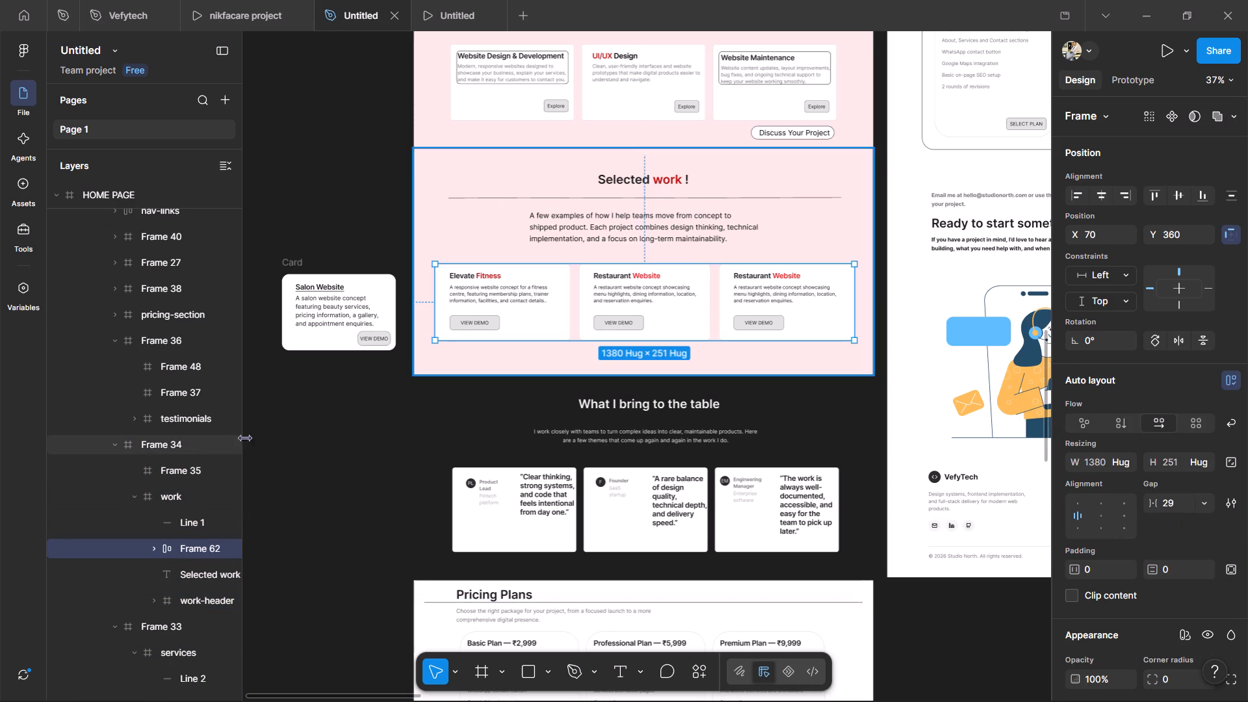
{"action": "left_click", "coordinate": [291, 435]}
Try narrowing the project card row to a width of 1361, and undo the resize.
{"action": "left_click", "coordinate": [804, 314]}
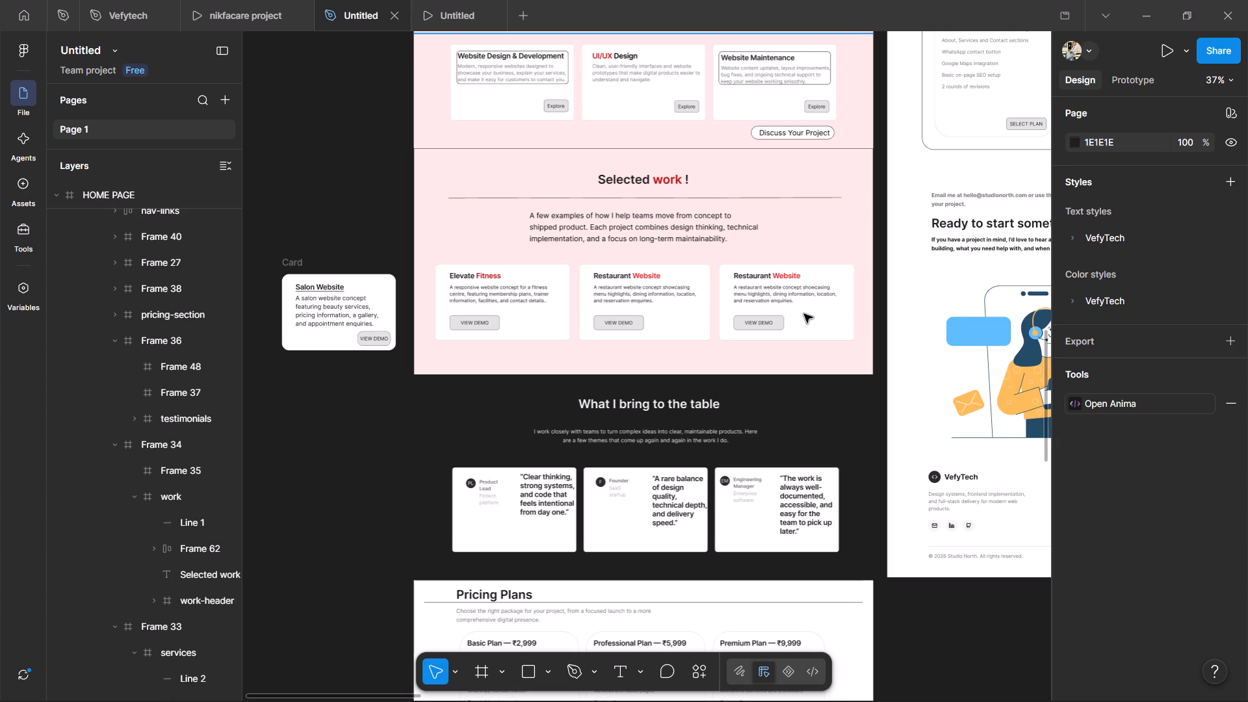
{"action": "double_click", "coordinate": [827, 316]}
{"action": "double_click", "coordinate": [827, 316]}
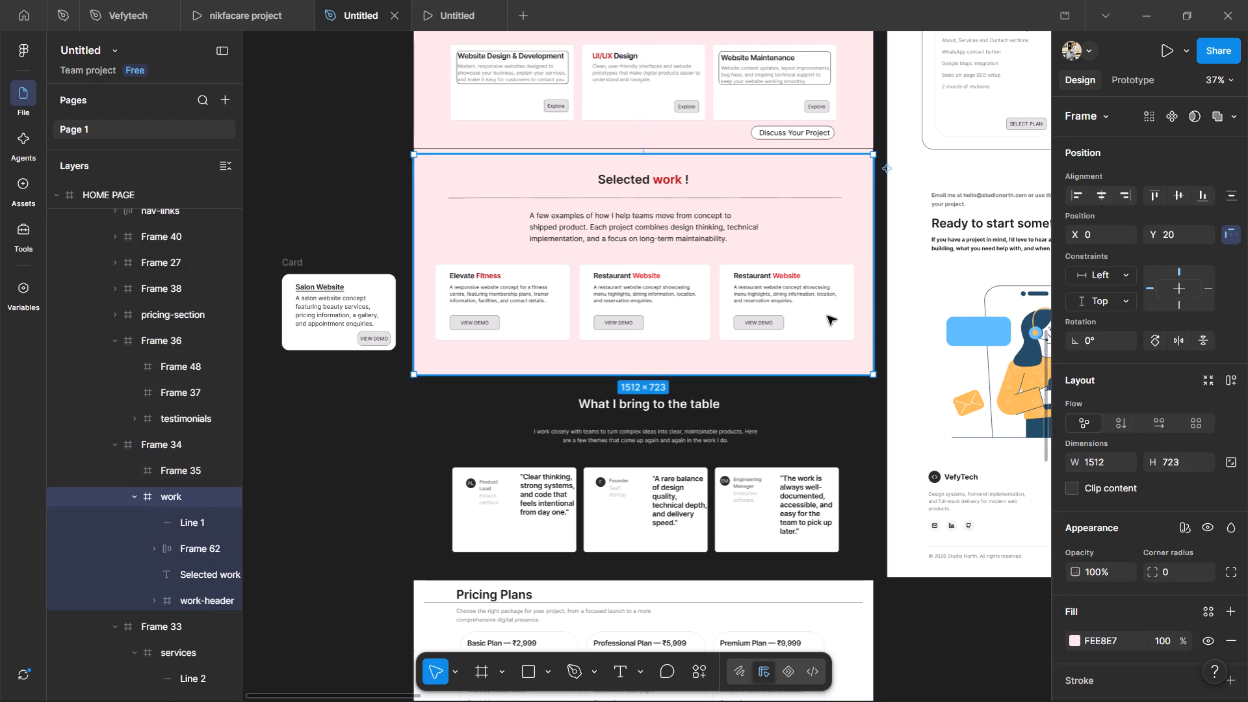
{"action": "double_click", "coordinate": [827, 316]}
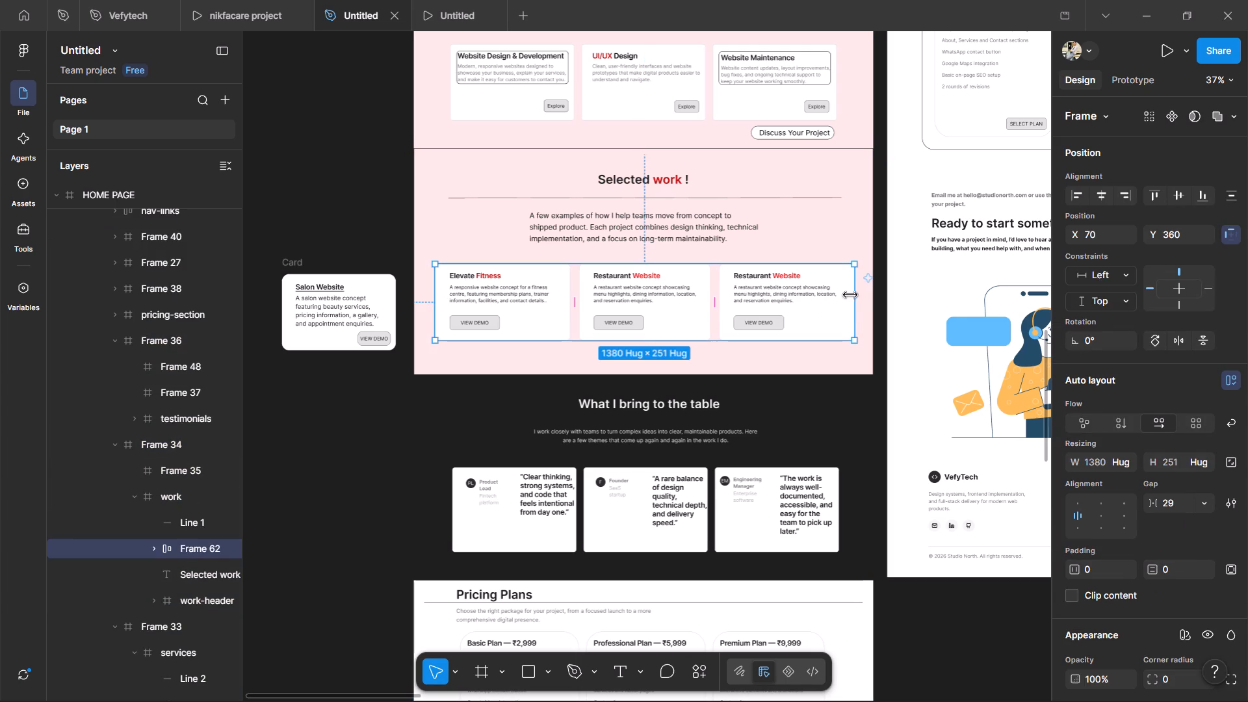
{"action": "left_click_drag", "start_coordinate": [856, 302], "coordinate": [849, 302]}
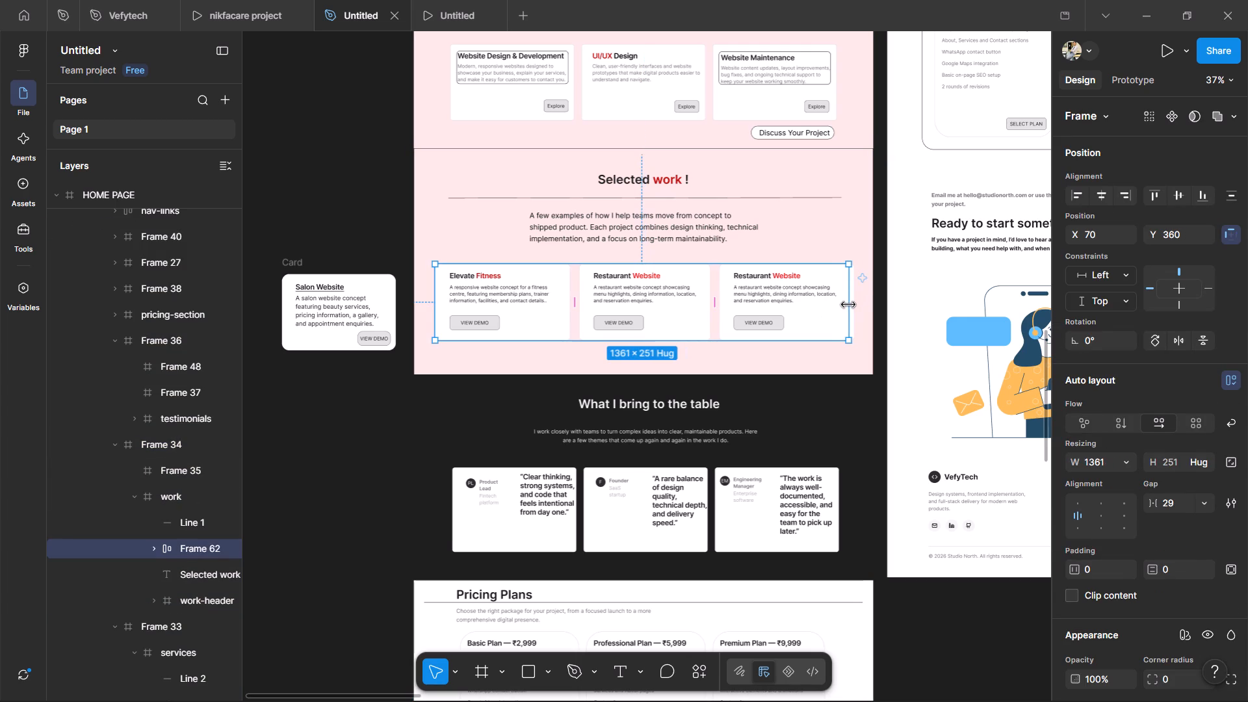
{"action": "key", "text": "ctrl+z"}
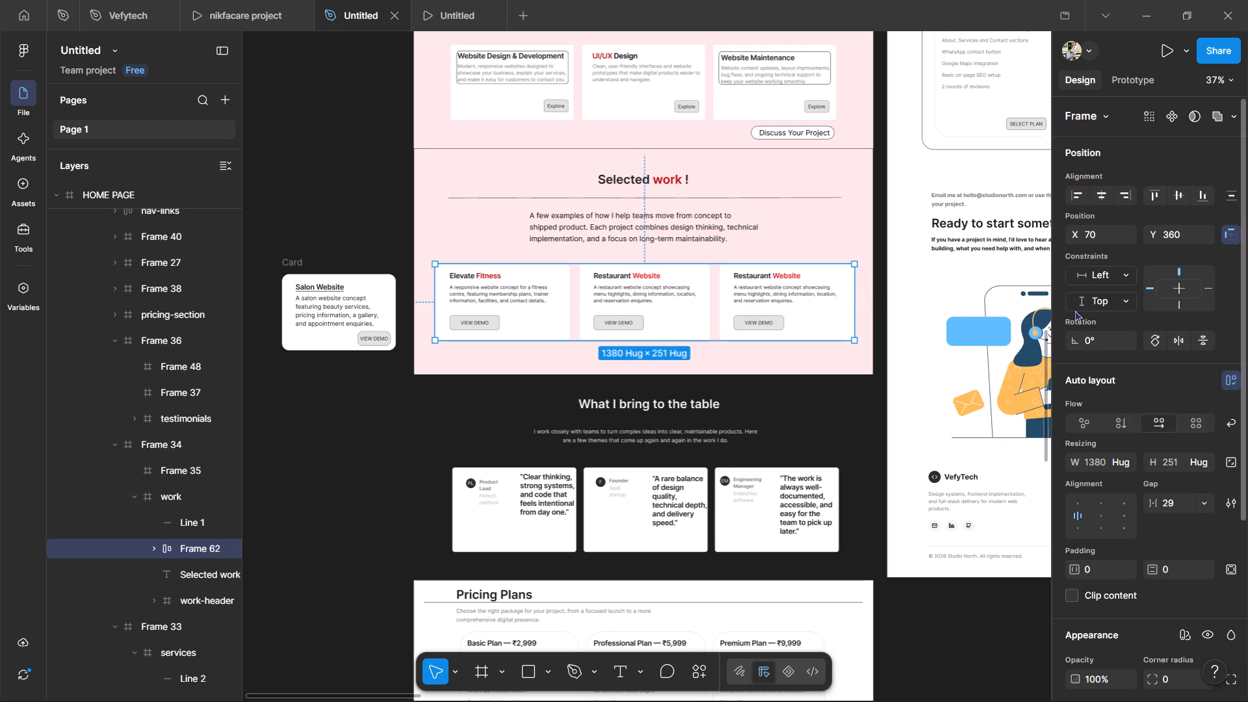
Scale the three-card project row in the Selected work section to 0.9x.
{"action": "scroll", "coordinate": [1117, 287], "scroll_direction": "down", "scroll_amount": 3}
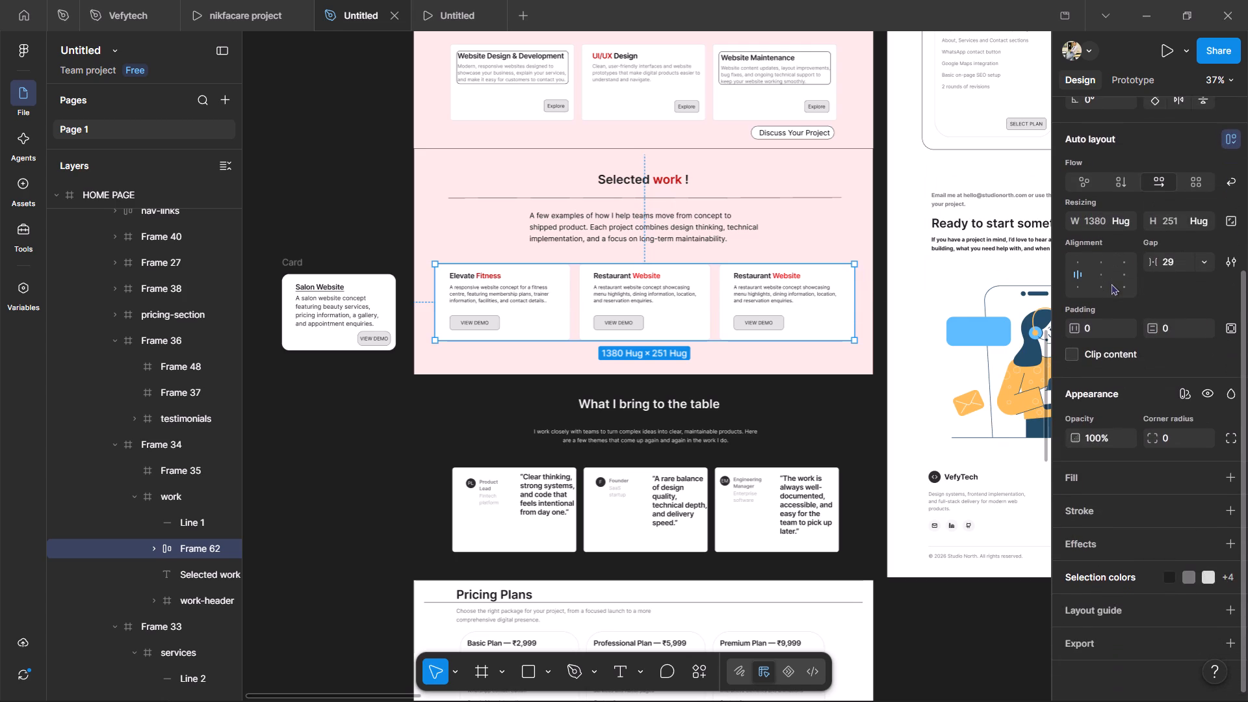
{"action": "scroll", "coordinate": [1111, 283], "scroll_direction": "up", "scroll_amount": 3}
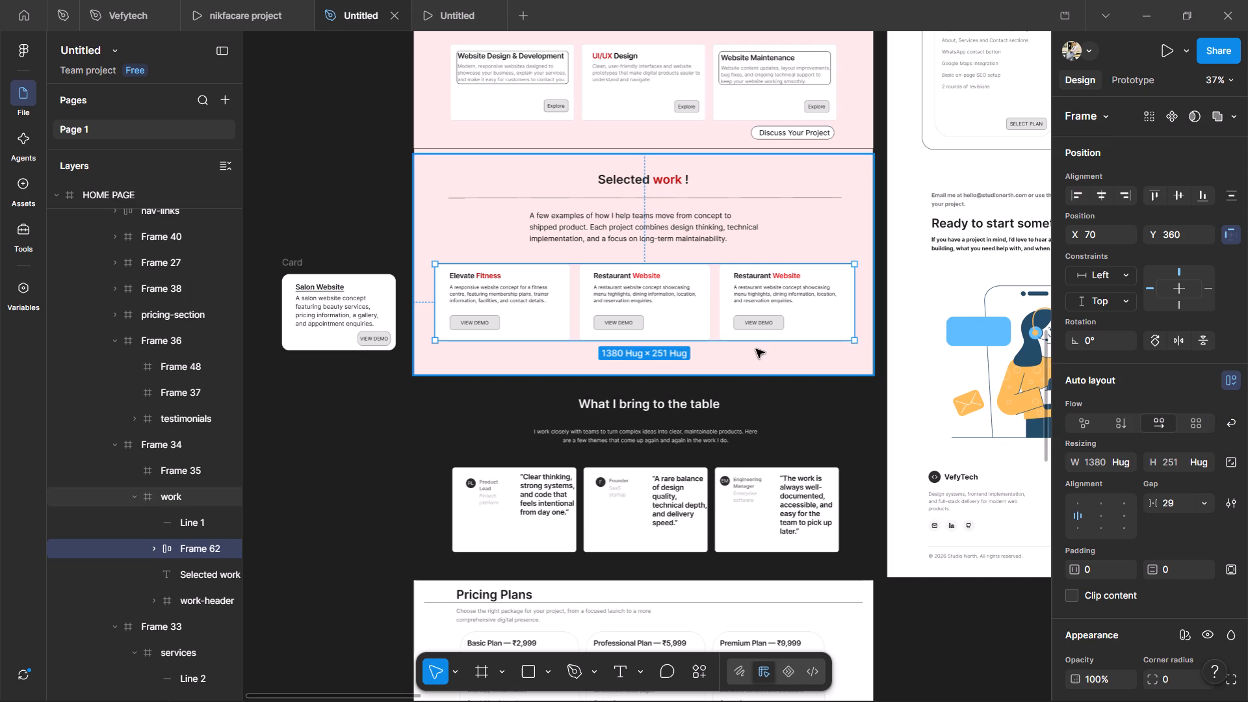
{"action": "key", "text": "k"}
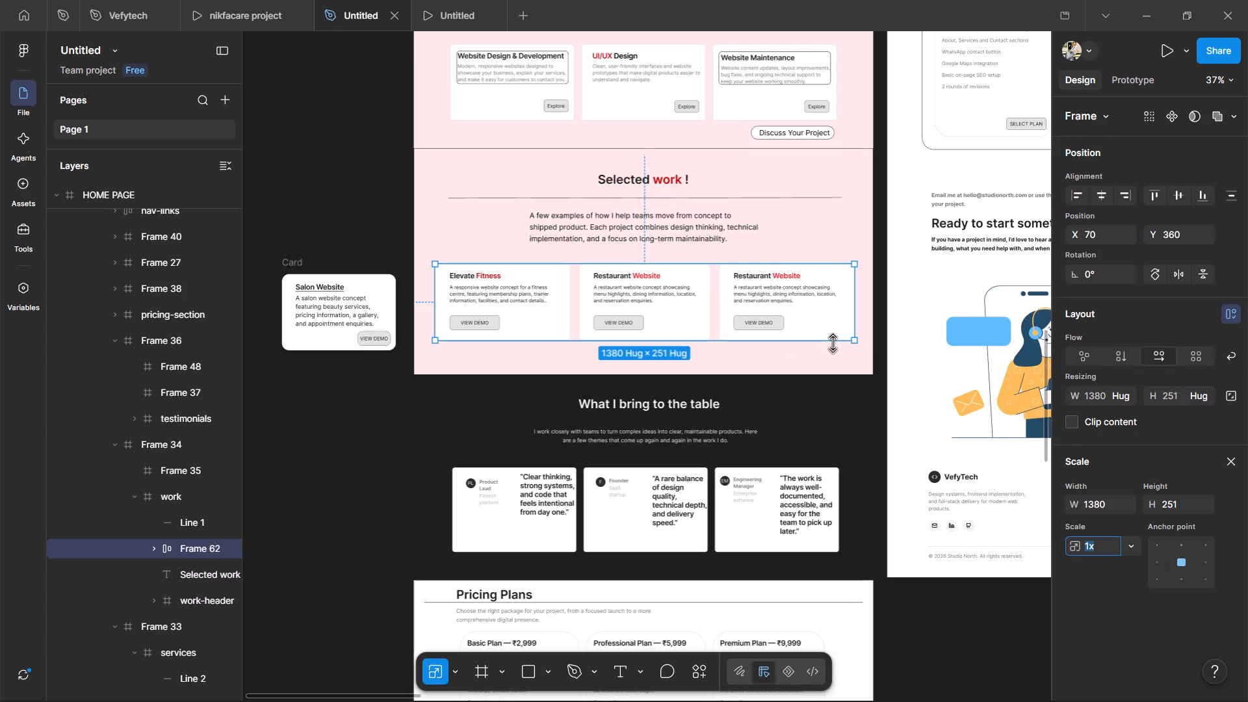
{"action": "key", "text": "0"}
{"action": "key", "text": "period"}
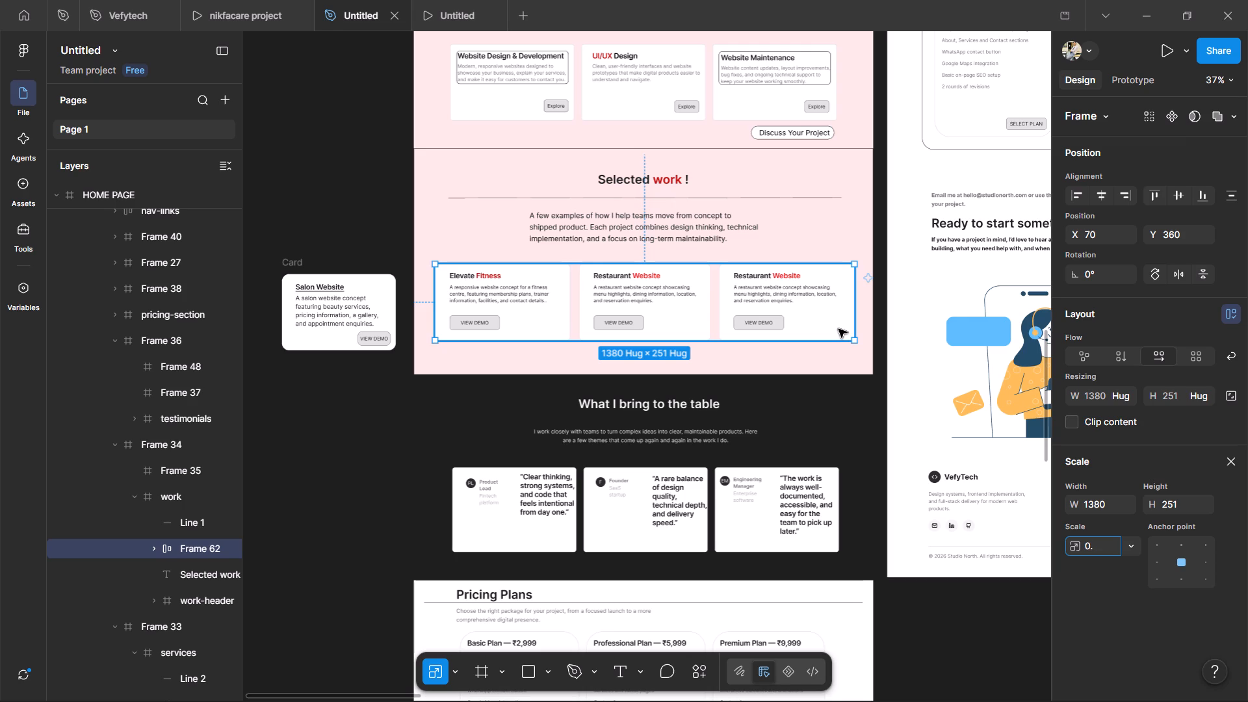
{"action": "key", "text": "9"}
{"action": "key", "text": "Return"}
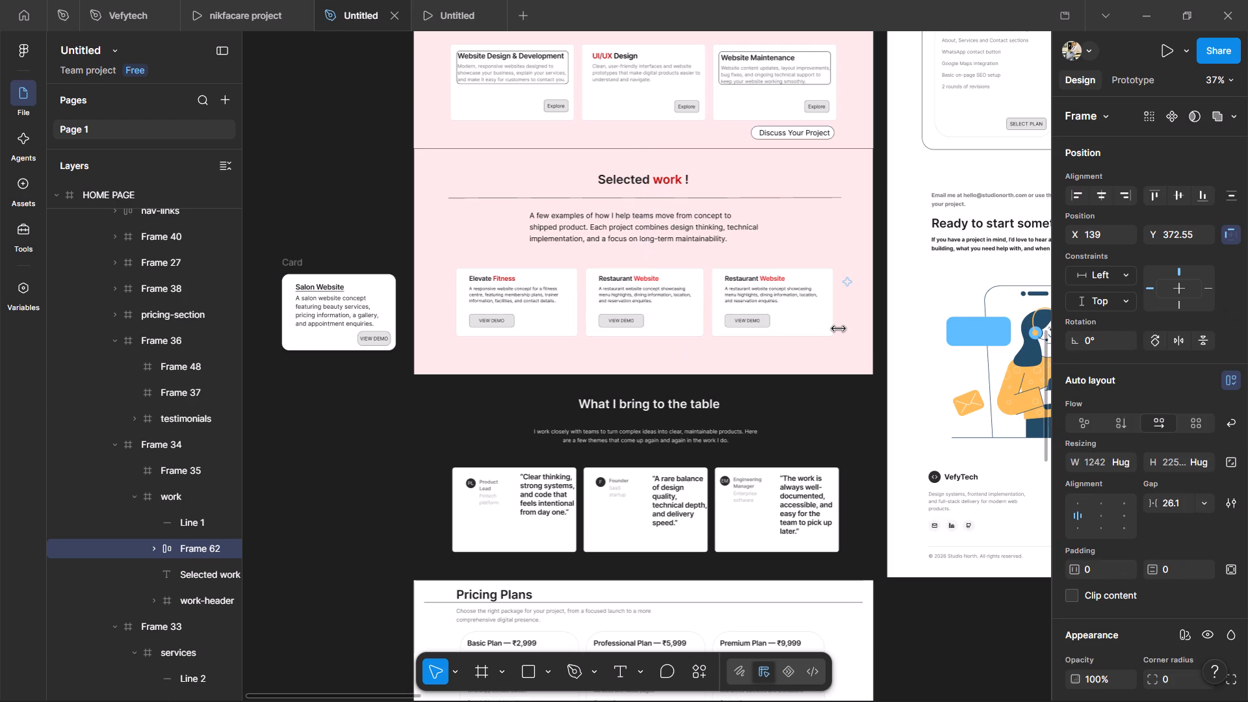
Nudge the scaled project card row up to Y 369.55 within the work frame.
{"action": "key", "text": "Up"}
{"action": "key", "text": "Up"}
{"action": "key", "text": "Up"}
{"action": "key", "text": "Up"}
{"action": "key", "text": "Up"}
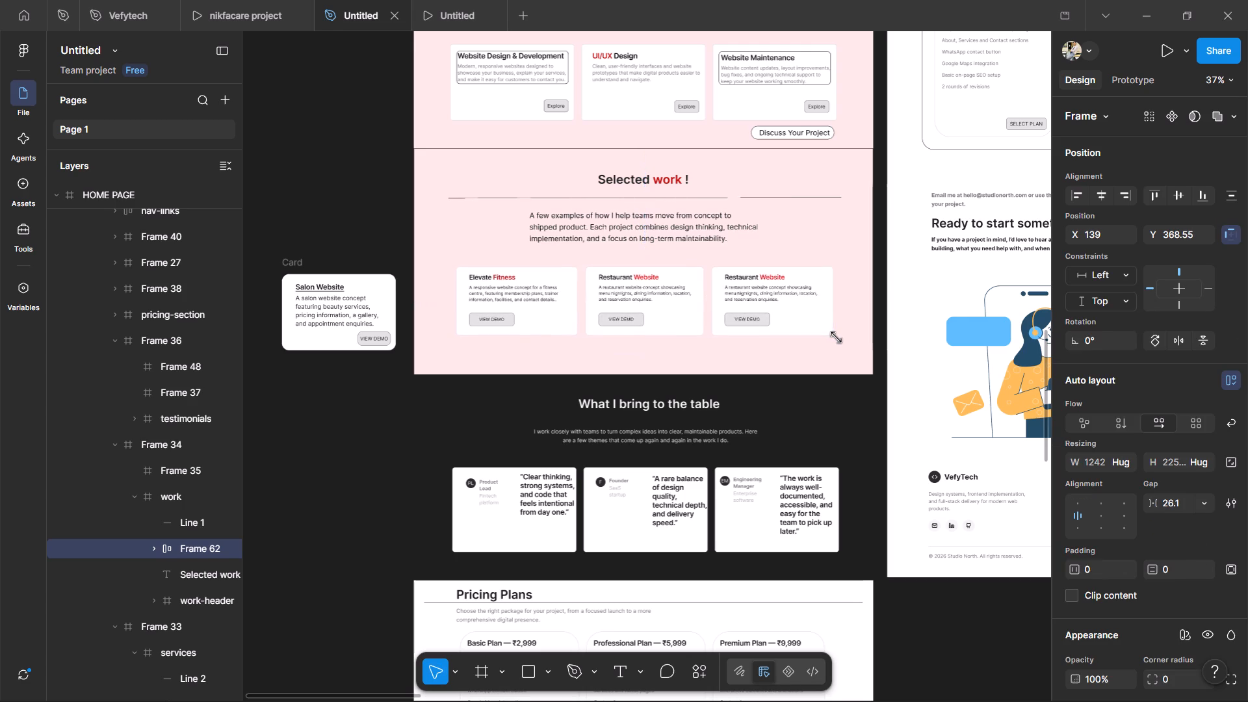
{"action": "key", "text": "Down"}
{"action": "key", "text": "Down"}
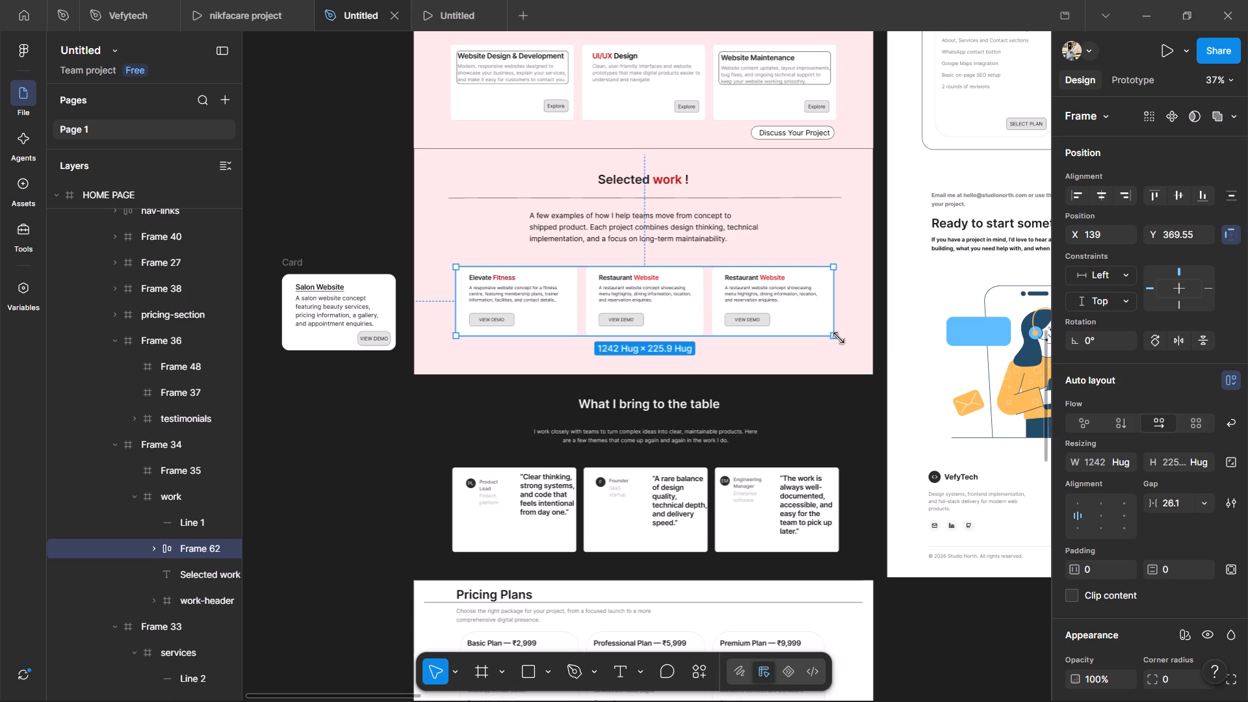
Copy the salon description from the loose Card and paste it over the third project card's restaurant description.
{"action": "left_click", "coordinate": [741, 276]}
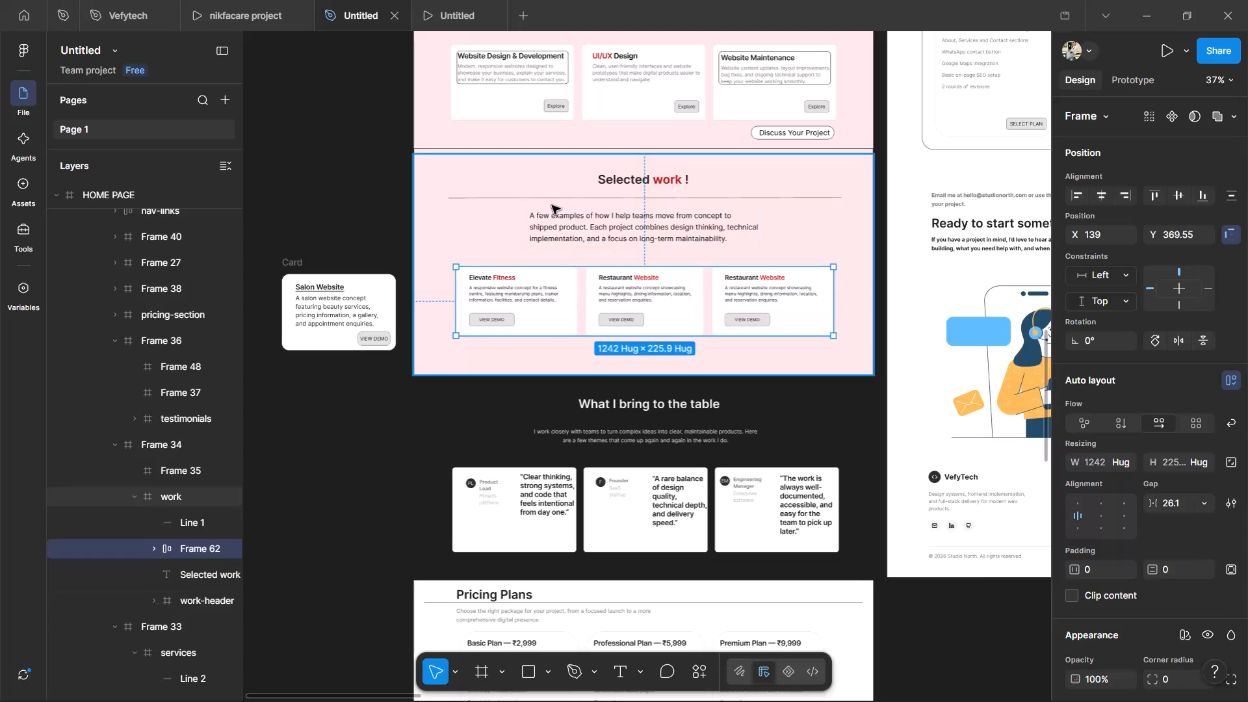
{"action": "triple_click", "coordinate": [759, 276]}
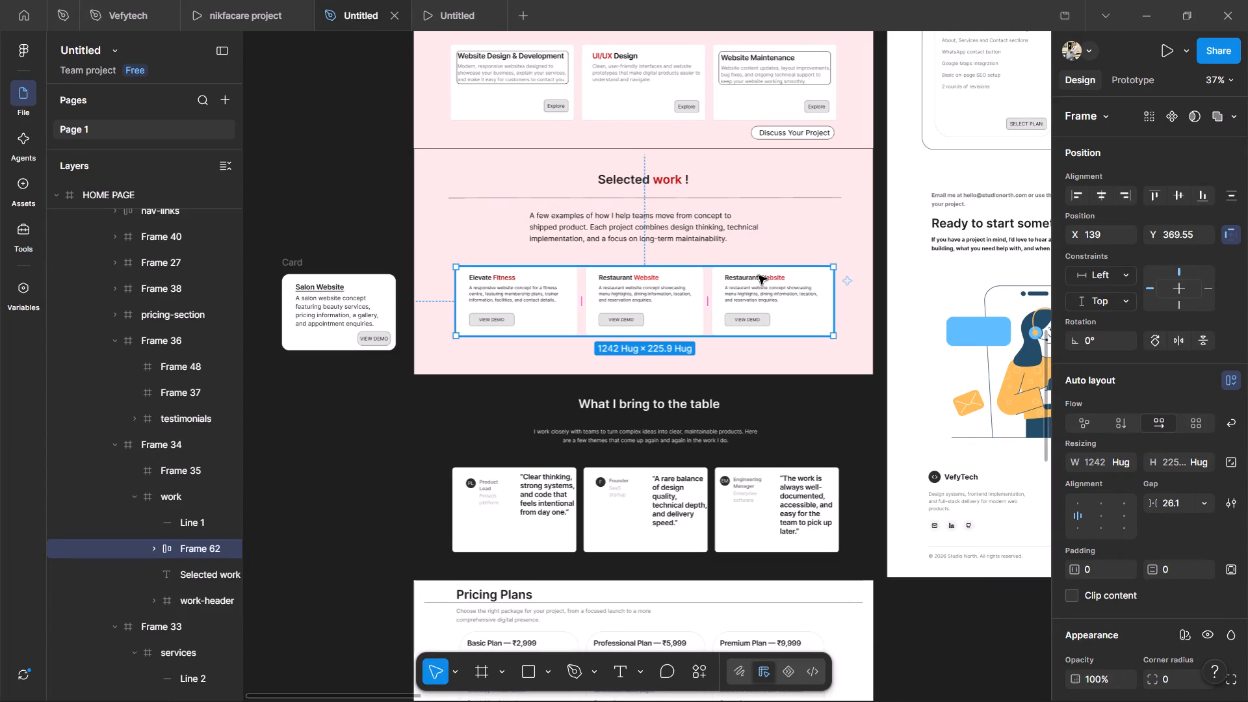
{"action": "double_click", "coordinate": [759, 276]}
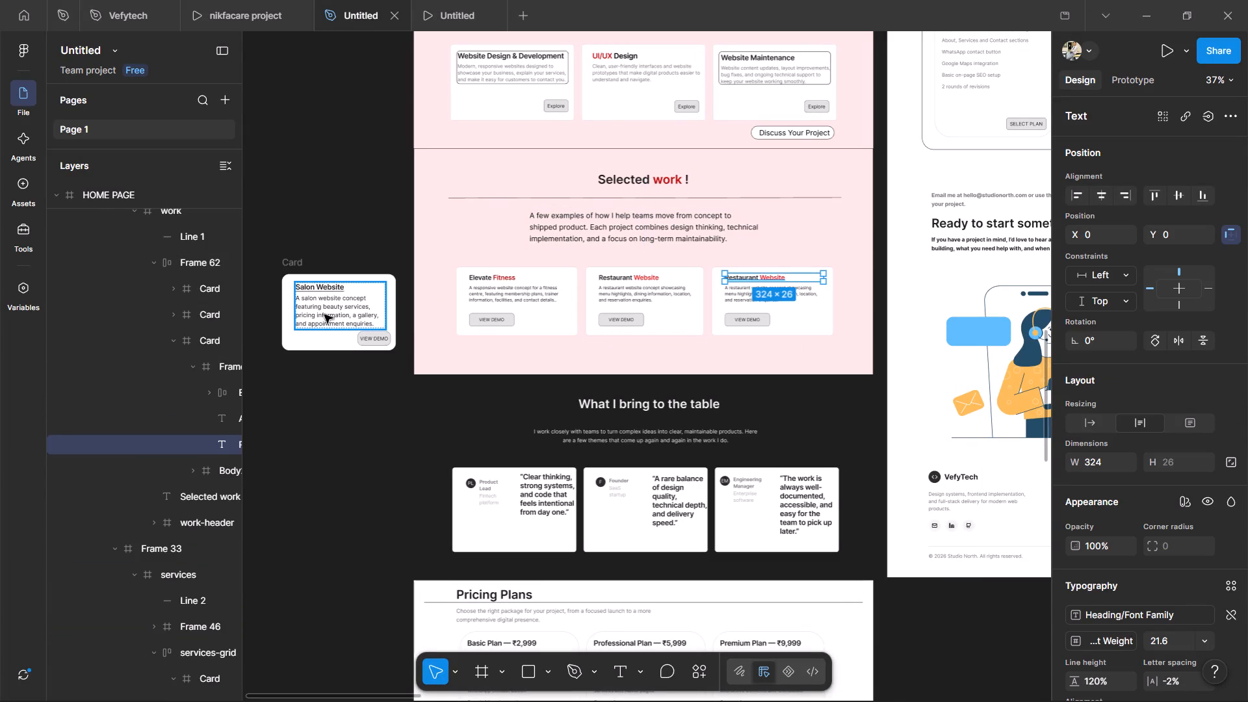
{"action": "left_click", "coordinate": [318, 293]}
{"action": "left_click", "coordinate": [318, 293]}
{"action": "triple_click", "coordinate": [320, 304]}
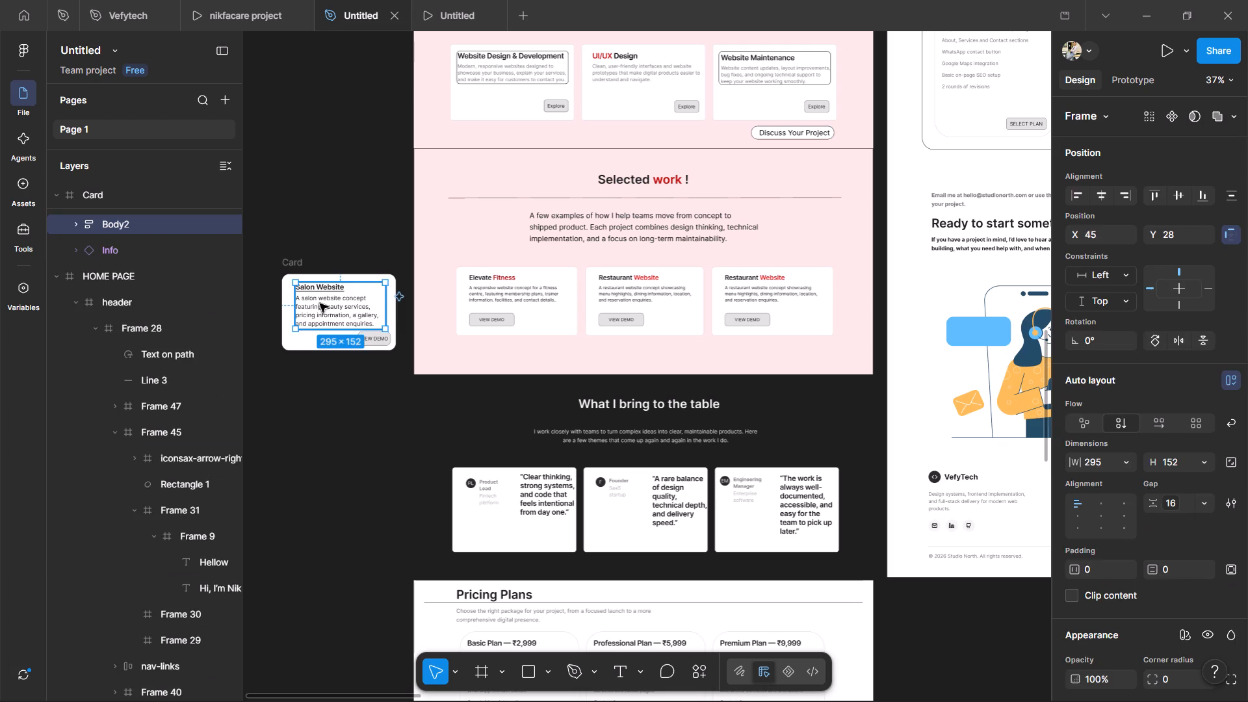
{"action": "triple_click", "coordinate": [320, 304]}
{"action": "left_click", "coordinate": [320, 304]}
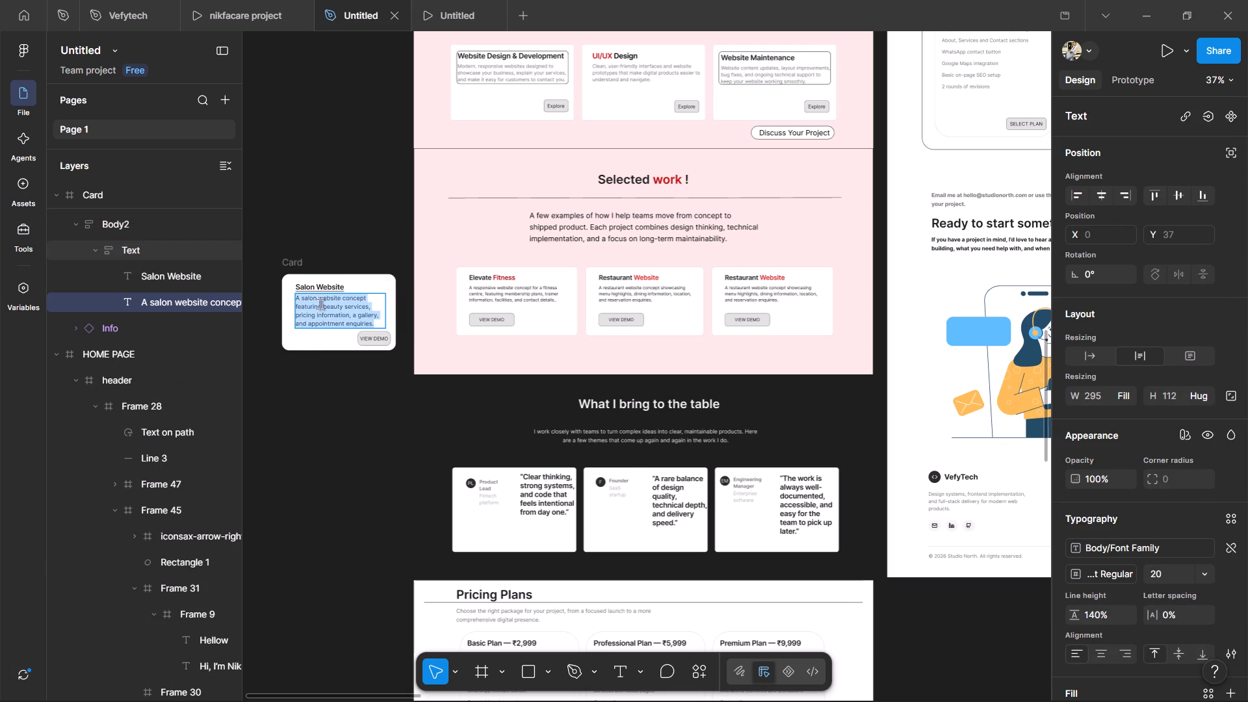
{"action": "key", "text": "ctrl+c"}
{"action": "left_click", "coordinate": [758, 285]}
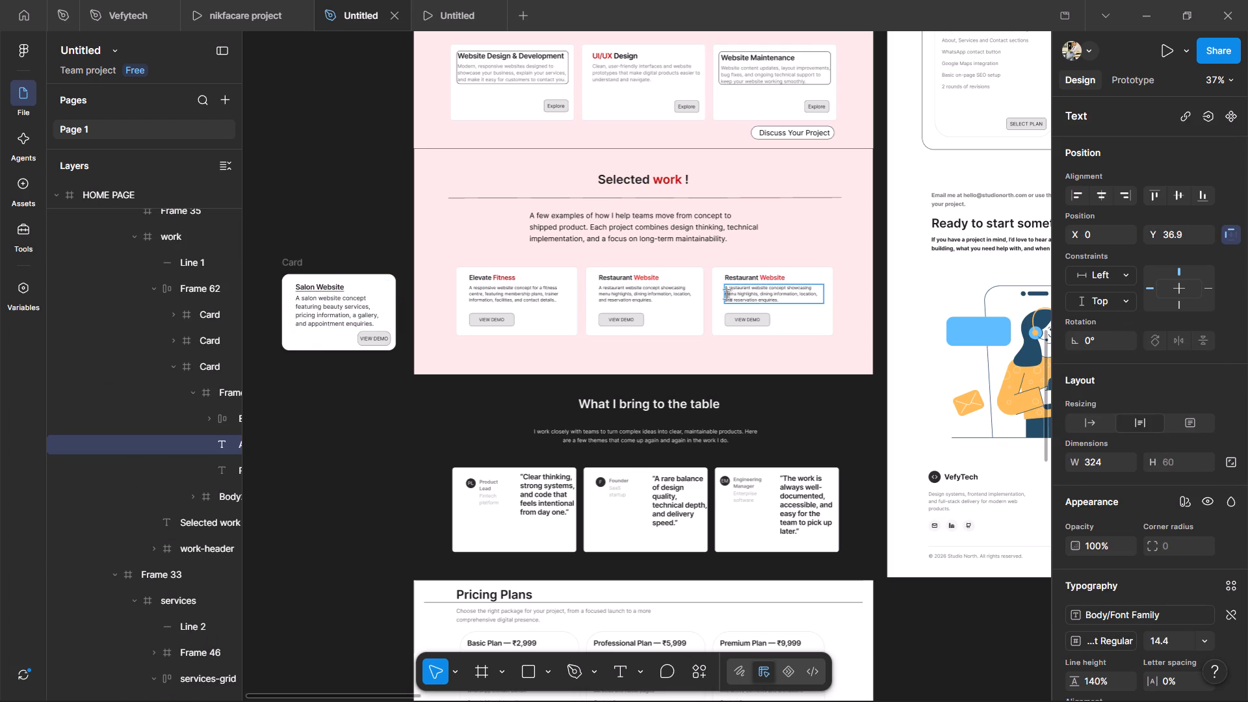
{"action": "left_click_drag", "start_coordinate": [731, 285], "coordinate": [787, 299]}
{"action": "key", "text": "ctrl+v"}
Delete the stray leftover characters so the third card's description starts with "A salon website concept".
{"action": "scroll", "coordinate": [771, 291], "scroll_direction": "up", "scroll_amount": 15, "text": "ctrl"}
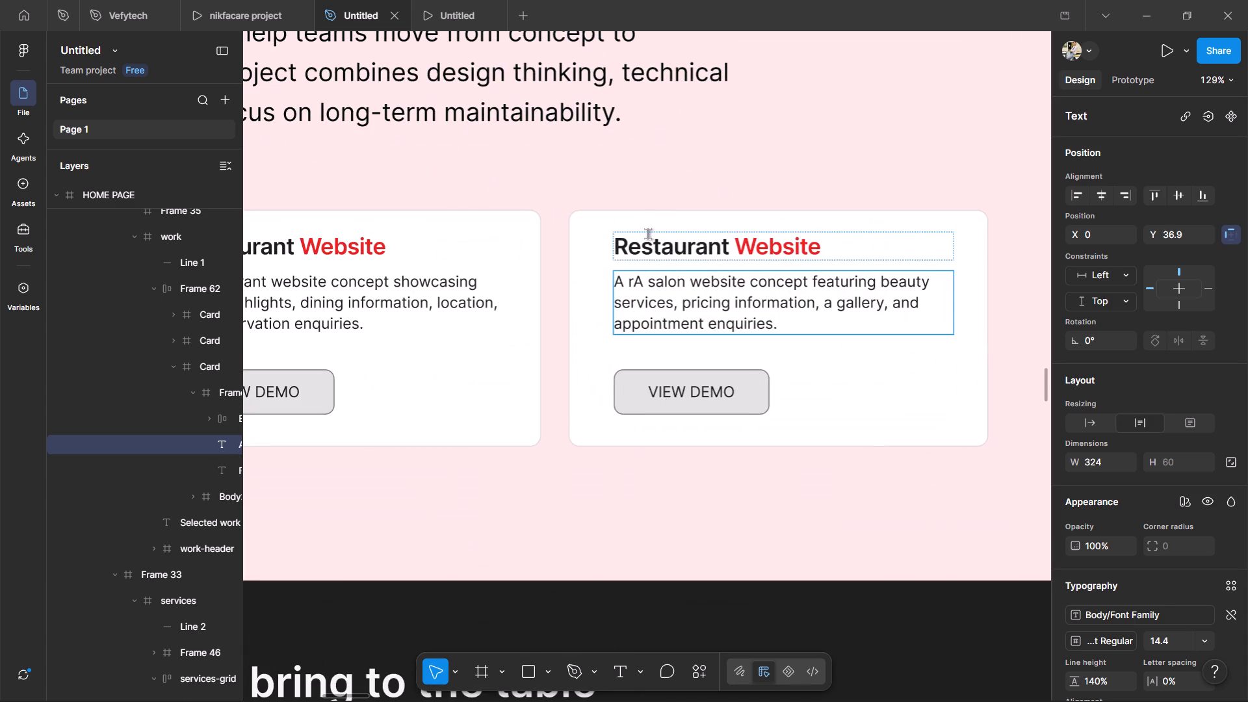
{"action": "scroll", "coordinate": [642, 272], "scroll_direction": "up", "scroll_amount": 2, "text": "ctrl"}
{"action": "left_click", "coordinate": [634, 283], "text": "ctrl"}
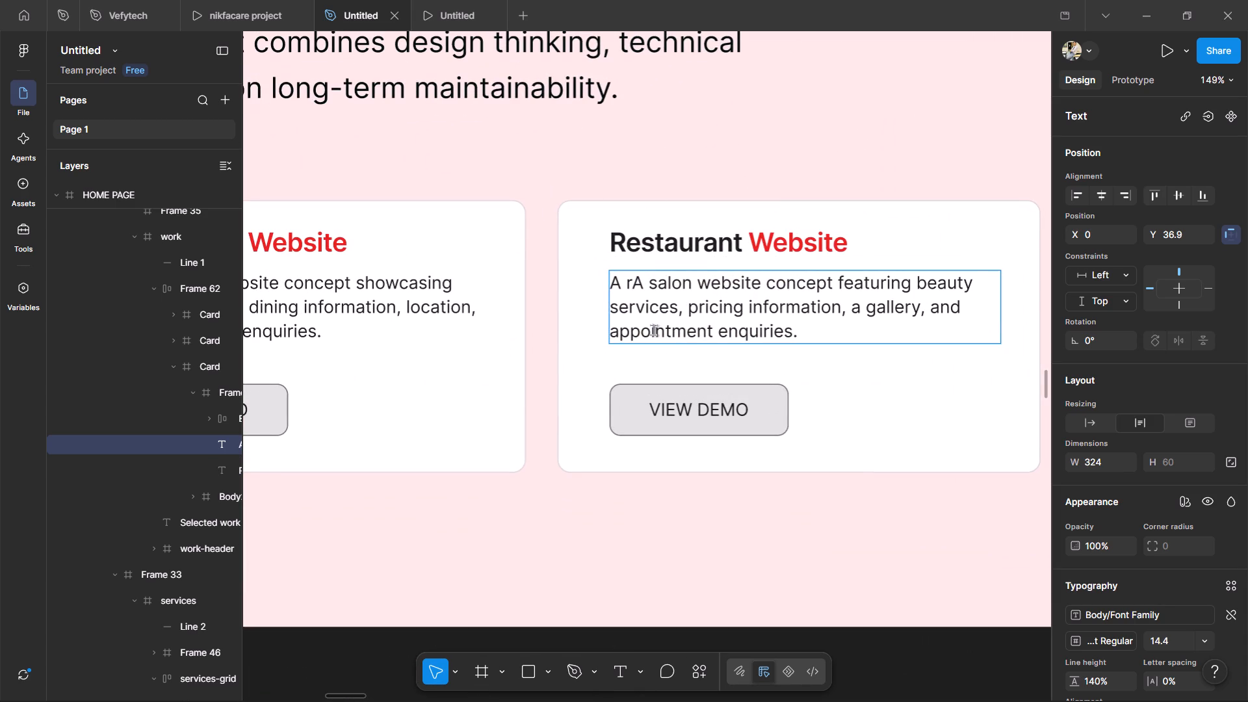
{"action": "key", "text": "BackSpace"}
{"action": "key", "text": "BackSpace"}
{"action": "key", "text": "BackSpace"}
{"action": "key", "text": "BackSpace"}
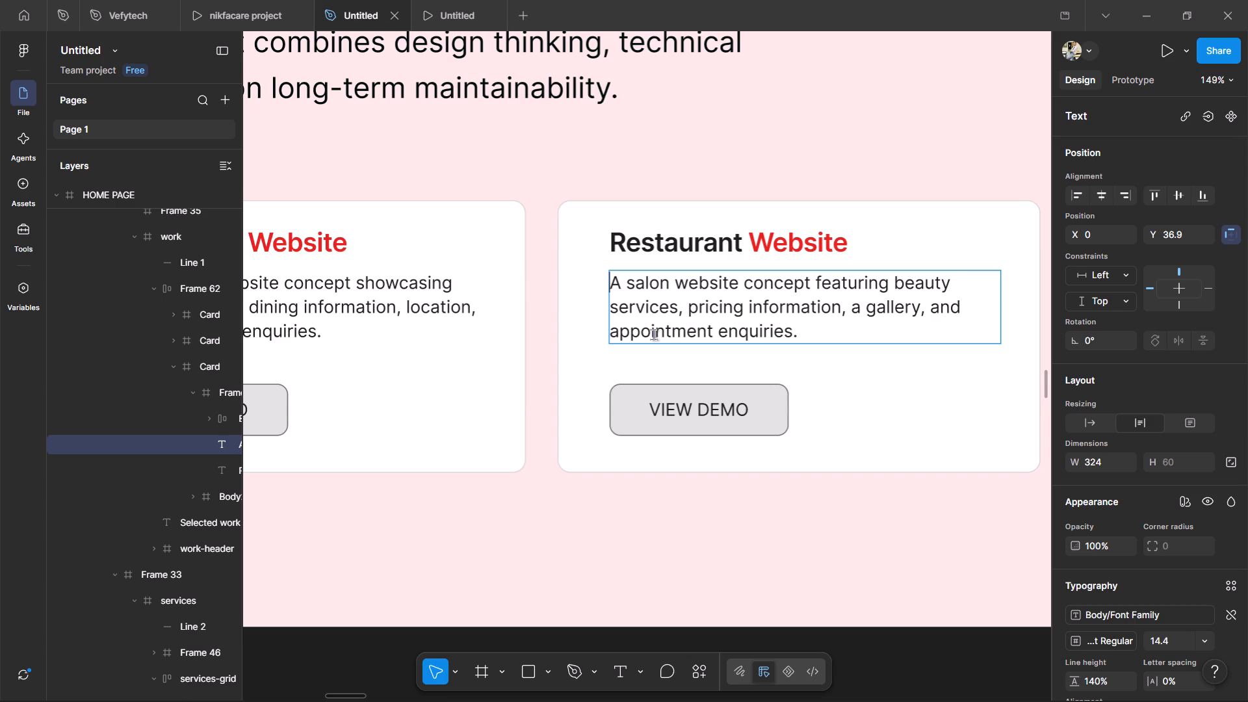
Remove the underline from the loose Card's Salon Website heading and copy the heading text.
{"action": "scroll", "coordinate": [653, 334], "scroll_direction": "down", "scroll_amount": 1}
{"action": "double_click", "coordinate": [770, 238]}
{"action": "double_click", "coordinate": [768, 237]}
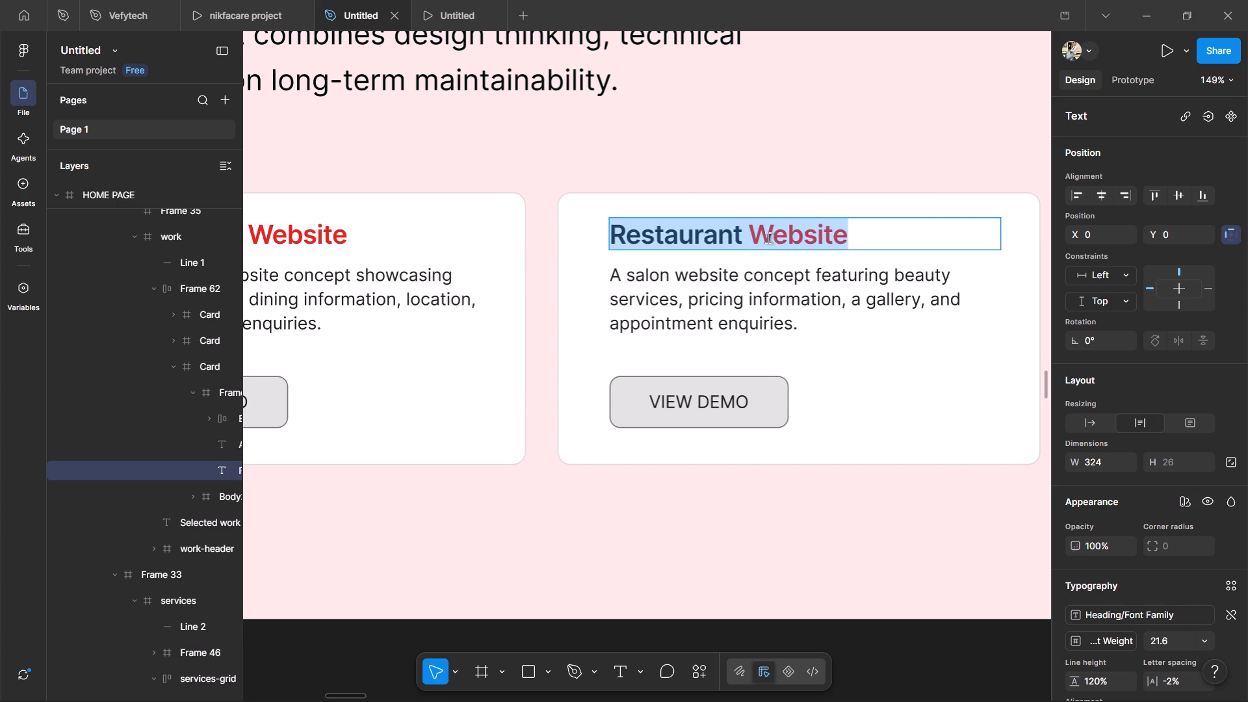
{"action": "scroll", "coordinate": [456, 368], "scroll_direction": "down", "scroll_amount": 6, "text": "shift"}
{"action": "scroll", "coordinate": [456, 368], "scroll_direction": "up", "scroll_amount": 9, "text": "shift"}
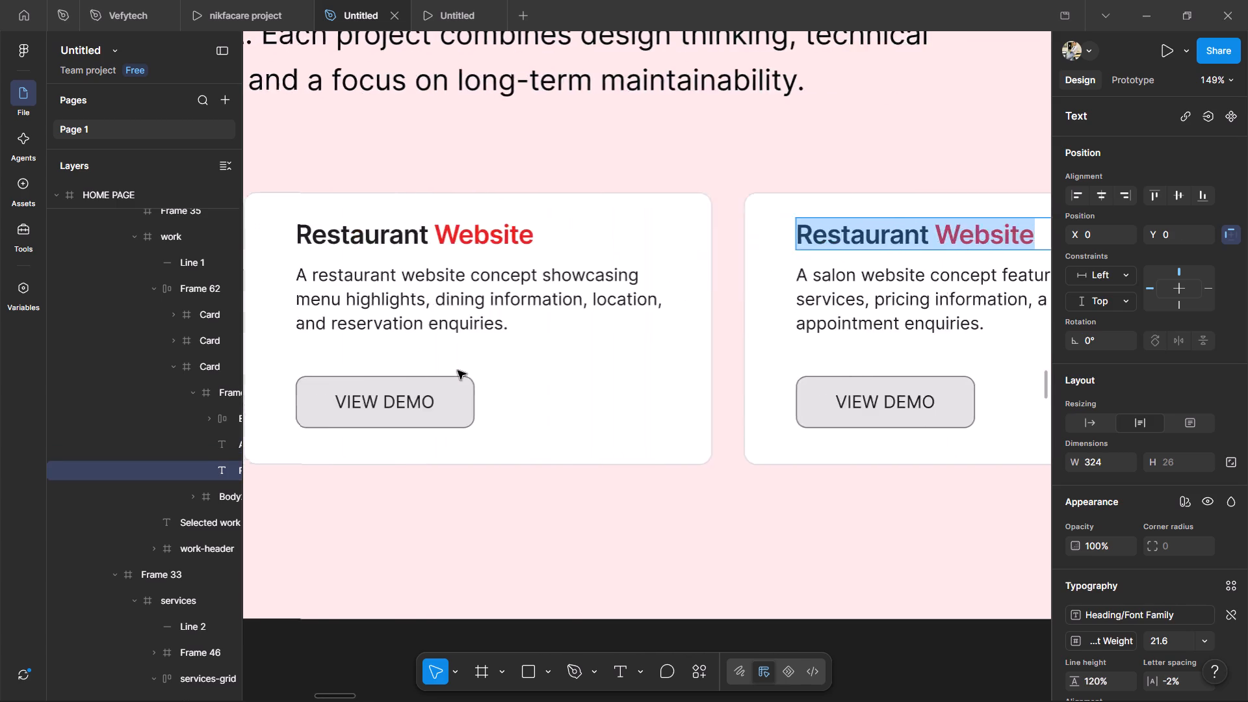
{"action": "scroll", "coordinate": [458, 370], "scroll_direction": "up", "scroll_amount": 20, "text": "shift"}
{"action": "scroll", "coordinate": [458, 370], "scroll_direction": "up", "scroll_amount": 8, "text": "shift"}
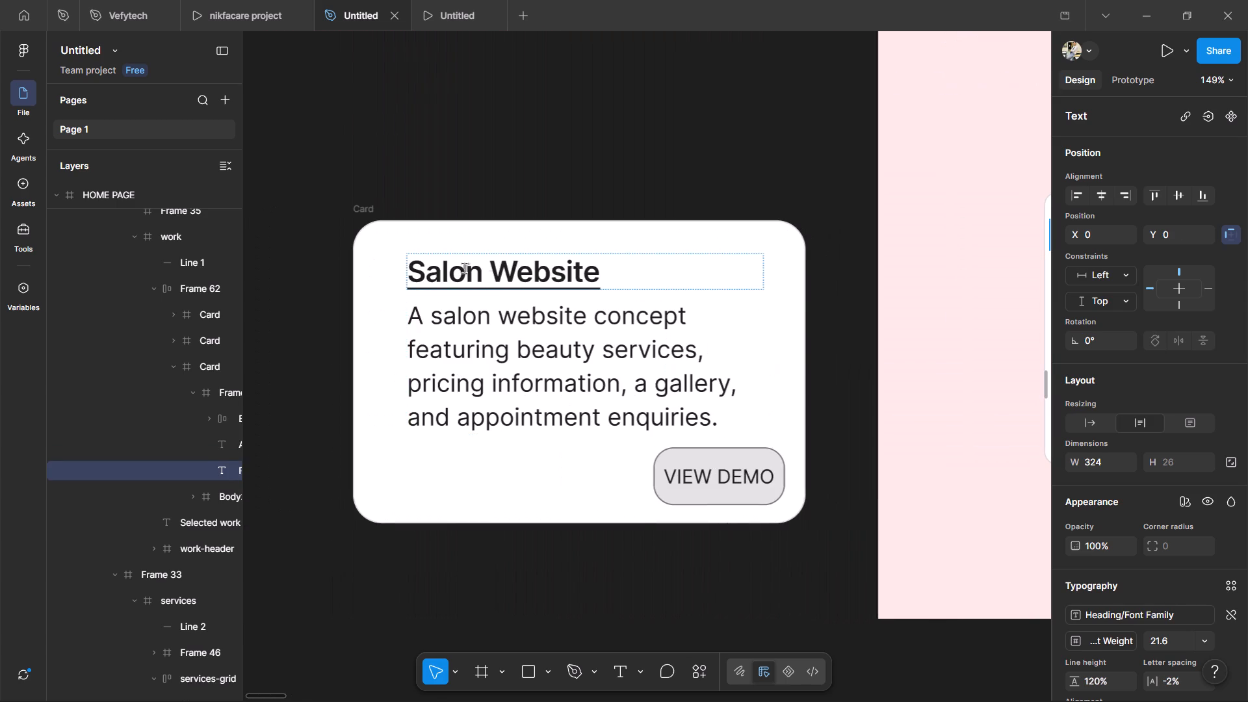
{"action": "triple_click", "coordinate": [488, 264]}
{"action": "left_click", "coordinate": [488, 264]}
{"action": "key", "text": "ctrl+c"}
{"action": "key", "text": "ctrl+c"}
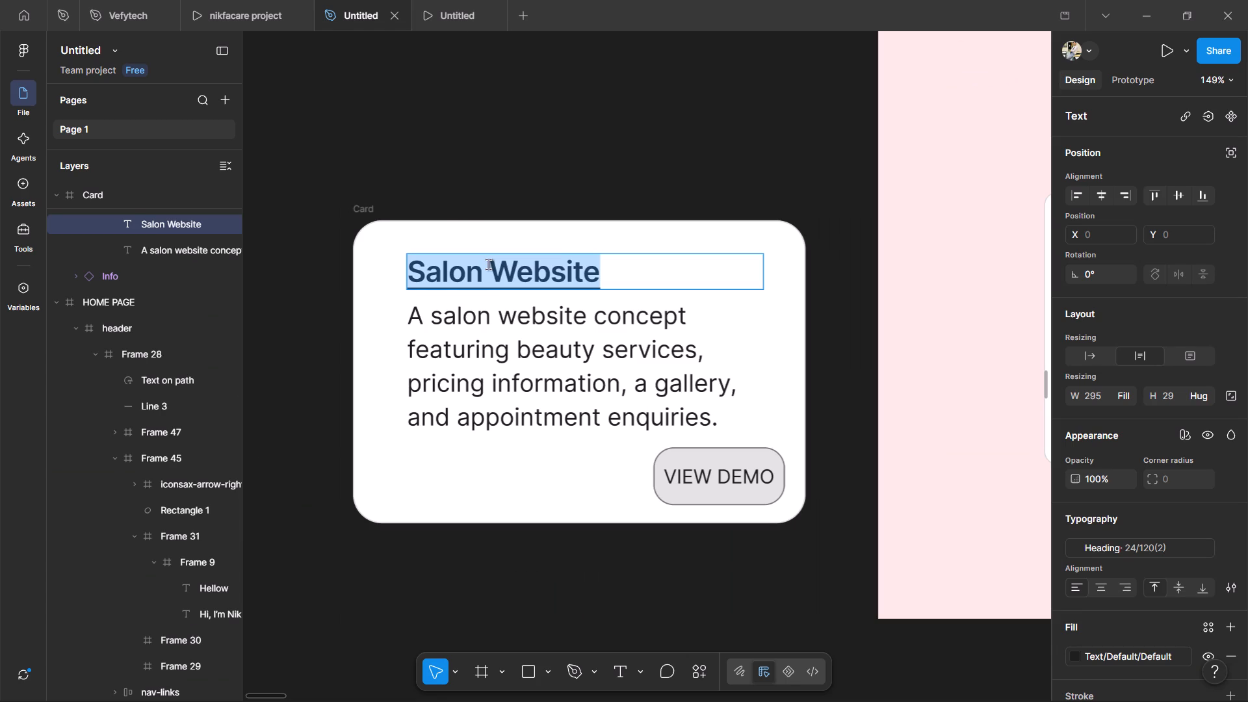
{"action": "key", "text": "ctrl+u"}
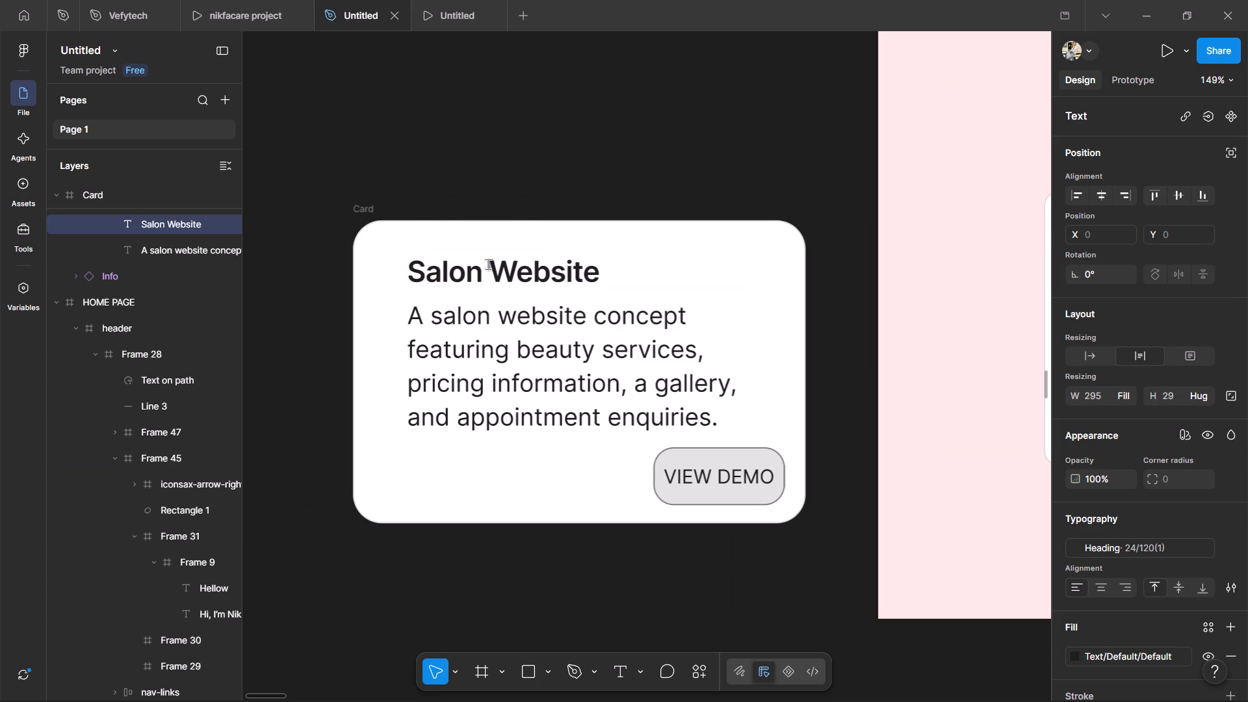
{"action": "key", "text": "ctrl+c"}
Replace the third project card's title with the copied "Salon Website", removing the leftover "Re".
{"action": "scroll", "coordinate": [488, 264], "scroll_direction": "down", "scroll_amount": 16}
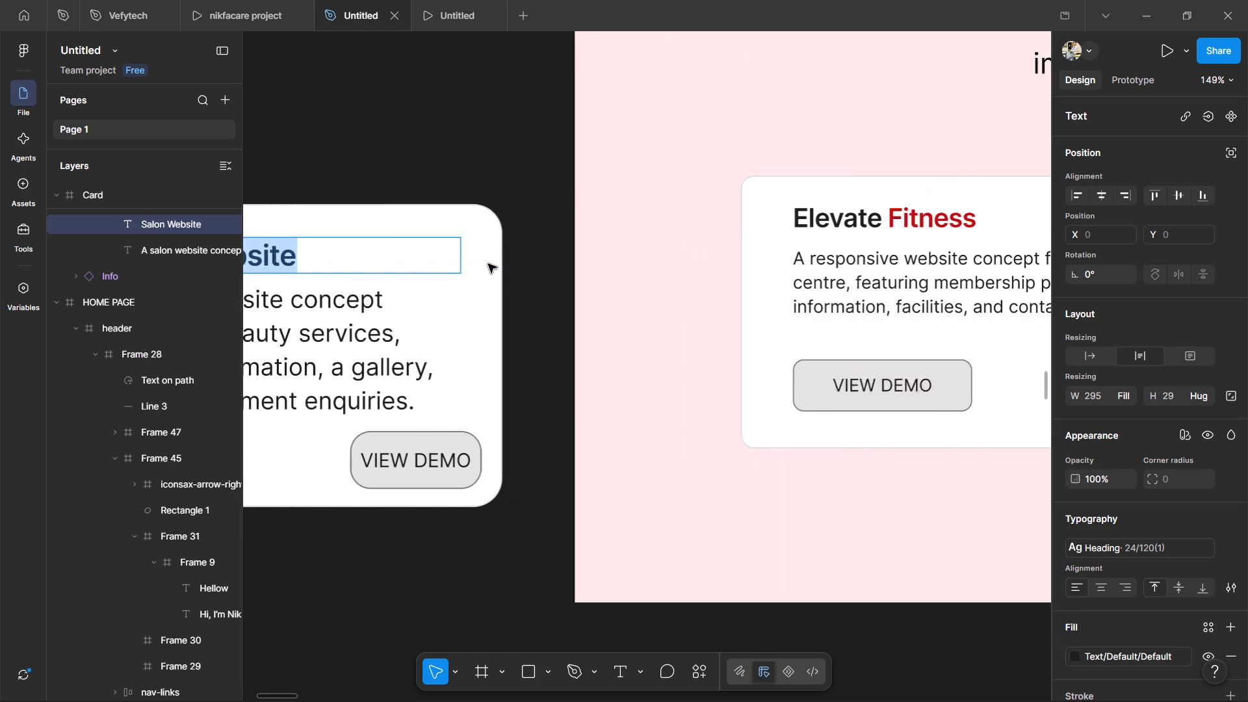
{"action": "scroll", "coordinate": [488, 264], "scroll_direction": "down", "scroll_amount": 20}
{"action": "scroll", "coordinate": [488, 264], "scroll_direction": "down", "scroll_amount": 7}
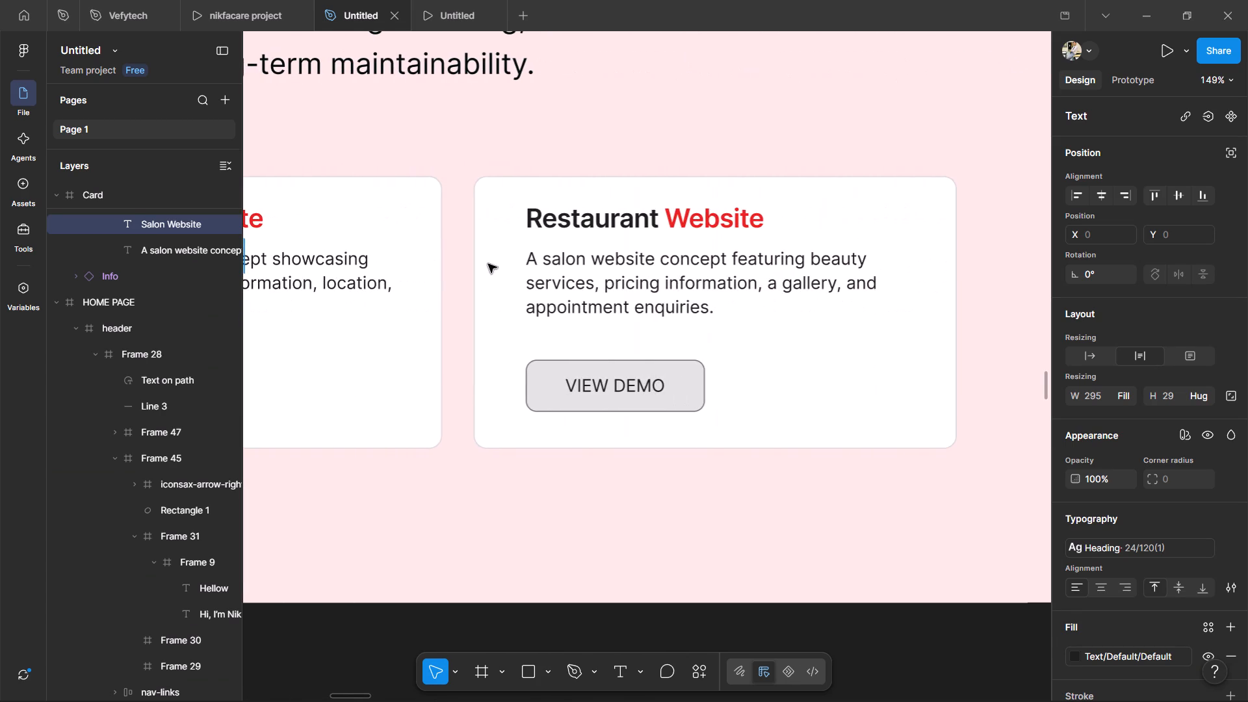
{"action": "double_click", "coordinate": [608, 224]}
{"action": "double_click", "coordinate": [718, 214]}
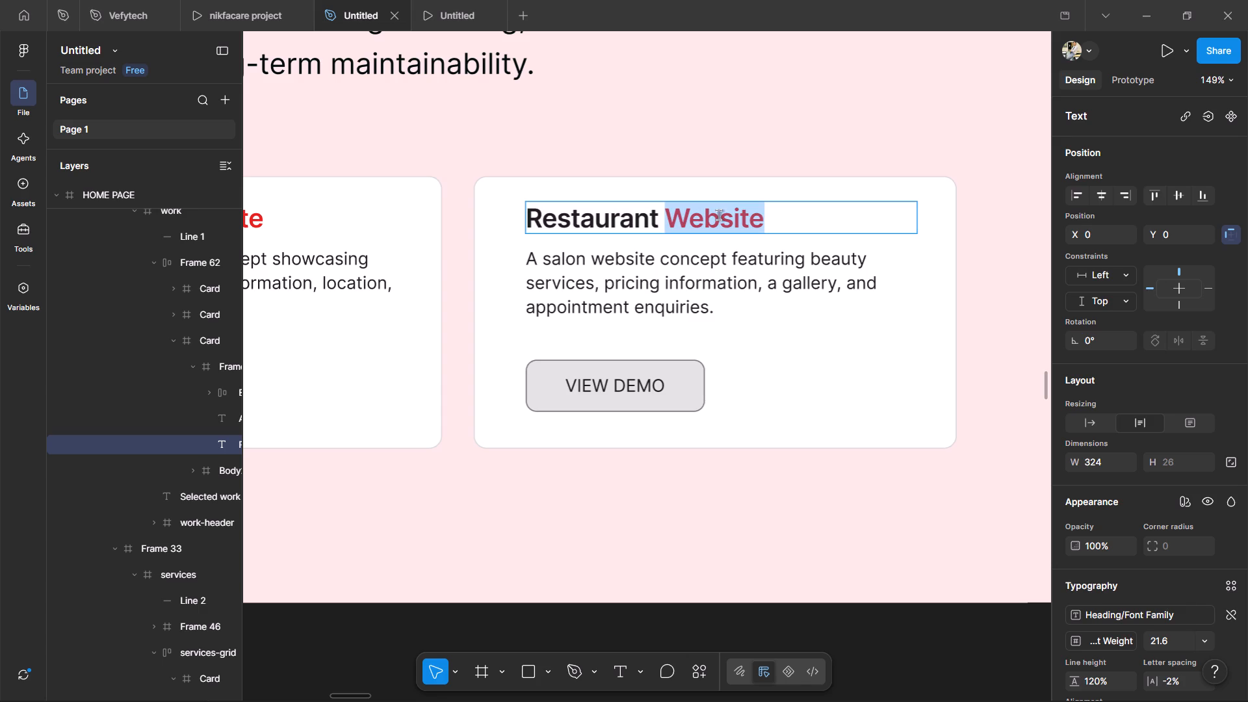
{"action": "left_click_drag", "start_coordinate": [550, 222], "coordinate": [782, 217]}
{"action": "key", "text": "ctrl+v"}
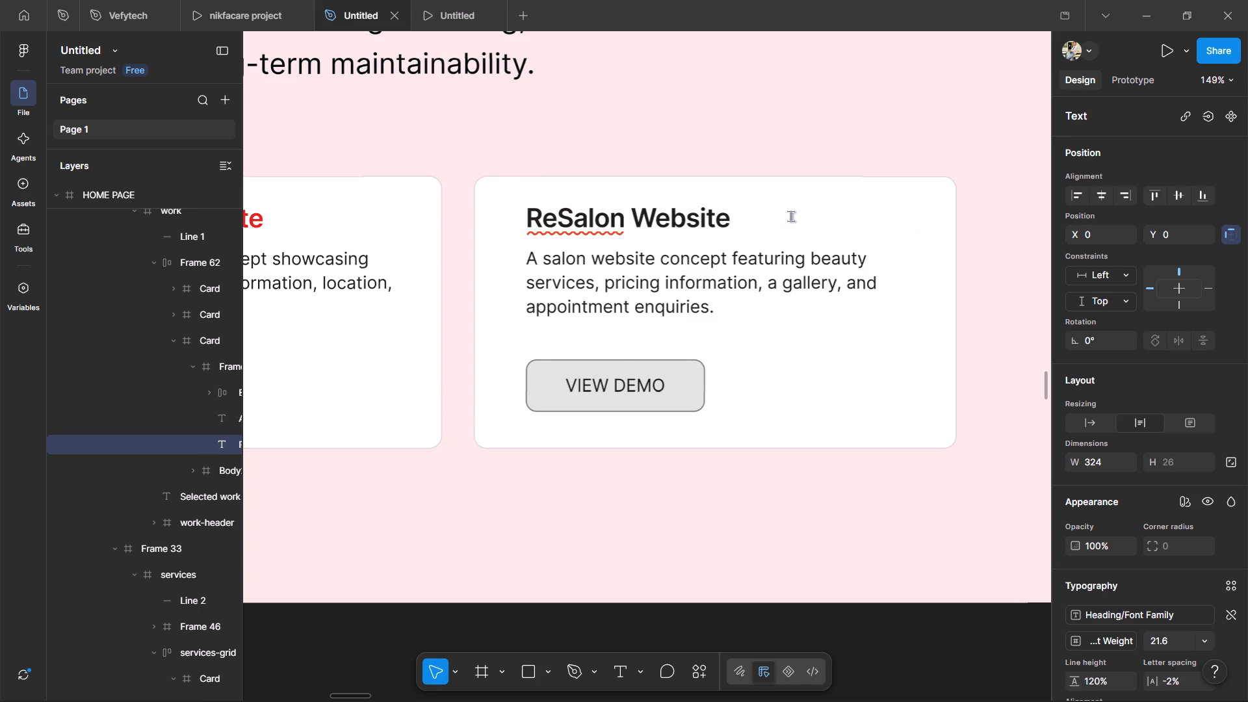
{"action": "left_click", "coordinate": [561, 213]}
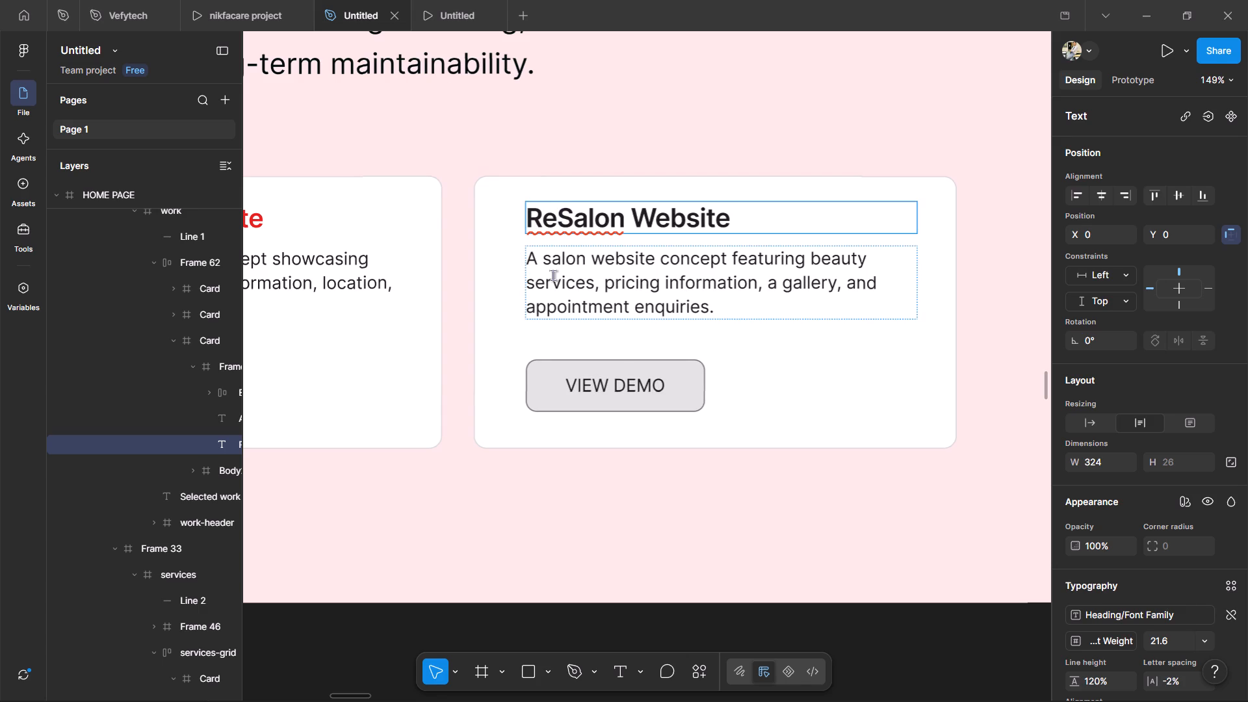
{"action": "key", "text": "BackSpace"}
{"action": "key", "text": "BackSpace"}
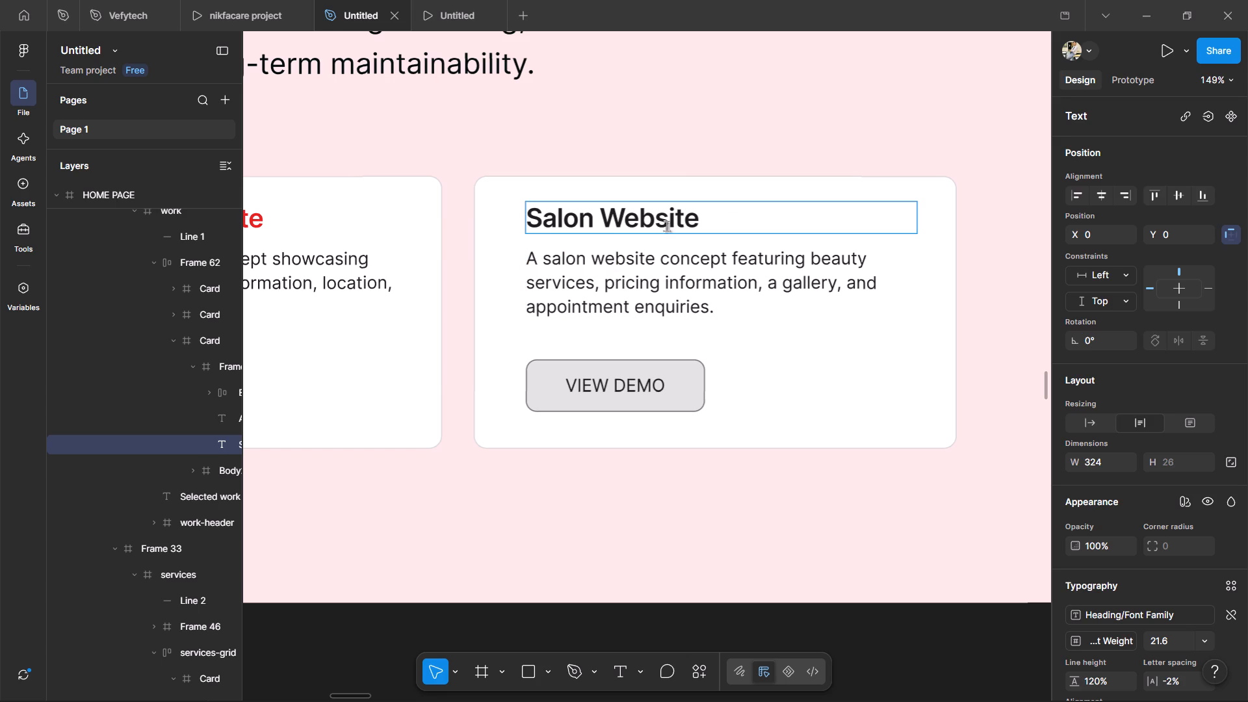
Colour the word "Website" in the third card's title with the bright red Text/Danger/Tertiary library colour.
{"action": "double_click", "coordinate": [669, 217]}
{"action": "scroll", "coordinate": [1172, 501], "scroll_direction": "down", "scroll_amount": 3}
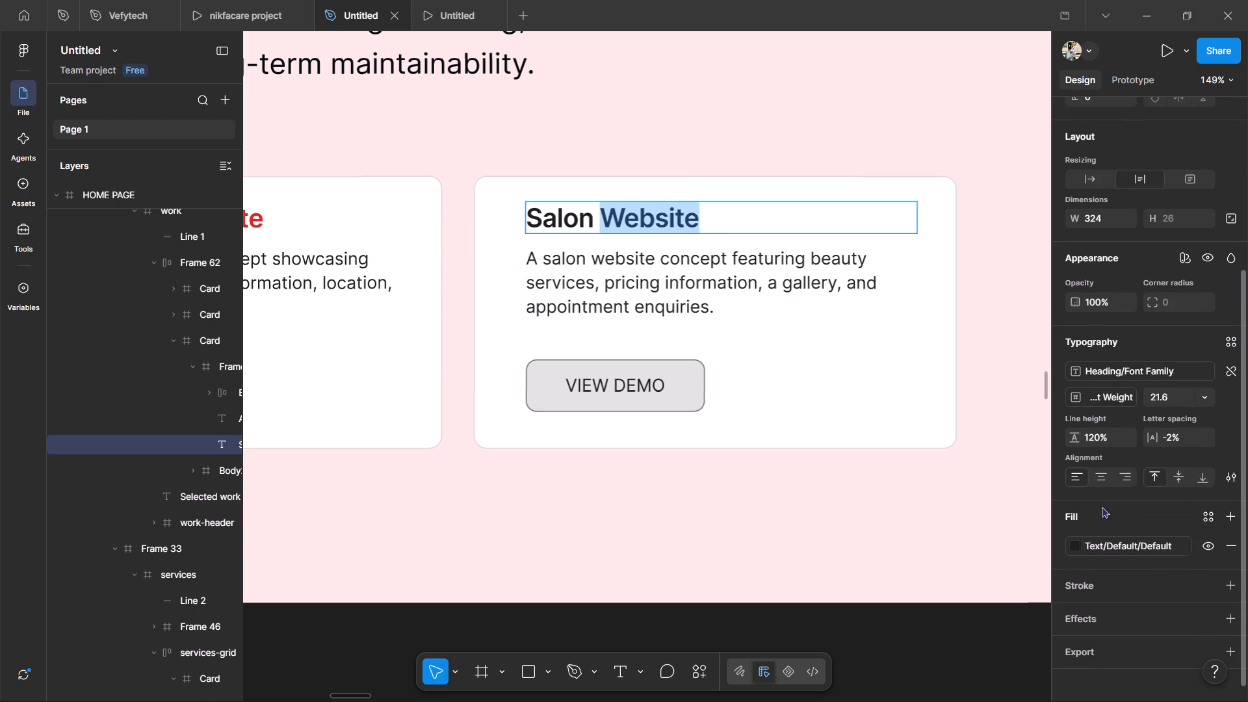
{"action": "left_click", "coordinate": [1077, 538]}
{"action": "scroll", "coordinate": [970, 561], "scroll_direction": "down", "scroll_amount": 4}
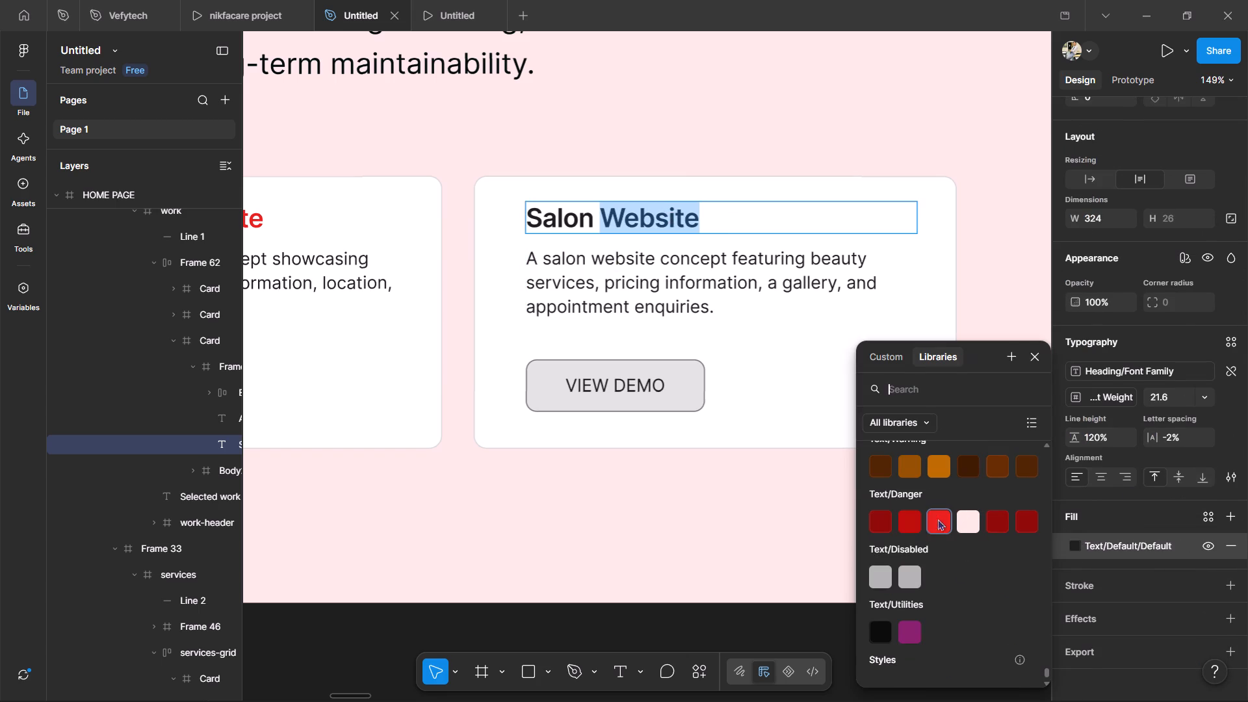
{"action": "left_click", "coordinate": [934, 526]}
{"action": "left_click", "coordinate": [989, 109]}
{"action": "left_click", "coordinate": [987, 211]}
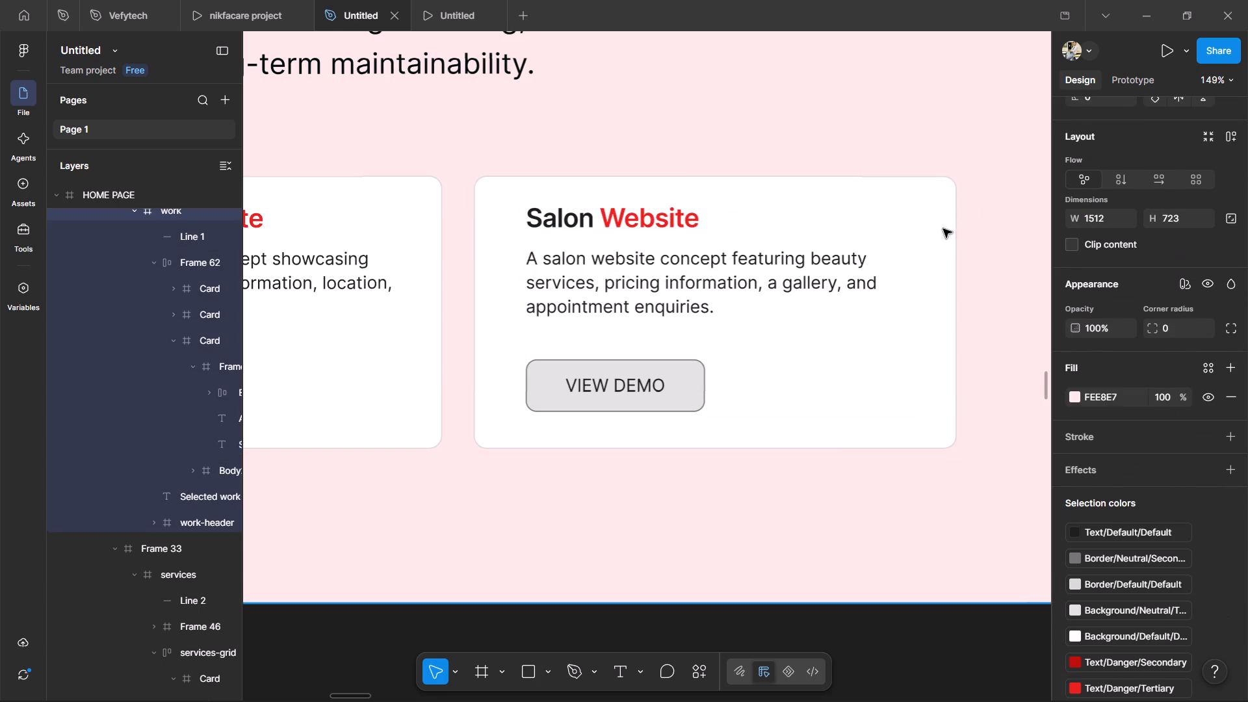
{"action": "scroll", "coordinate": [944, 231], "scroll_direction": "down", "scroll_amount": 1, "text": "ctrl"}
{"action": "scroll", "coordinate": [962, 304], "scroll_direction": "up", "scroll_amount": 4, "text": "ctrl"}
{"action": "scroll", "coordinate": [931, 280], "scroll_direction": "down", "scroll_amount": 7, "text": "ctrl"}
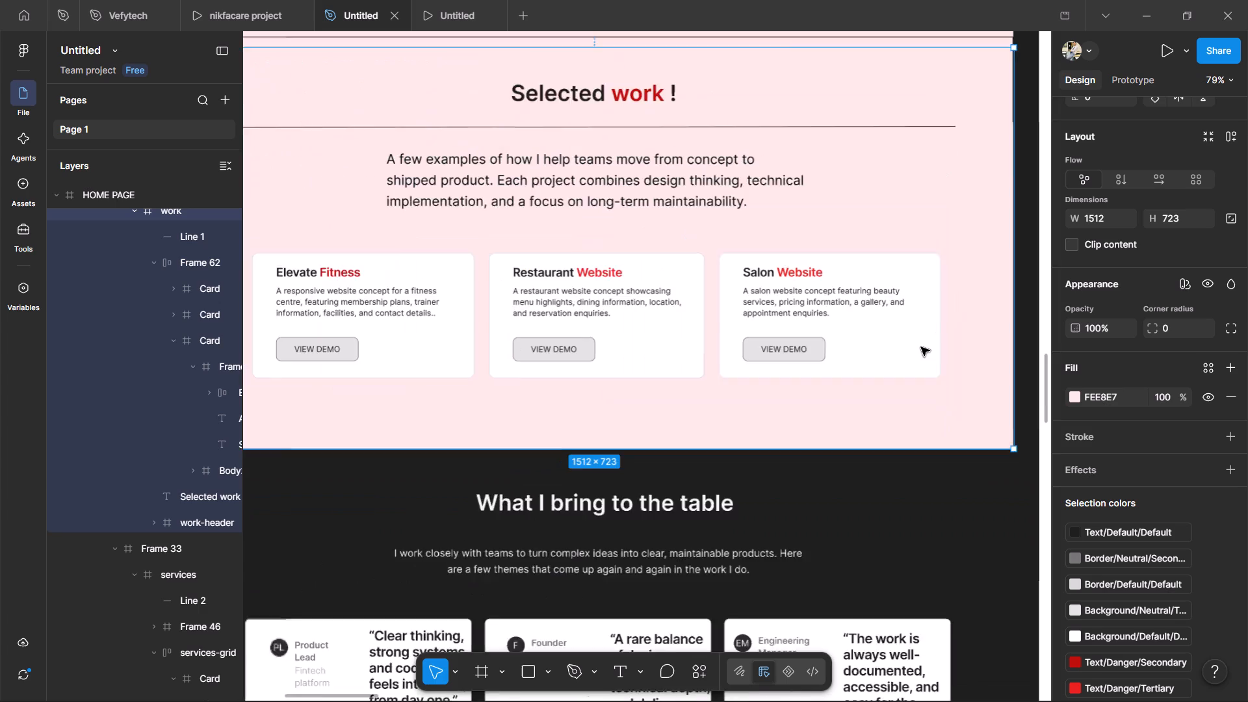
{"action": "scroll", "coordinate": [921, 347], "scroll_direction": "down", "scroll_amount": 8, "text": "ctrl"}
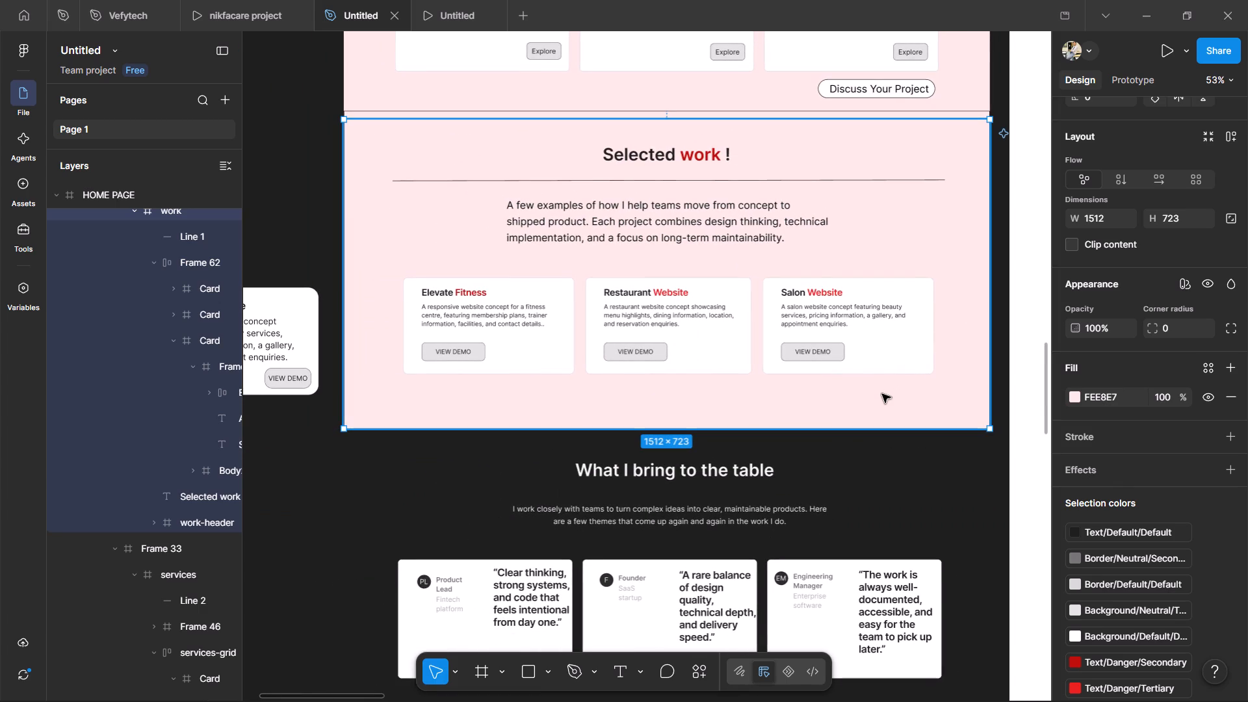
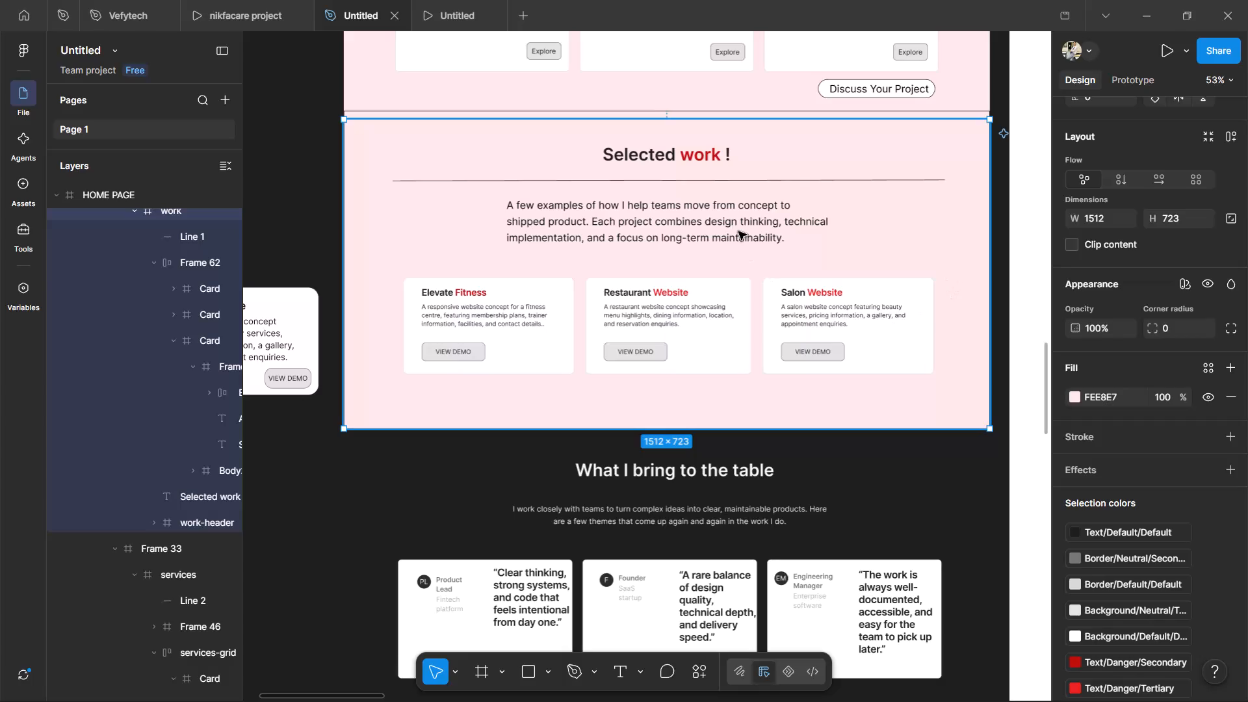
Detach the font variable from the intro paragraph under "Selected work !" and change its font to Anonymous Pro.
{"action": "triple_click", "coordinate": [738, 231]}
{"action": "left_click", "coordinate": [738, 231]}
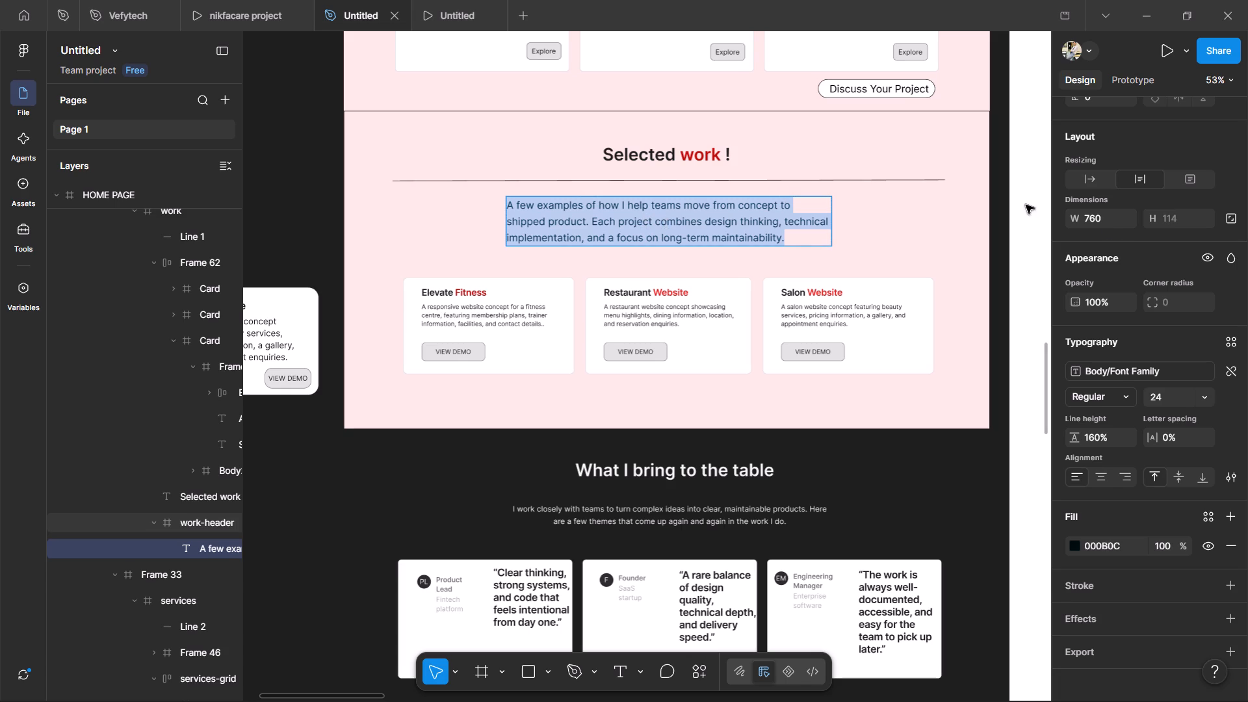
{"action": "scroll", "coordinate": [1106, 358], "scroll_direction": "down", "scroll_amount": 3}
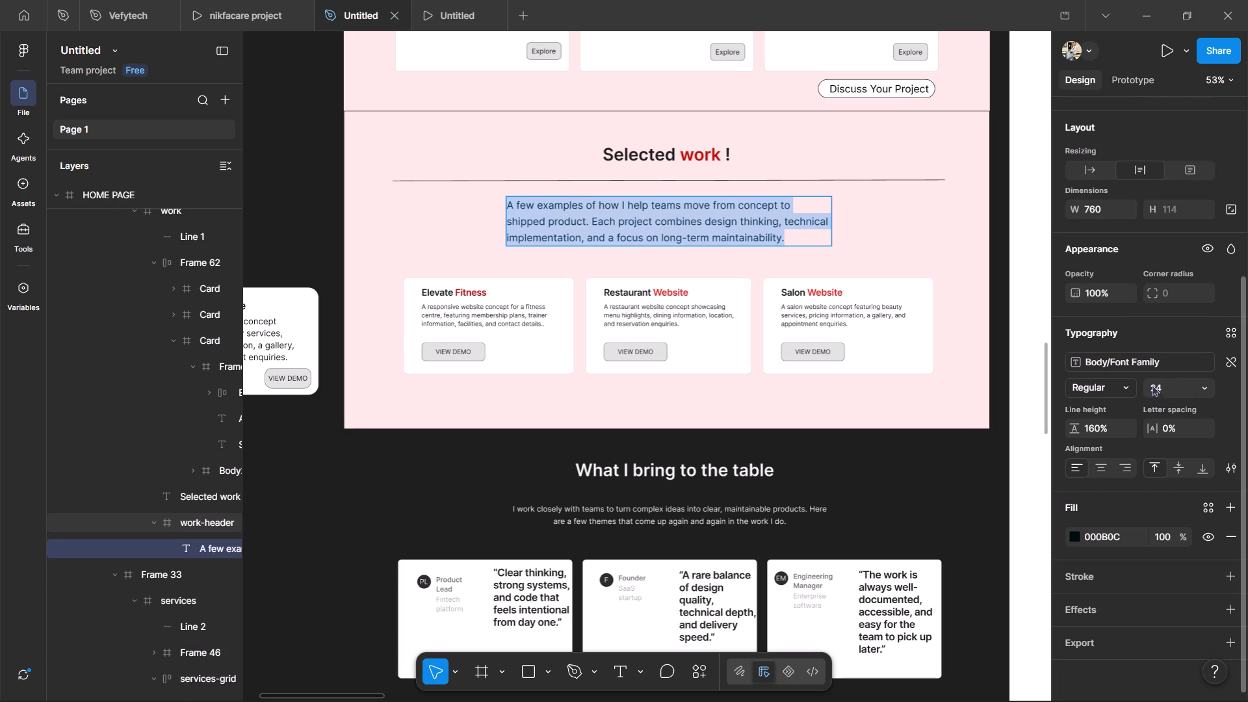
{"action": "left_click", "coordinate": [1152, 366]}
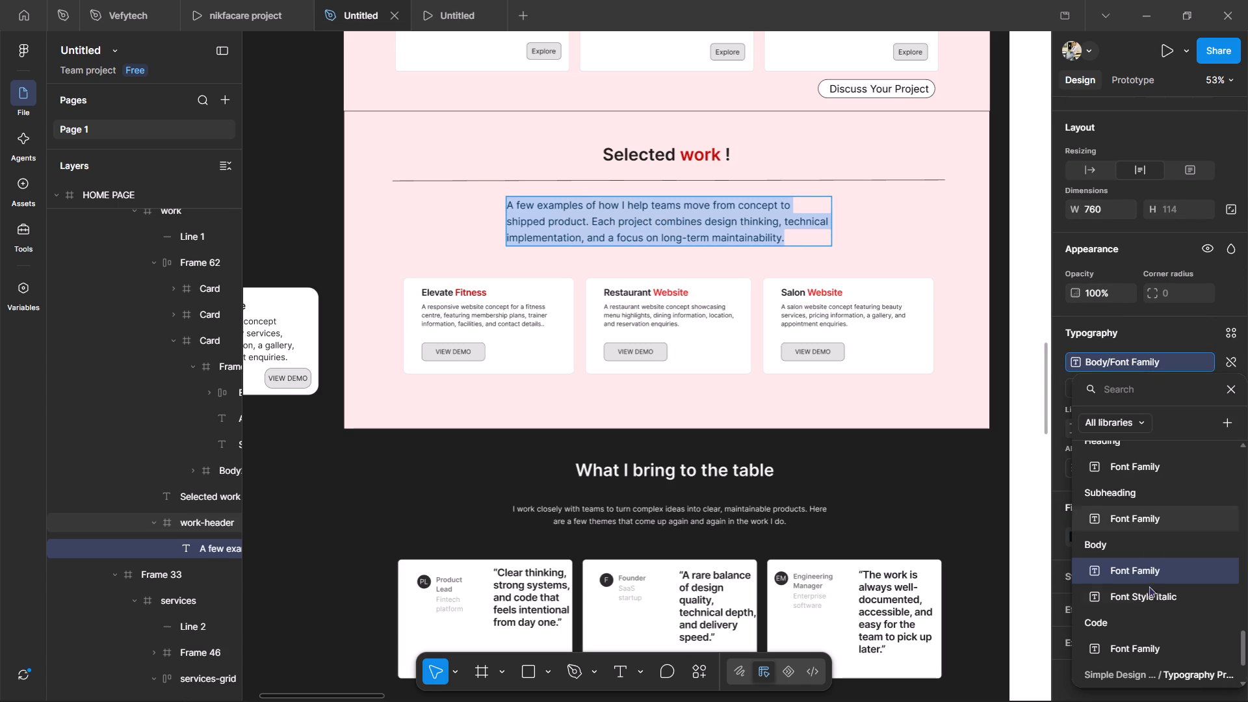
{"action": "left_click", "coordinate": [1106, 317]}
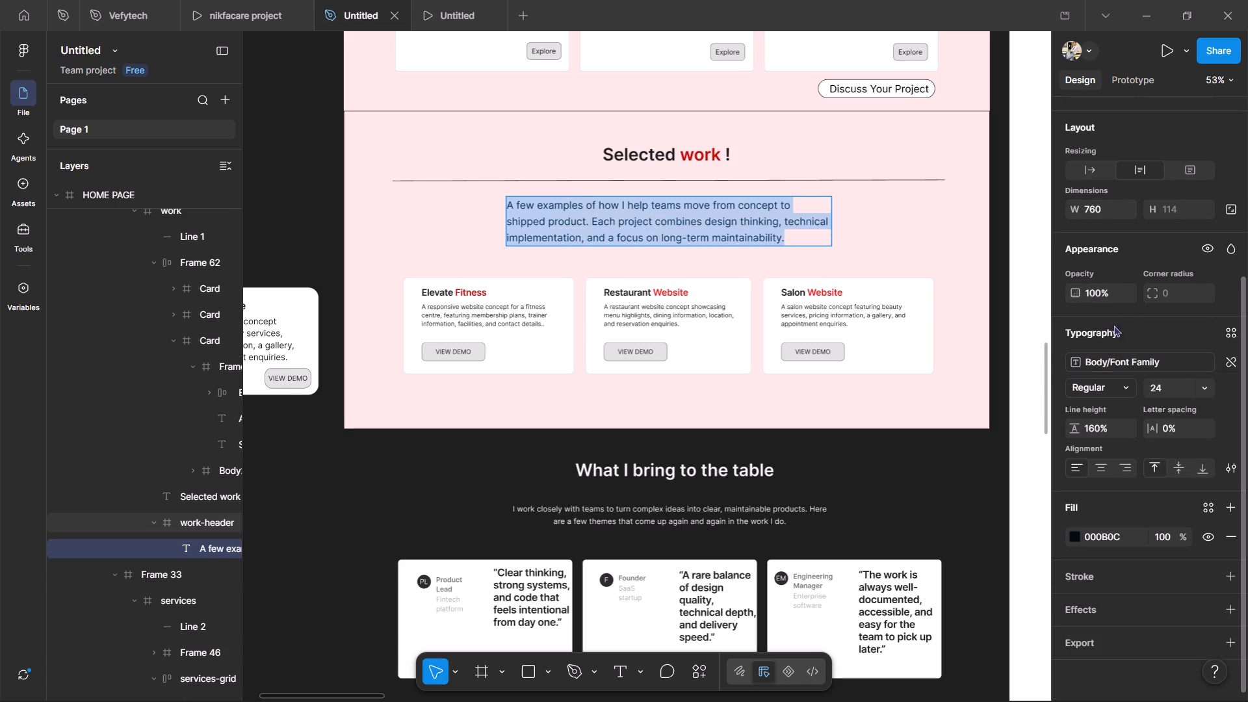
{"action": "left_click", "coordinate": [1126, 382]}
{"action": "left_click", "coordinate": [1137, 378]}
{"action": "left_click", "coordinate": [1230, 366]}
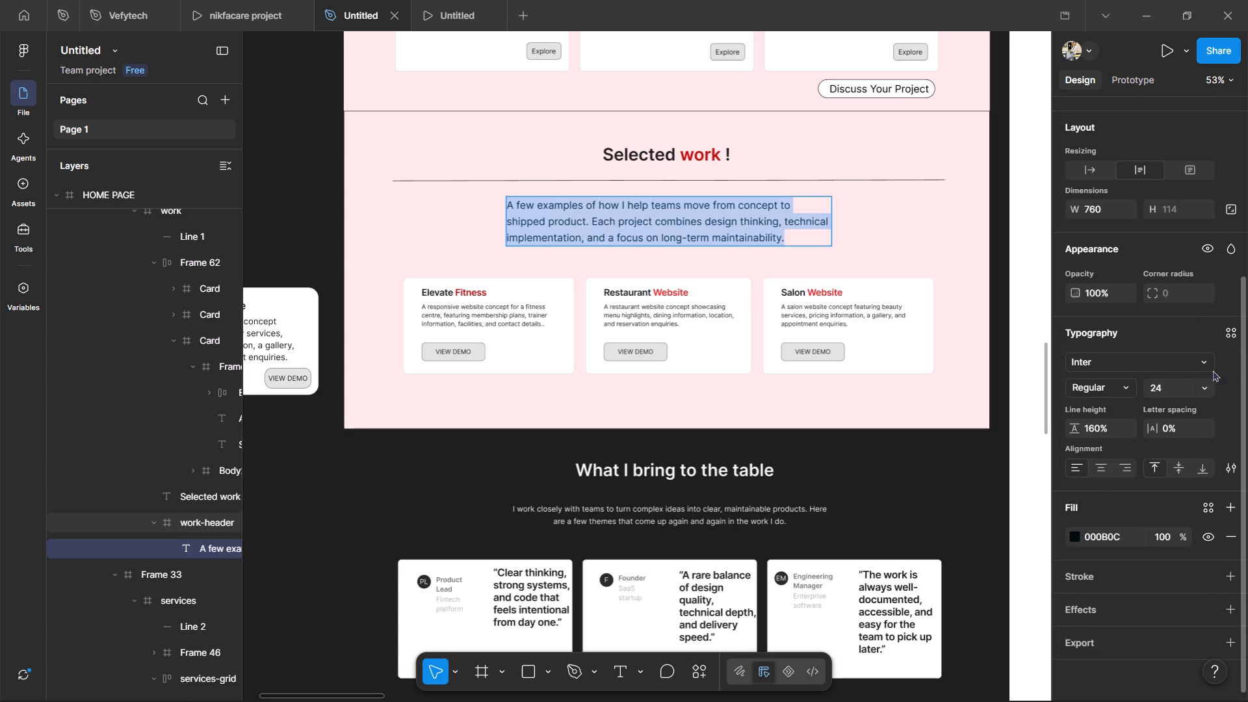
{"action": "left_click", "coordinate": [1143, 359]}
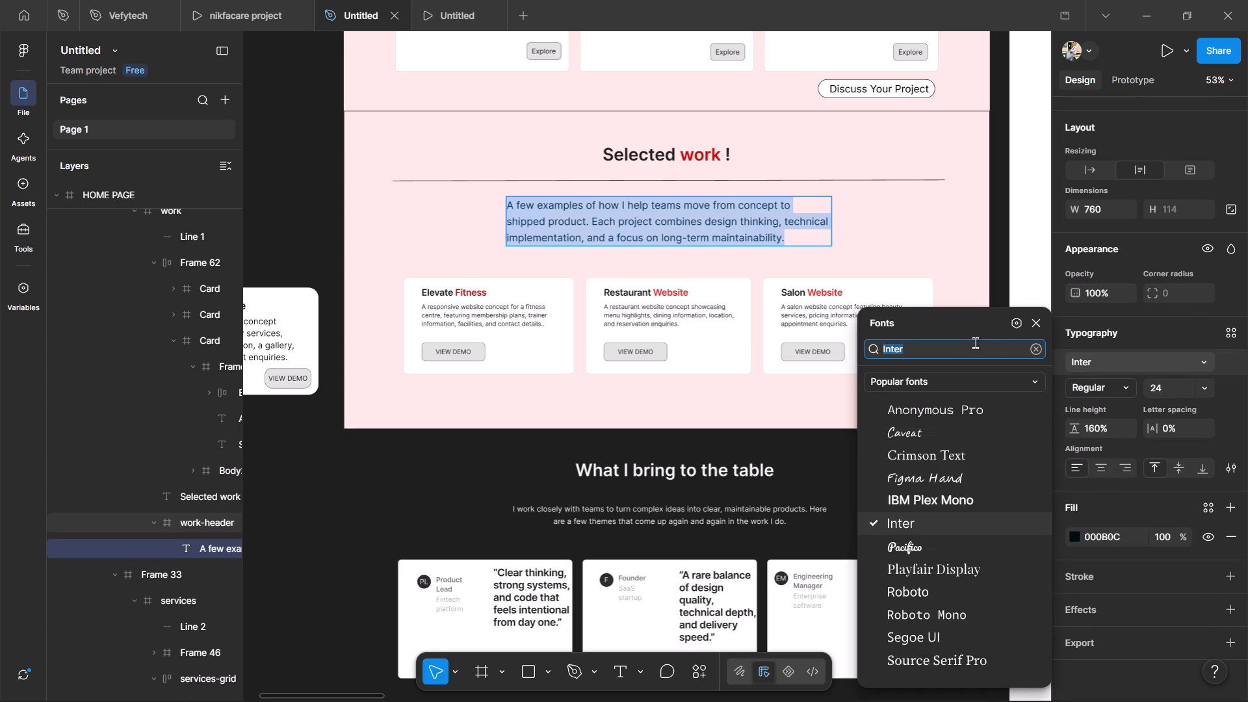
{"action": "type", "text": "po"}
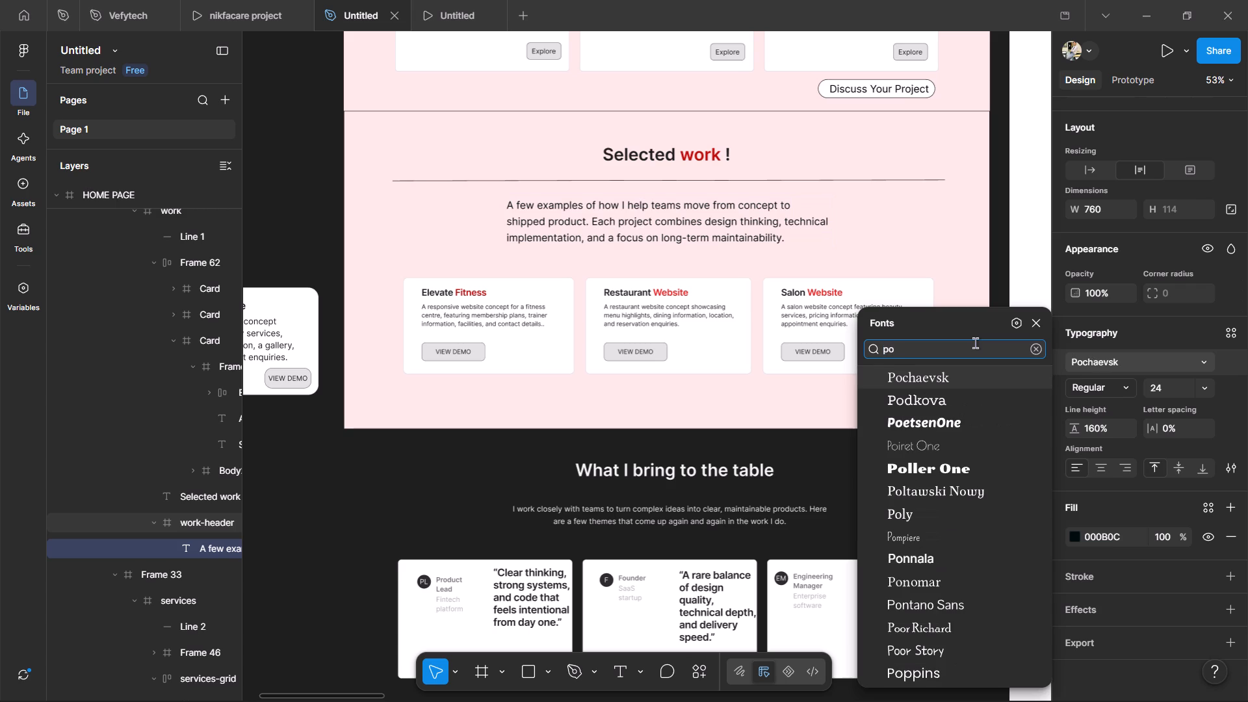
{"action": "key", "text": "BackSpace"}
{"action": "key", "text": "BackSpace"}
{"action": "type", "text": "ano"}
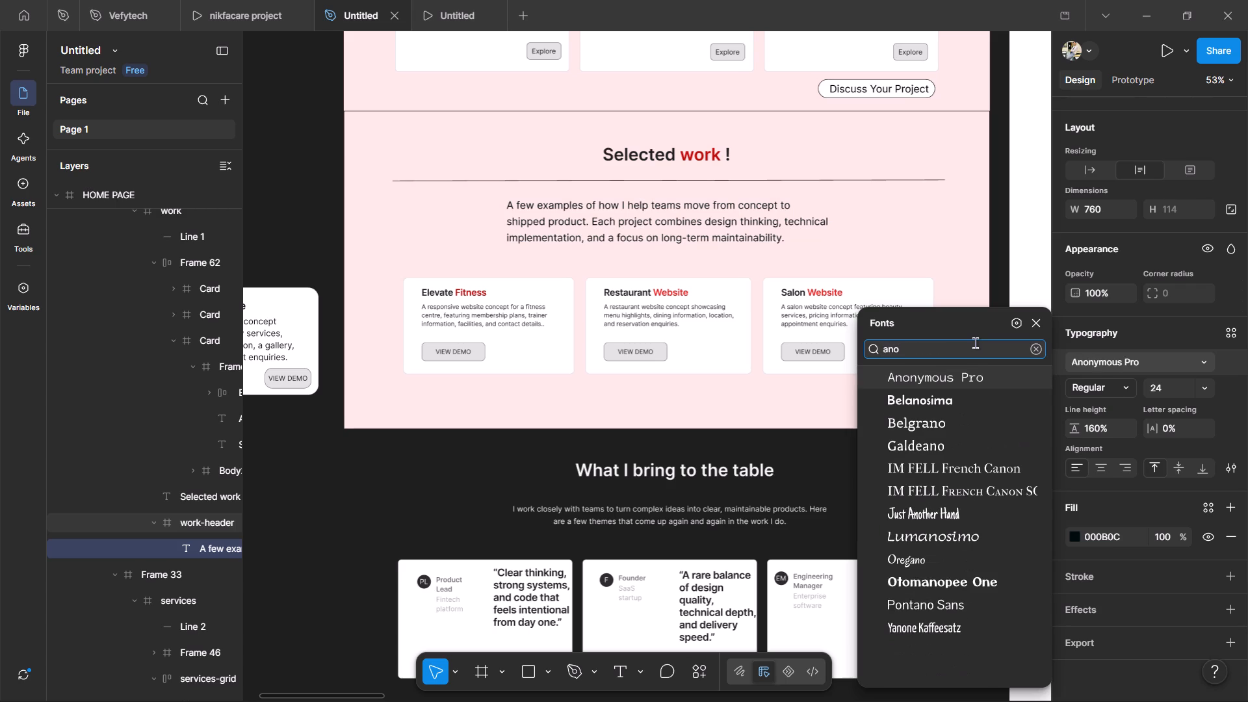
{"action": "left_click", "coordinate": [969, 376]}
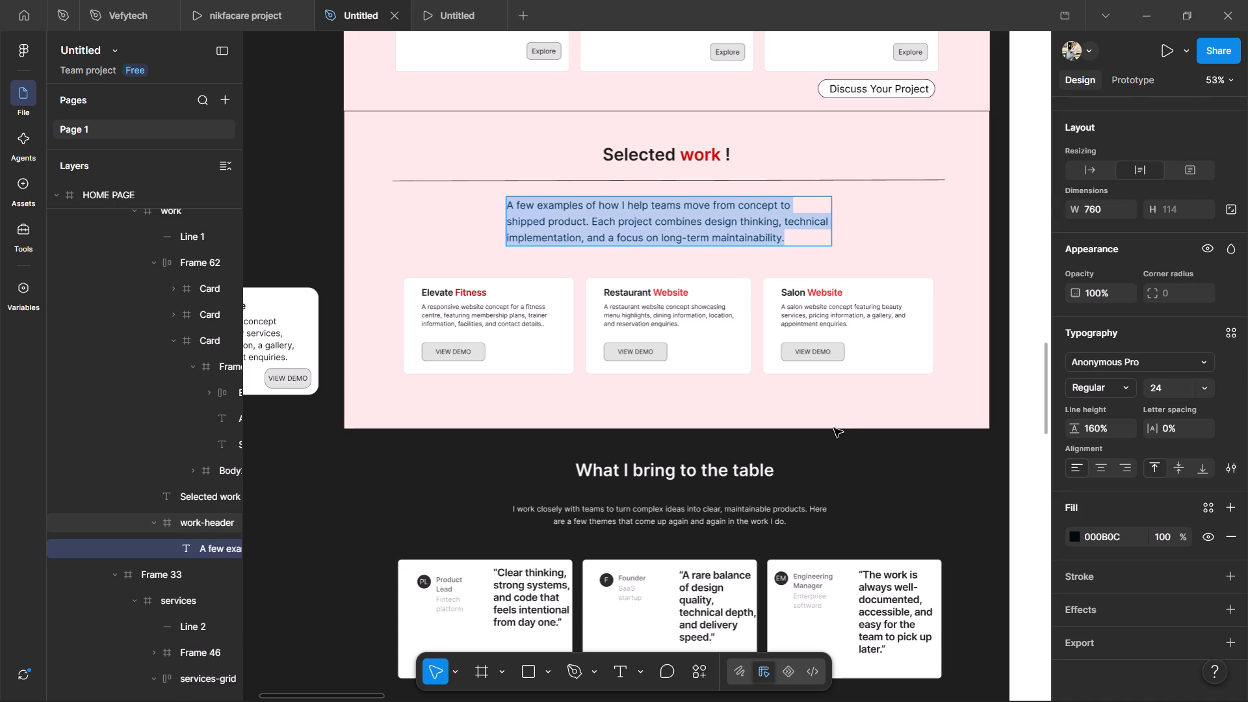
{"action": "left_click", "coordinate": [809, 349]}
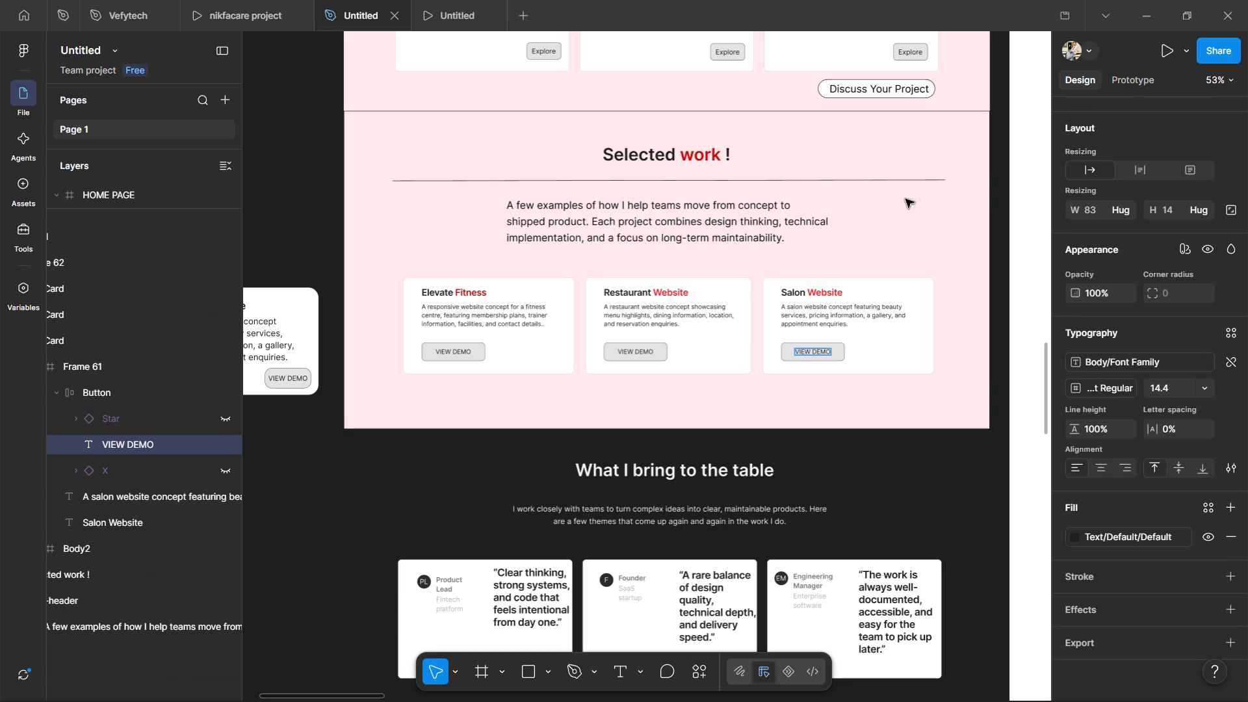
Widen the intro paragraph's text box slightly so the Anonymous Pro text fits on three lines.
{"action": "left_click", "coordinate": [740, 220]}
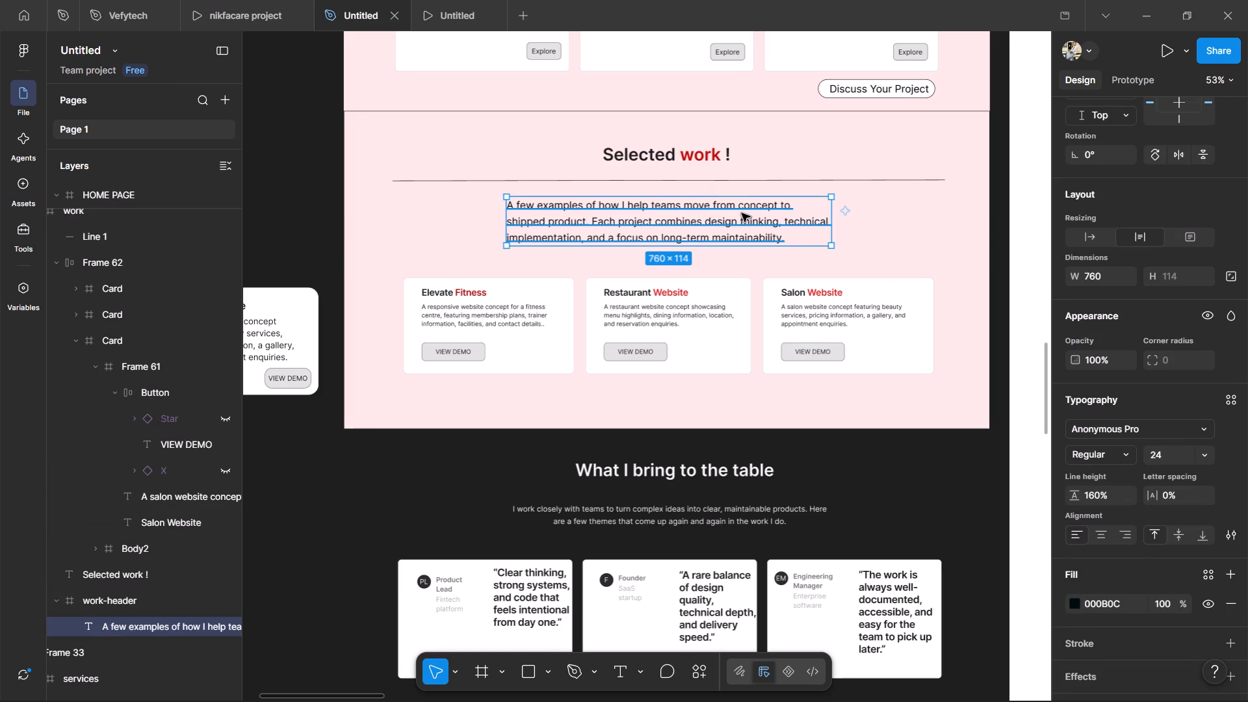
{"action": "double_click", "coordinate": [742, 213]}
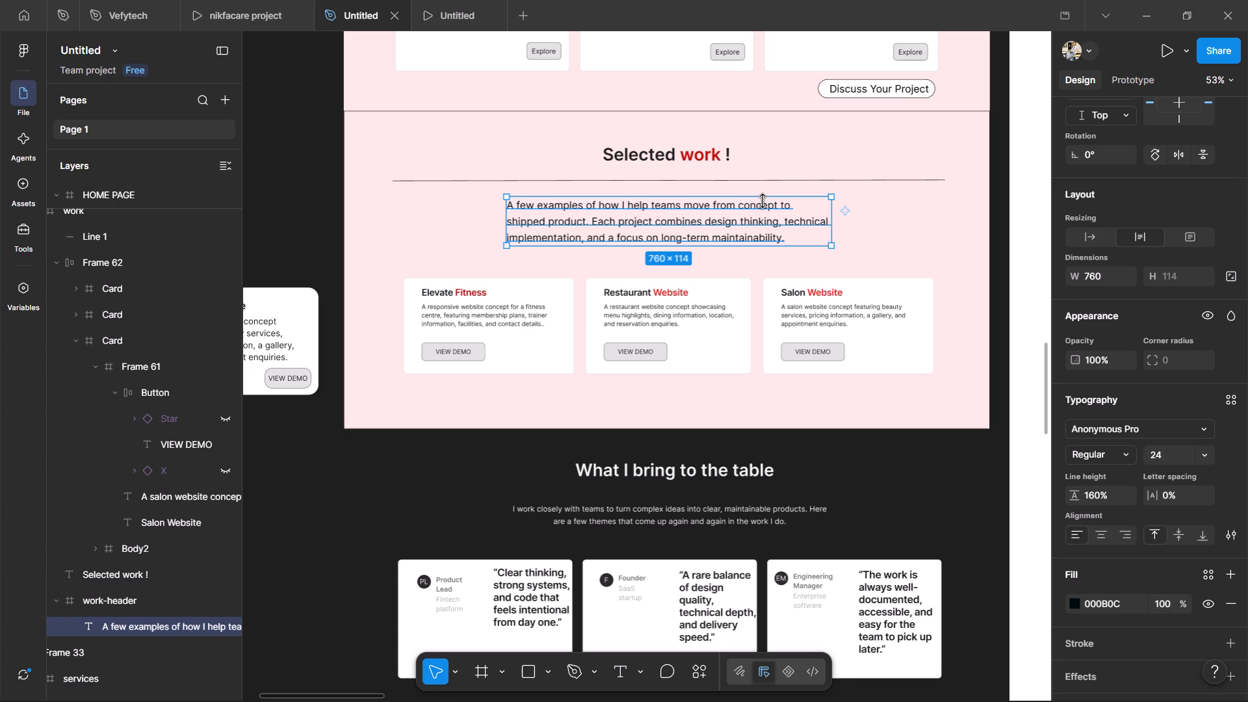
{"action": "triple_click", "coordinate": [761, 204]}
{"action": "triple_click", "coordinate": [761, 204]}
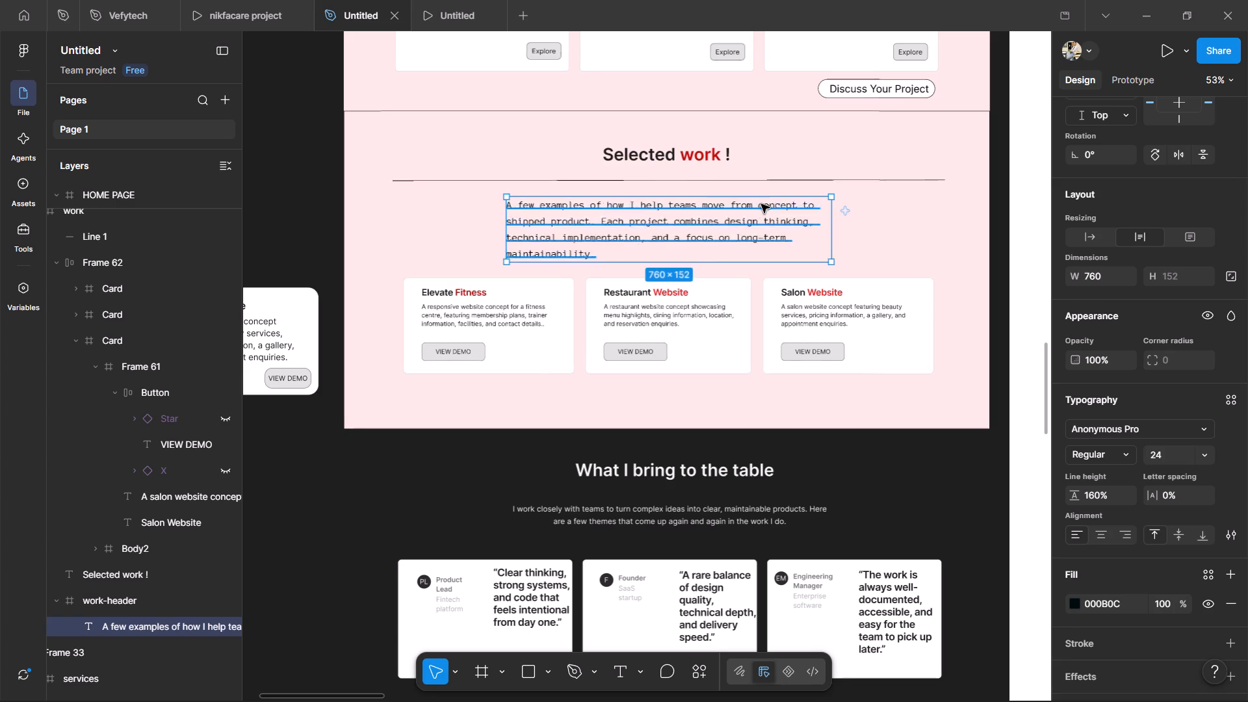
{"action": "left_click", "coordinate": [864, 254]}
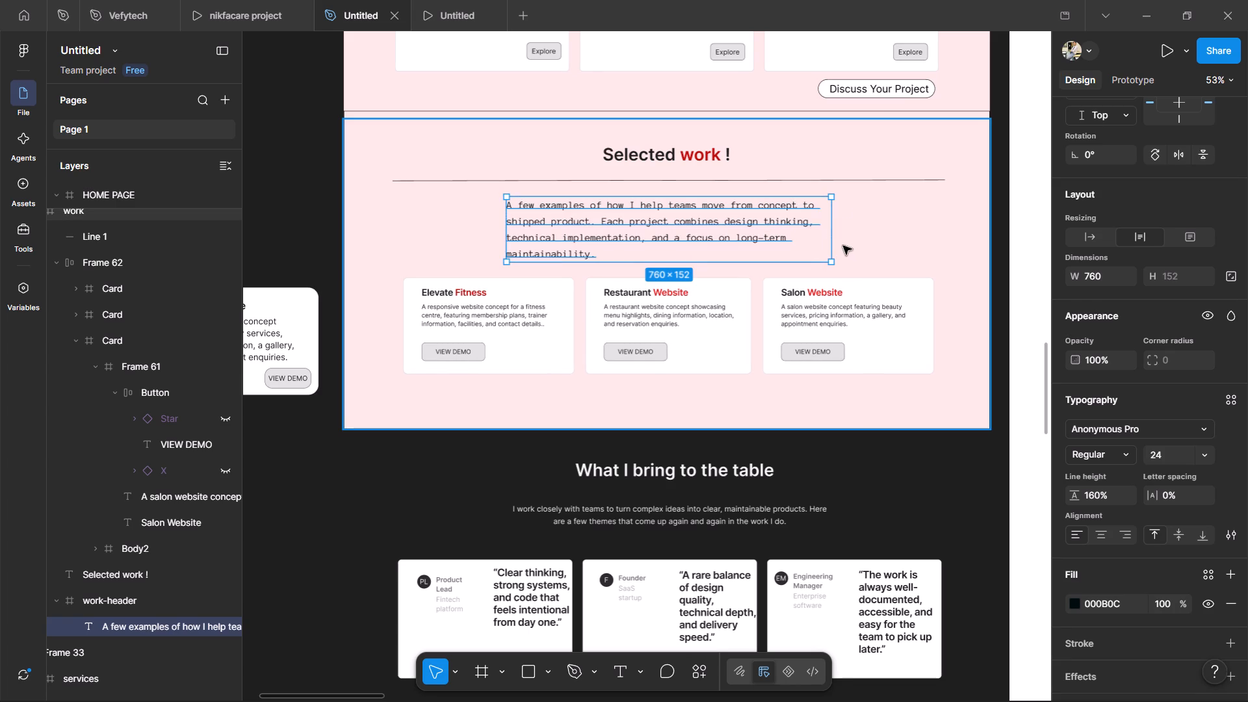
{"action": "left_click_drag", "start_coordinate": [837, 241], "coordinate": [870, 235]}
{"action": "left_click", "coordinate": [917, 224]}
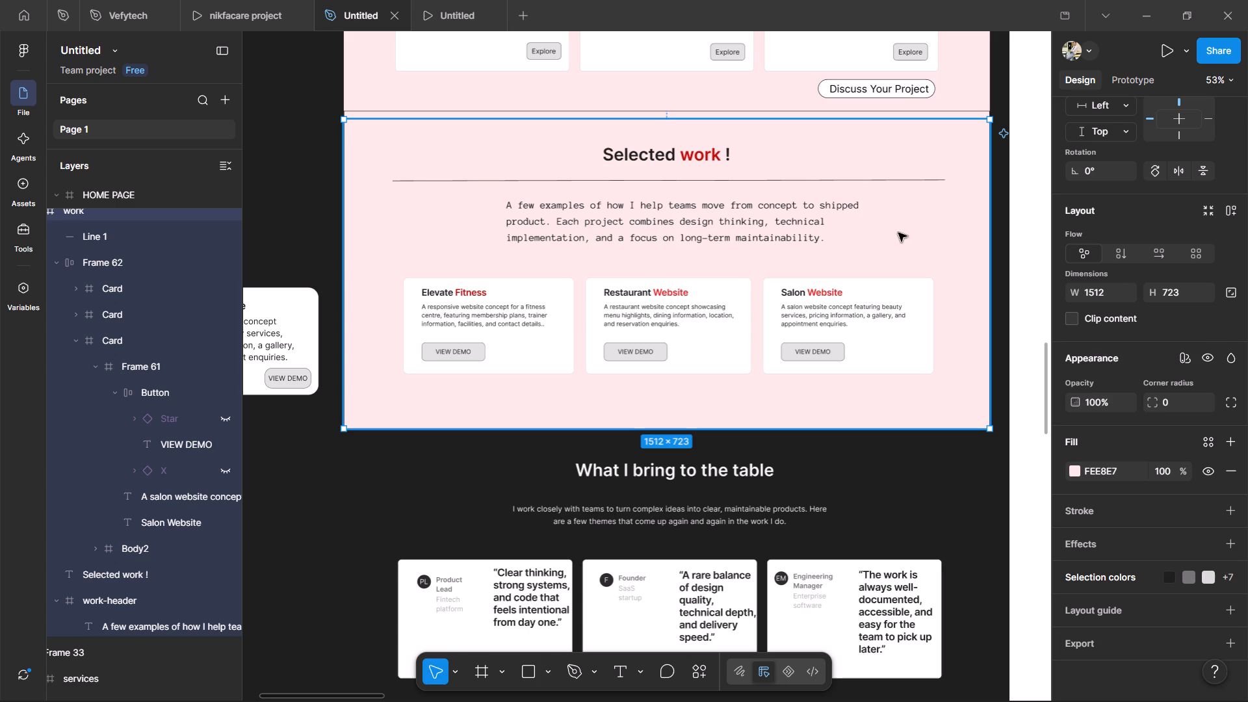
{"action": "left_click", "coordinate": [1001, 447]}
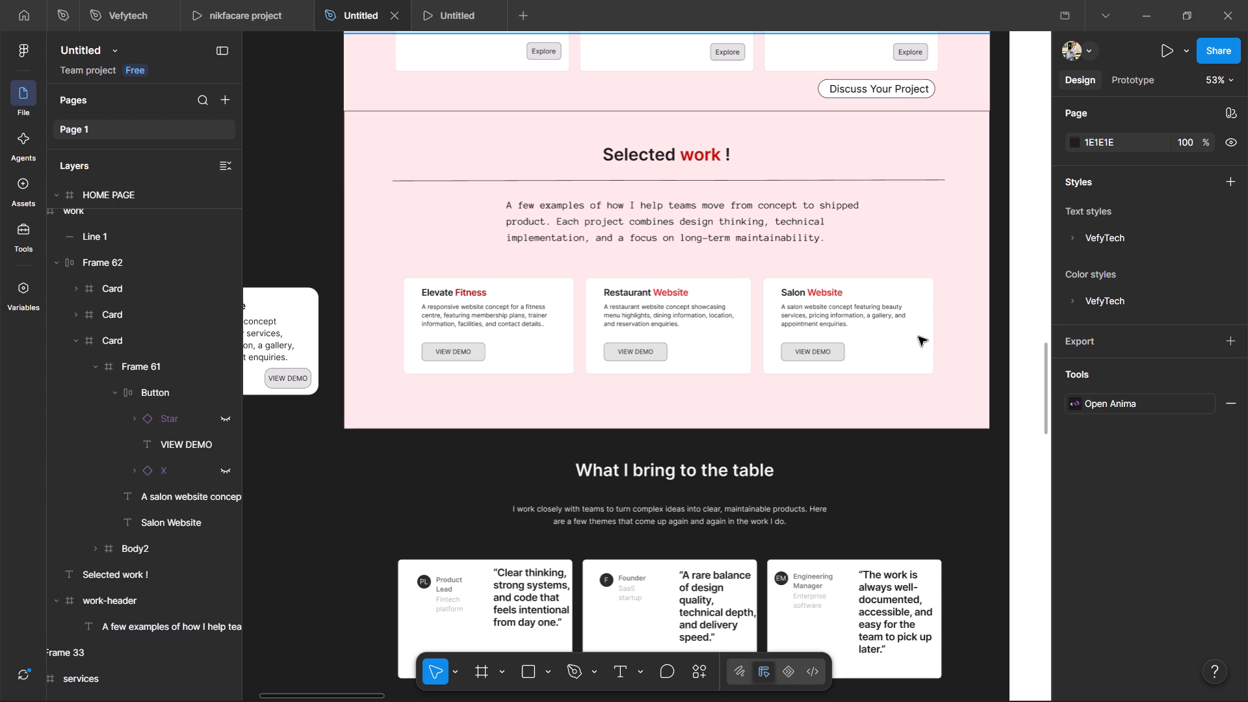
Stretch the work-header frame on both sides to start at X 139, making its paragraph about 1297 wide on two lines.
{"action": "double_click", "coordinate": [800, 235]}
{"action": "triple_click", "coordinate": [800, 235]}
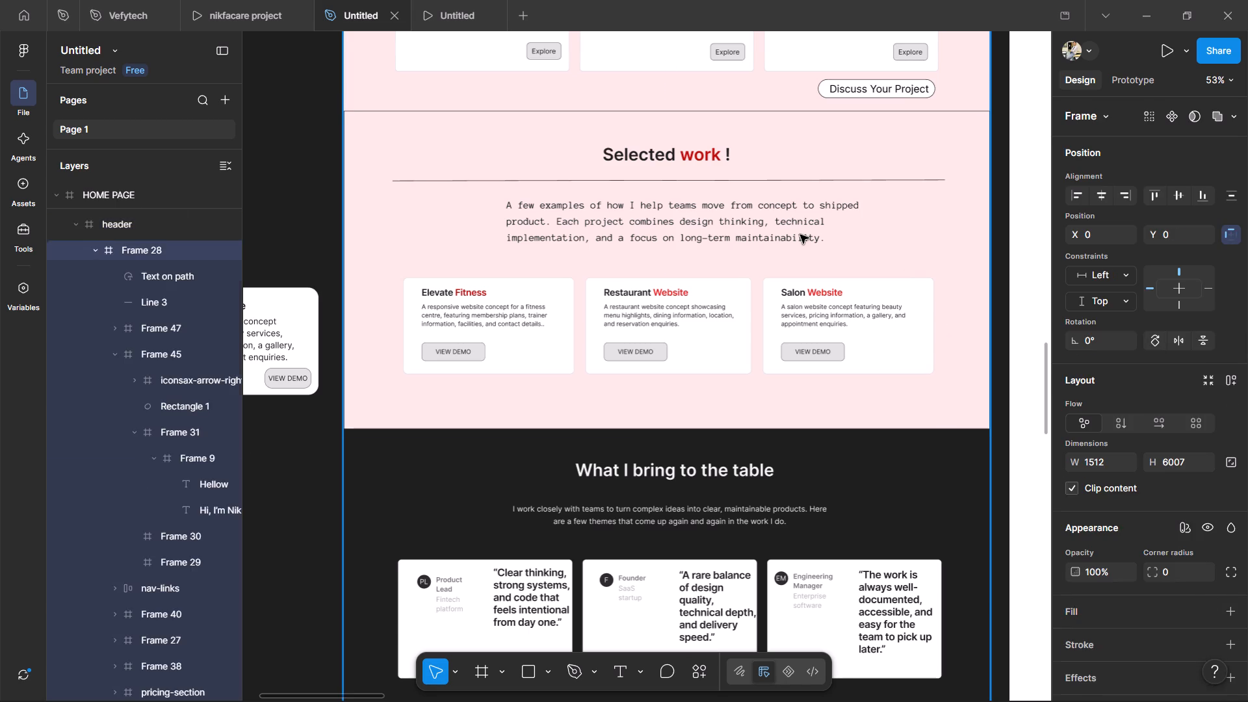
{"action": "left_click_drag", "start_coordinate": [506, 218], "coordinate": [415, 213]}
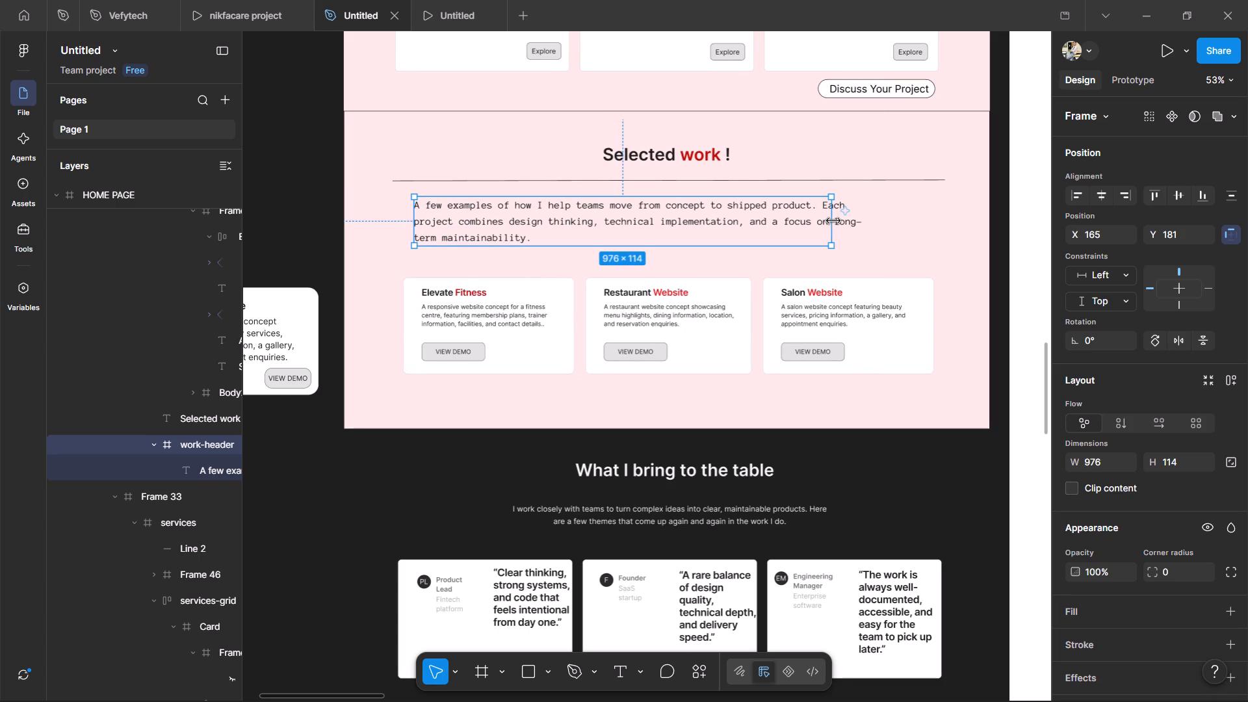
{"action": "left_click_drag", "start_coordinate": [833, 221], "coordinate": [939, 222]}
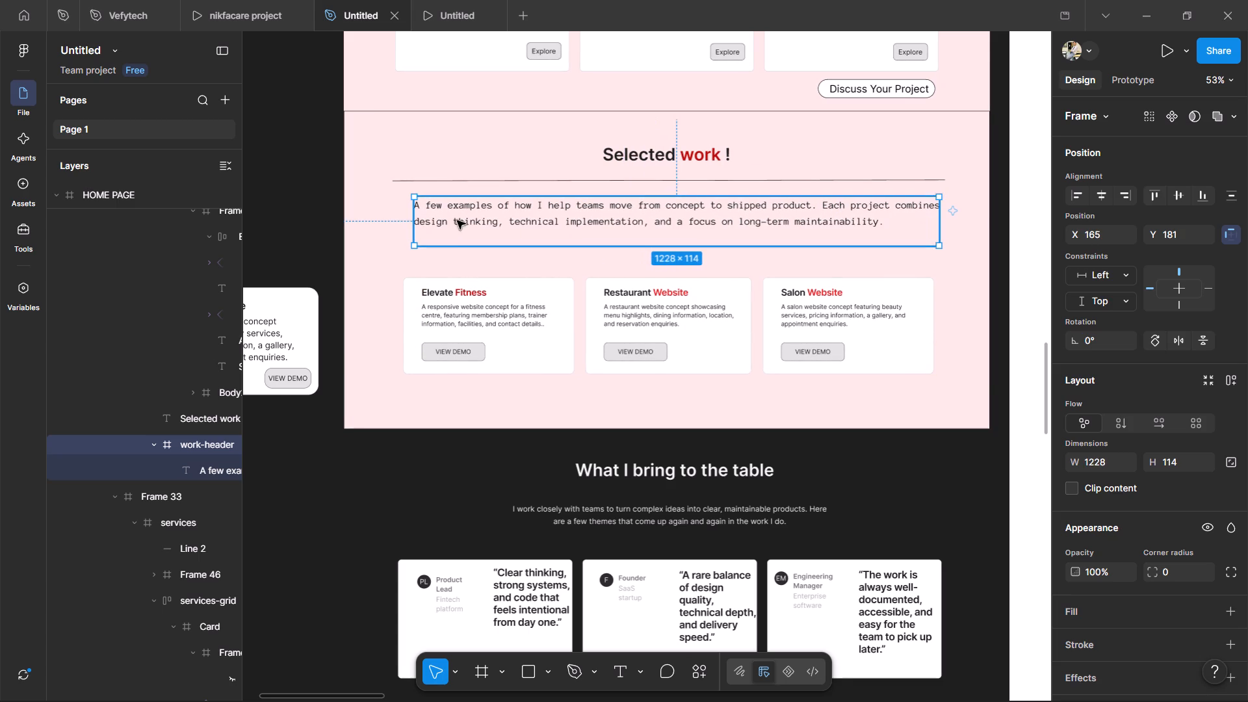
{"action": "left_click_drag", "start_coordinate": [415, 222], "coordinate": [400, 219]}
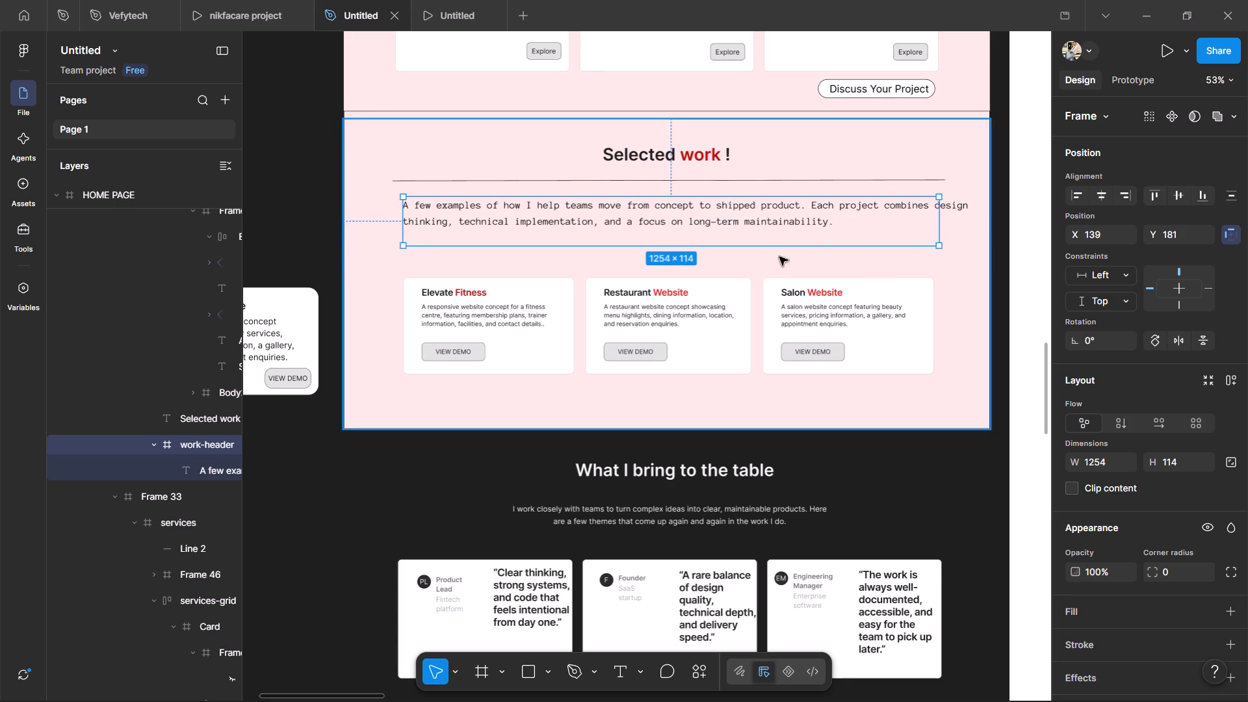
{"action": "left_click_drag", "start_coordinate": [946, 221], "coordinate": [939, 221]}
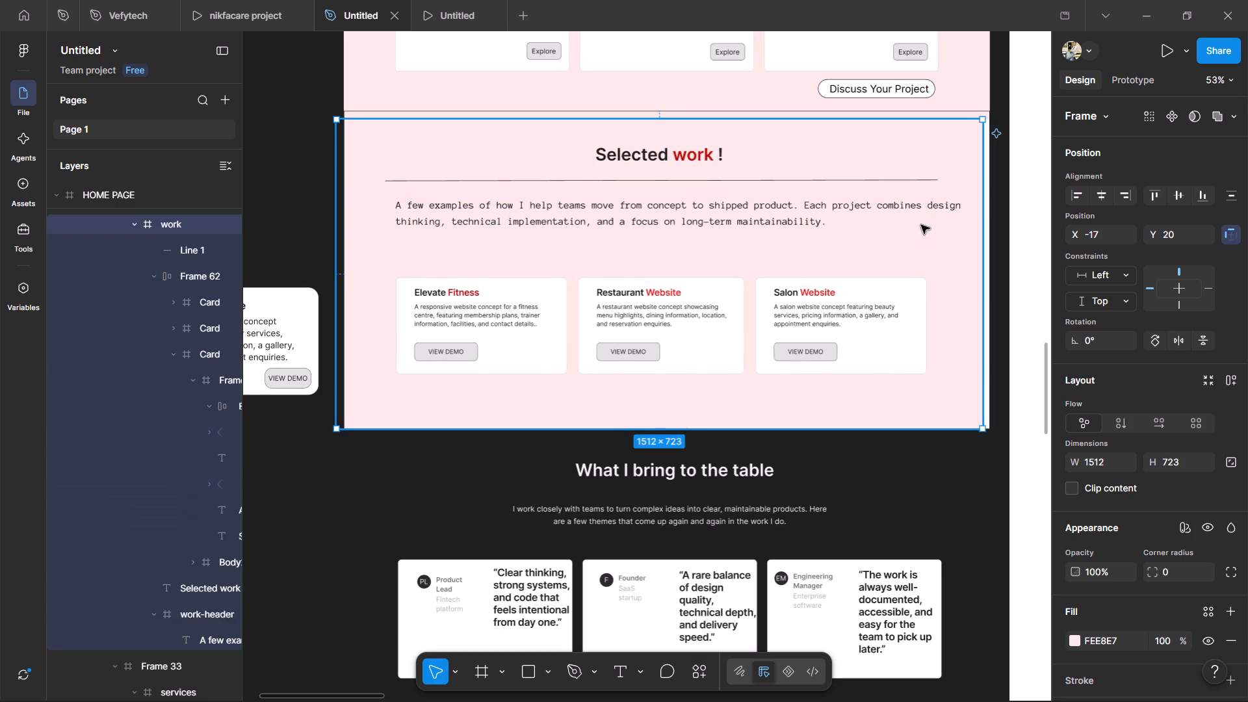
{"action": "key", "text": "ctrl+z"}
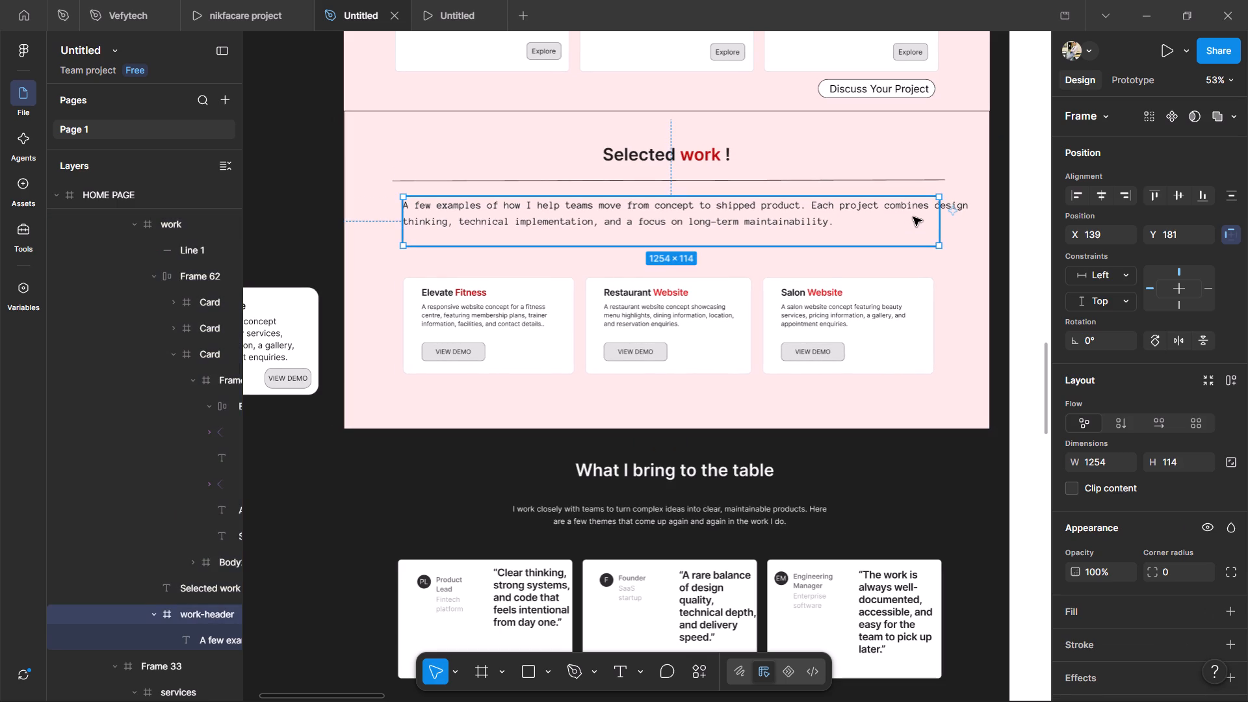
{"action": "left_click_drag", "start_coordinate": [942, 227], "coordinate": [924, 227]}
{"action": "left_click", "coordinate": [994, 274]}
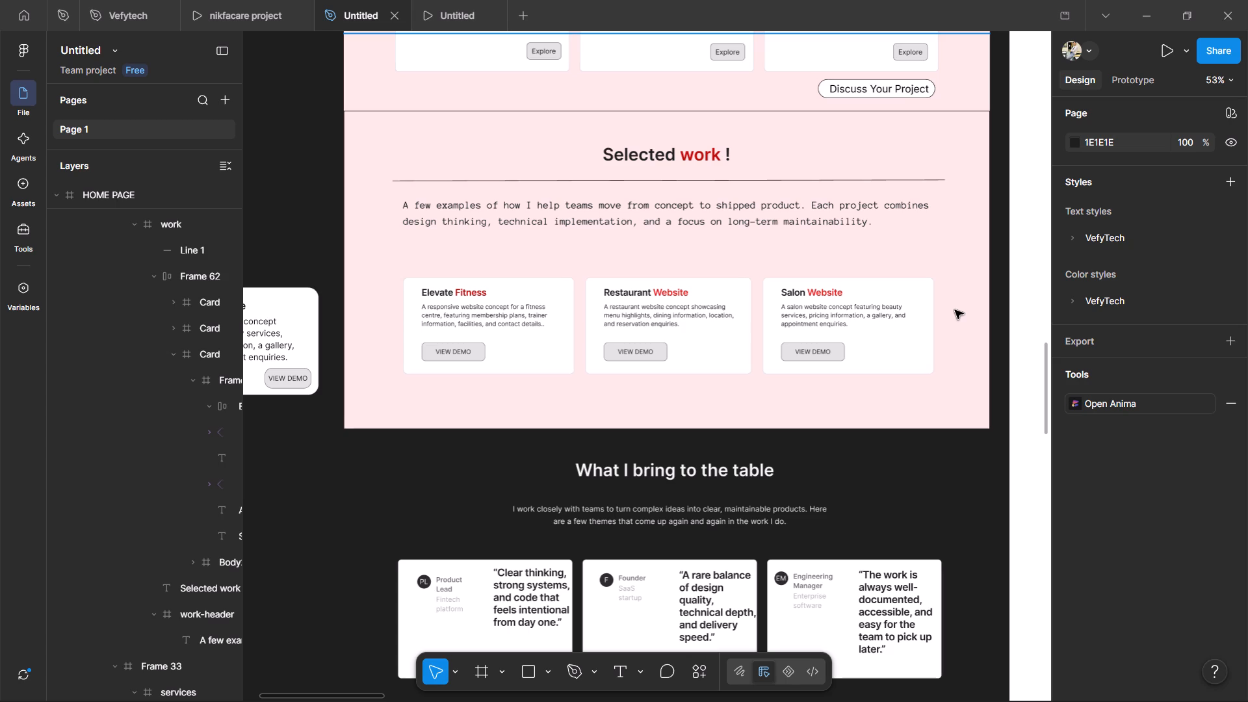
Increase the letter spacing of the "Selected work !" intro paragraph to 17%.
{"action": "triple_click", "coordinate": [595, 207]}
{"action": "triple_click", "coordinate": [595, 207]}
{"action": "left_click", "coordinate": [595, 207]}
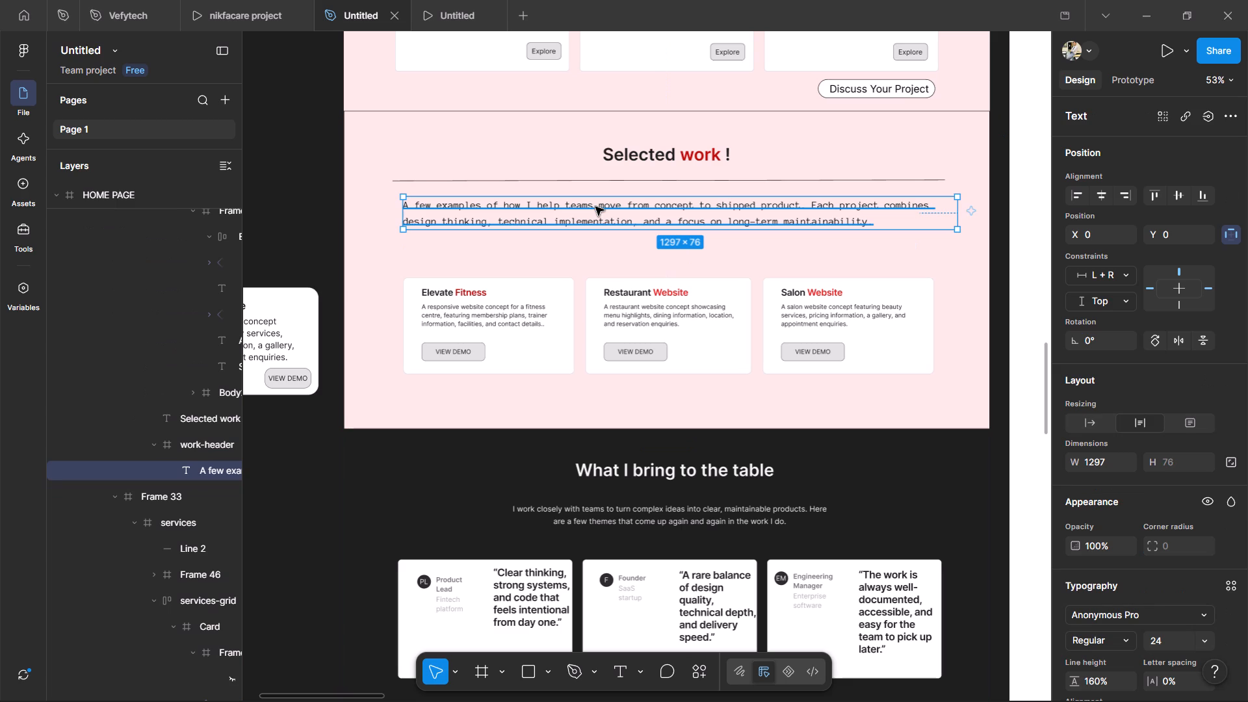
{"action": "double_click", "coordinate": [595, 207]}
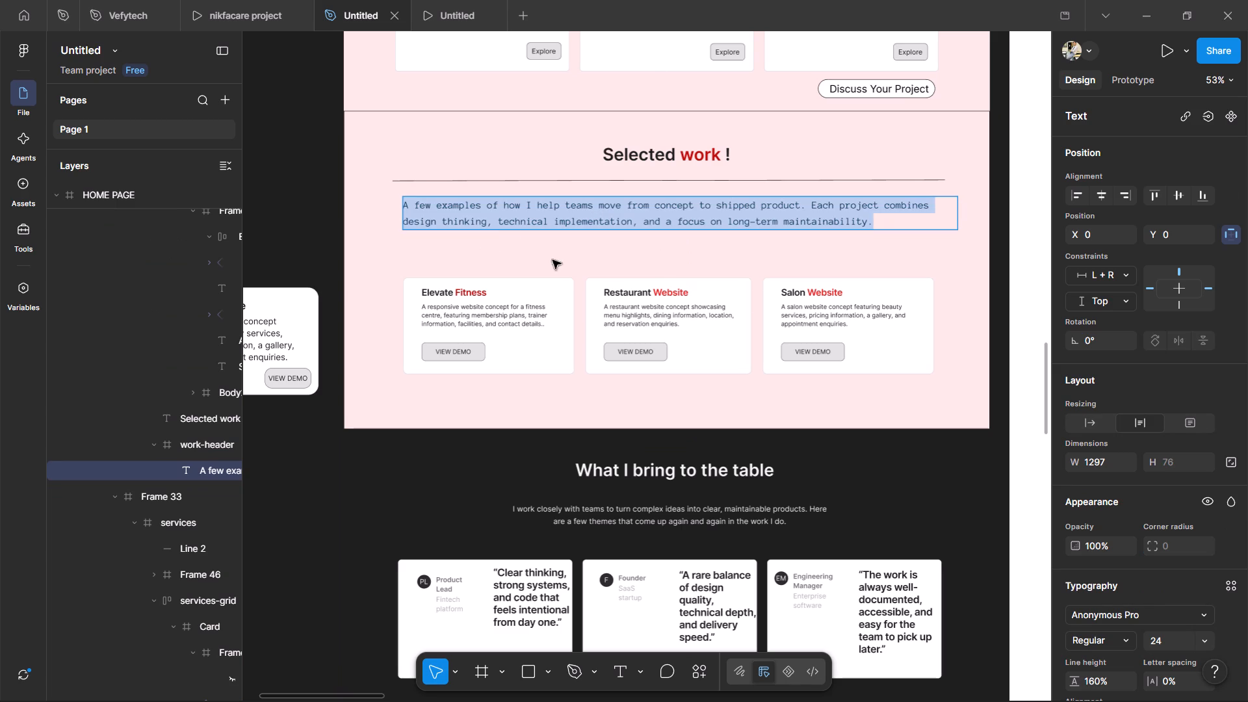
{"action": "scroll", "coordinate": [1158, 456], "scroll_direction": "down", "scroll_amount": 1}
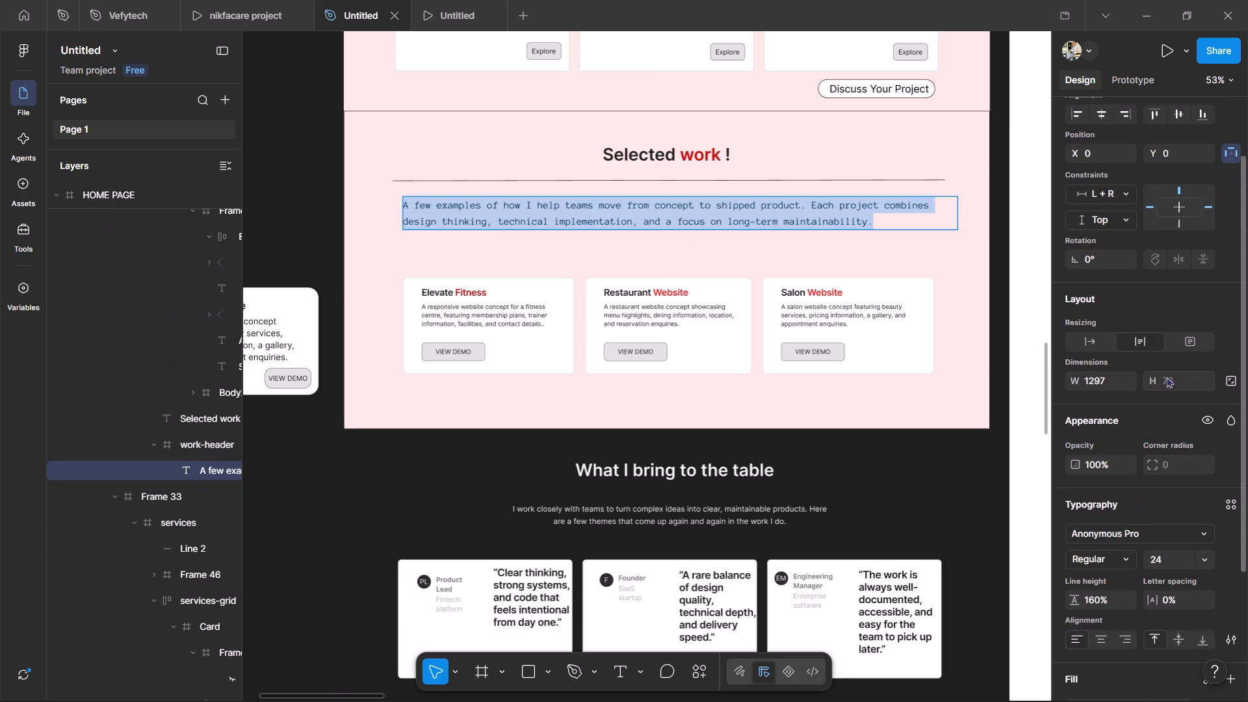
{"action": "scroll", "coordinate": [1101, 236], "scroll_direction": "up", "scroll_amount": 2}
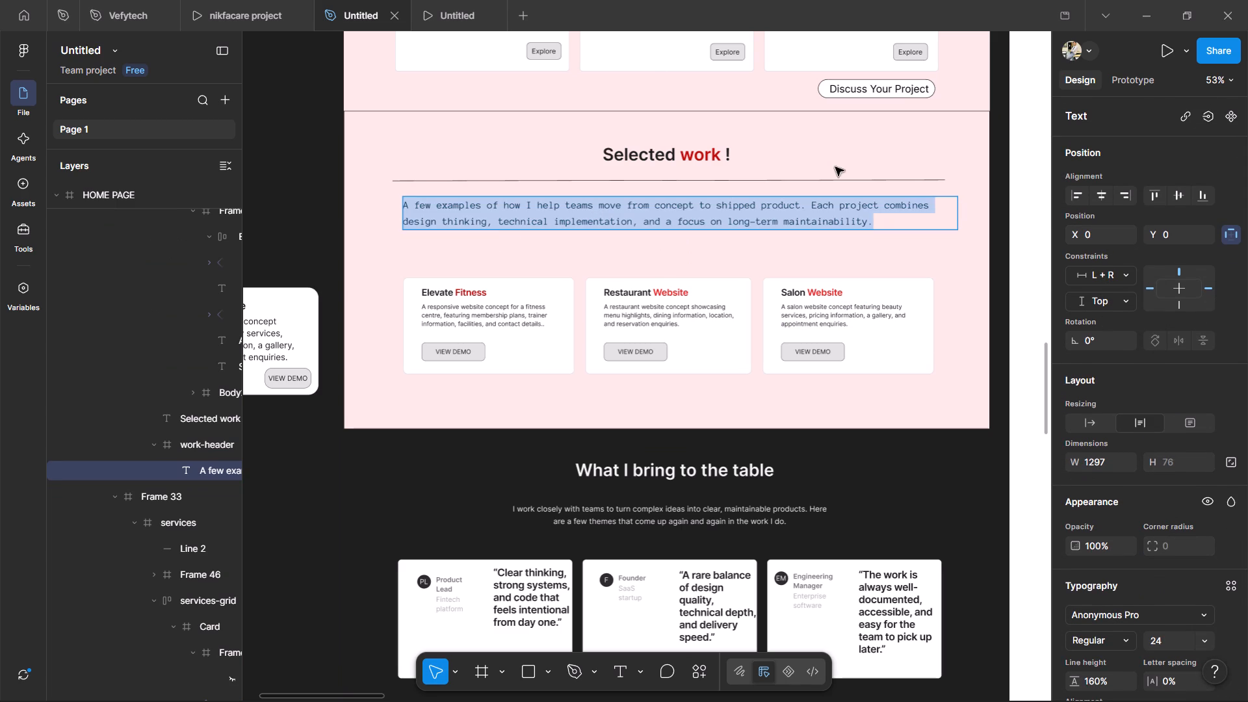
{"action": "left_click", "coordinate": [896, 224]}
{"action": "left_click", "coordinate": [922, 229]}
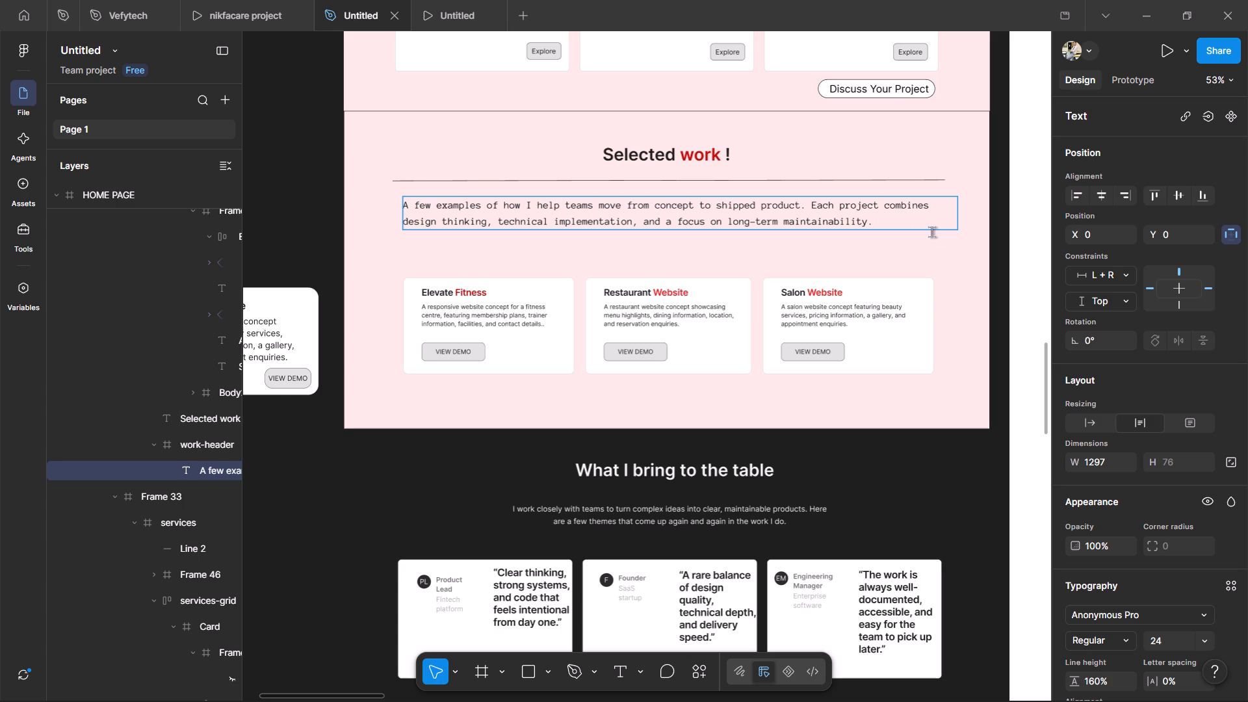
{"action": "left_click", "coordinate": [928, 207]}
{"action": "left_click", "coordinate": [928, 237]}
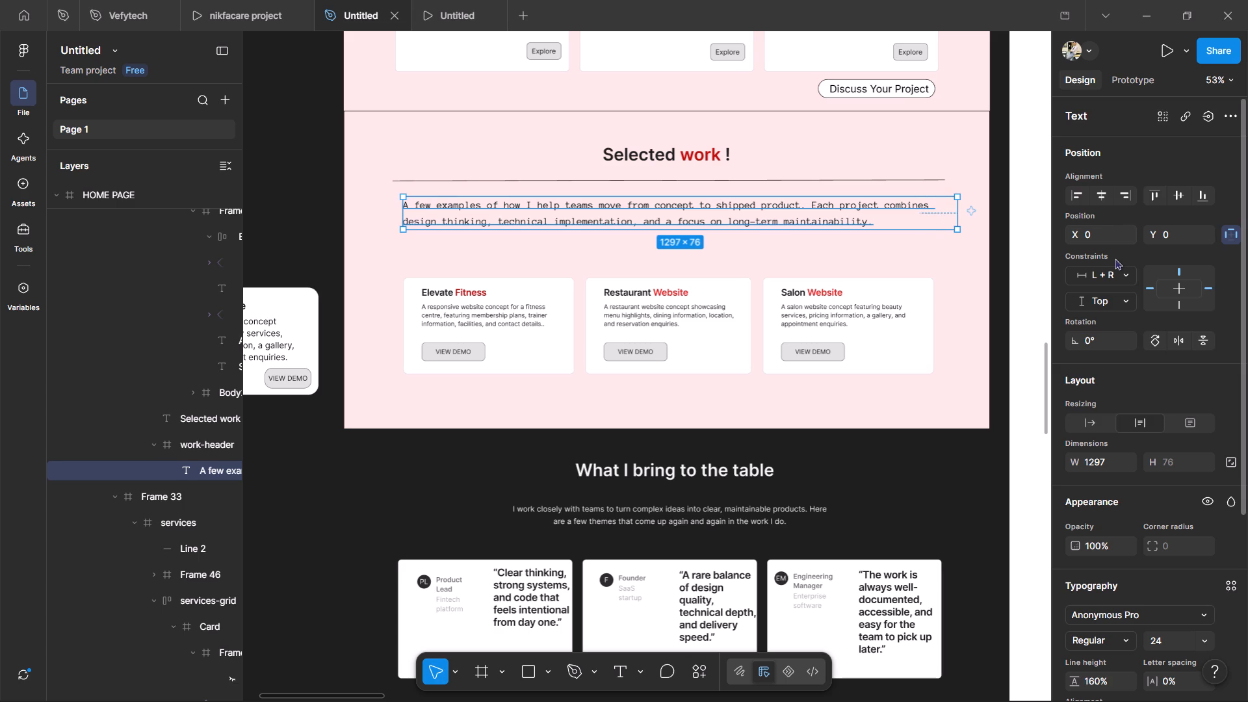
{"action": "scroll", "coordinate": [1106, 266], "scroll_direction": "down", "scroll_amount": 6}
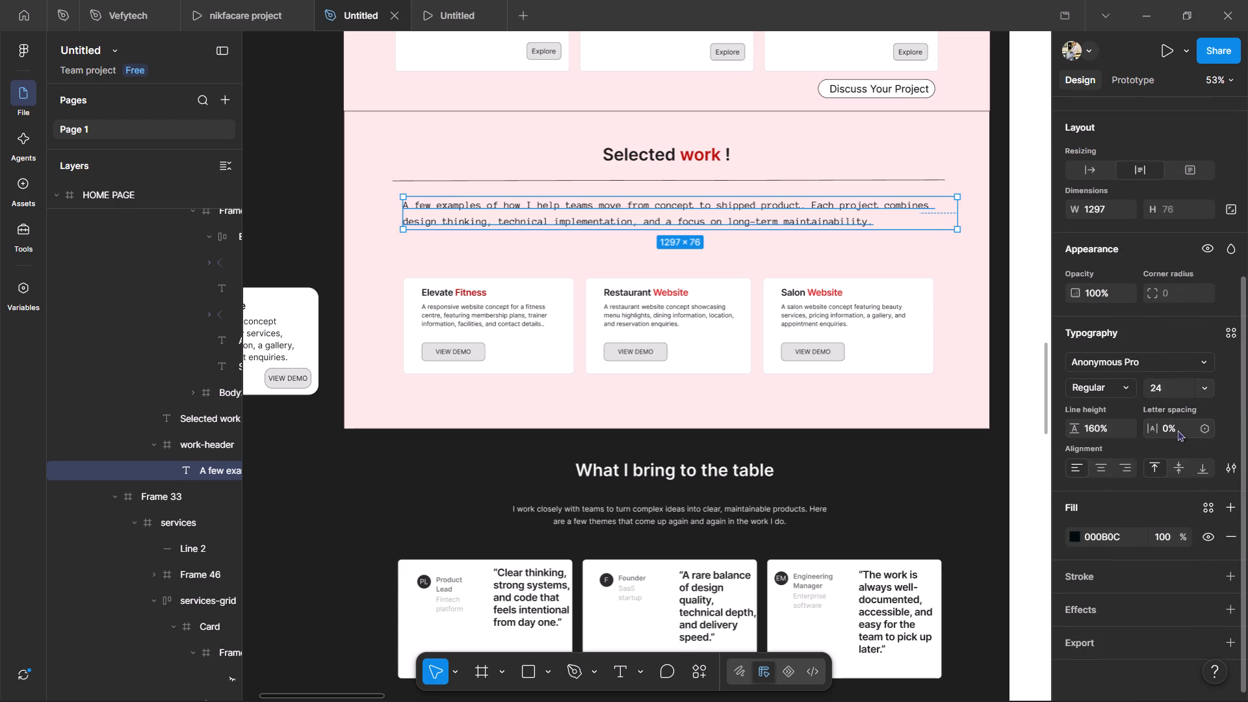
{"action": "double_click", "coordinate": [1177, 430]}
{"action": "left_click_drag", "start_coordinate": [1150, 421], "coordinate": [649, 365]}
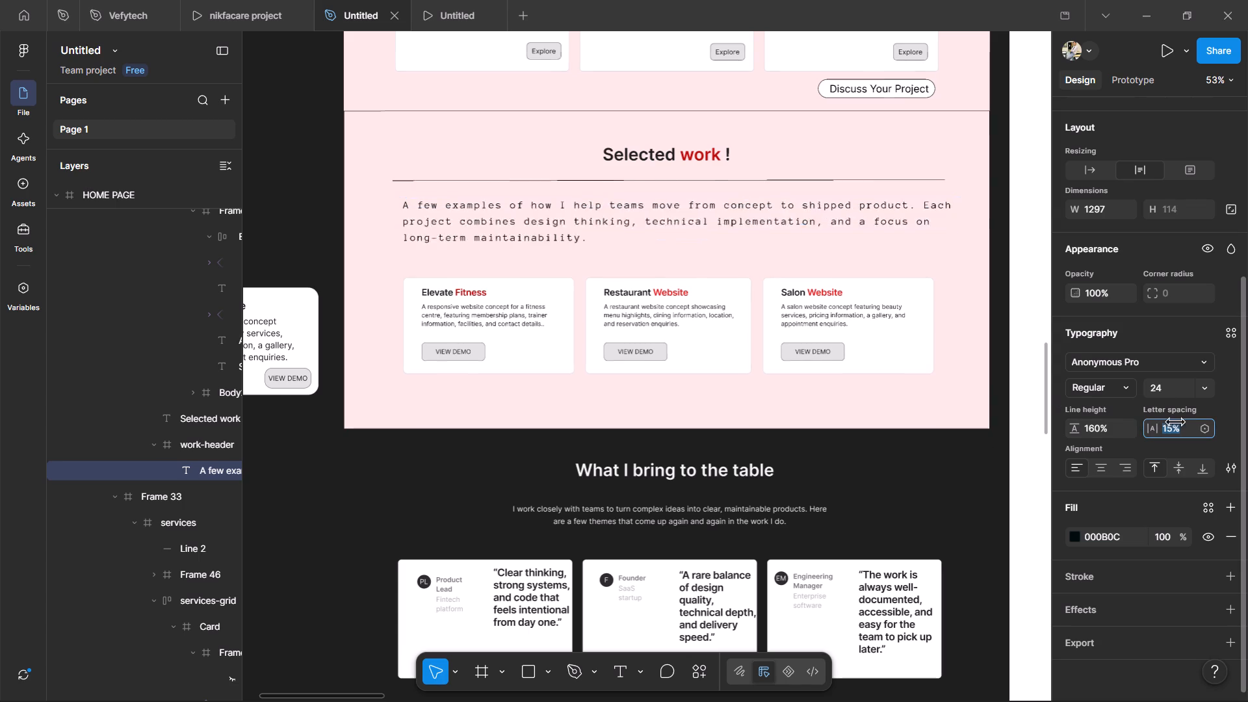
{"action": "left_click_drag", "start_coordinate": [649, 365], "coordinate": [652, 363]}
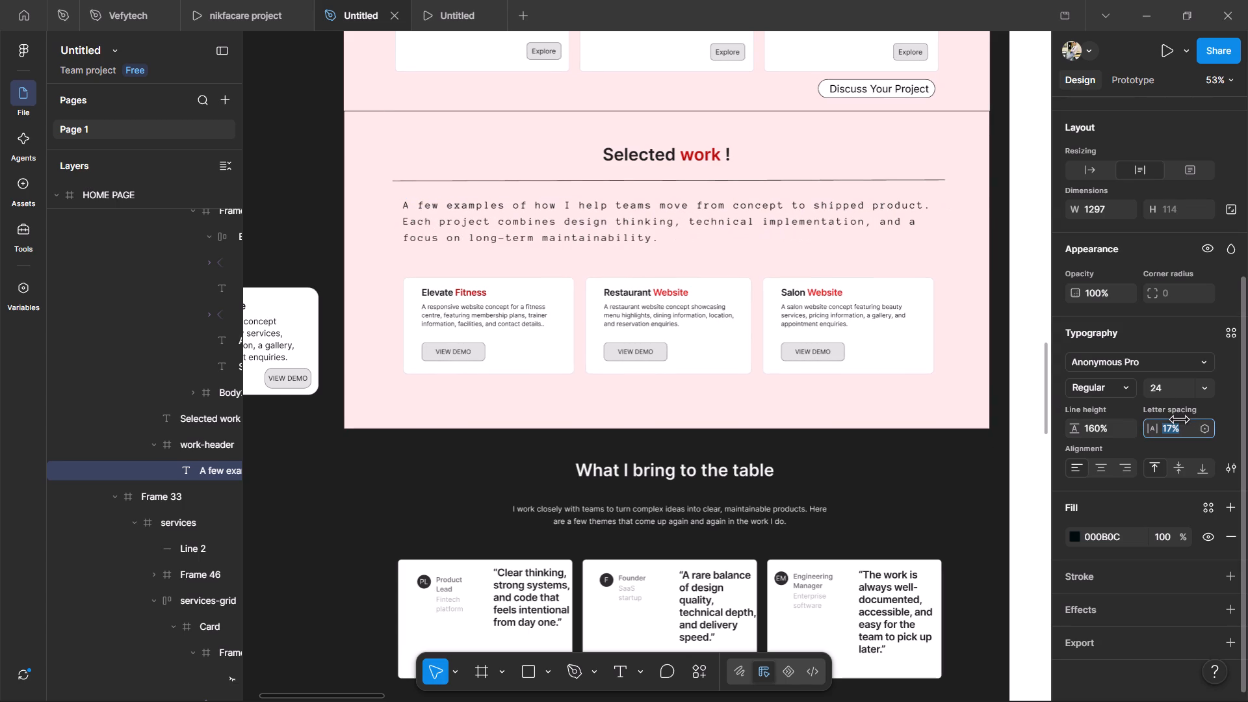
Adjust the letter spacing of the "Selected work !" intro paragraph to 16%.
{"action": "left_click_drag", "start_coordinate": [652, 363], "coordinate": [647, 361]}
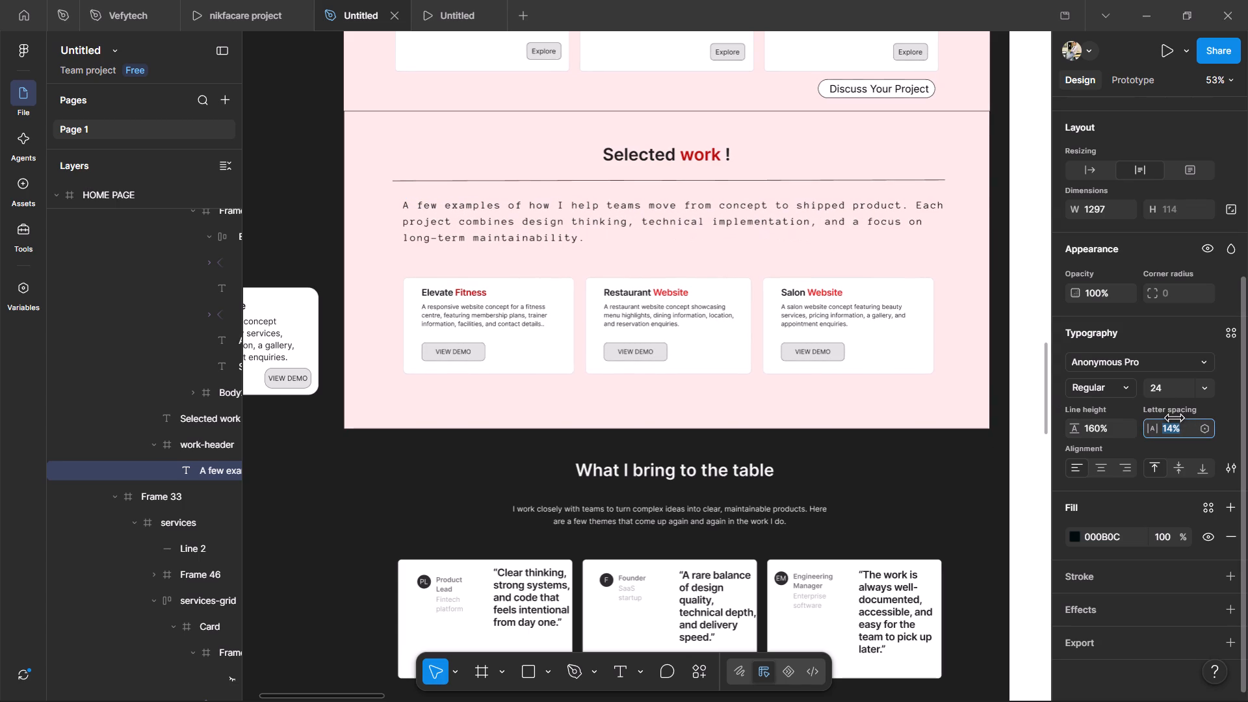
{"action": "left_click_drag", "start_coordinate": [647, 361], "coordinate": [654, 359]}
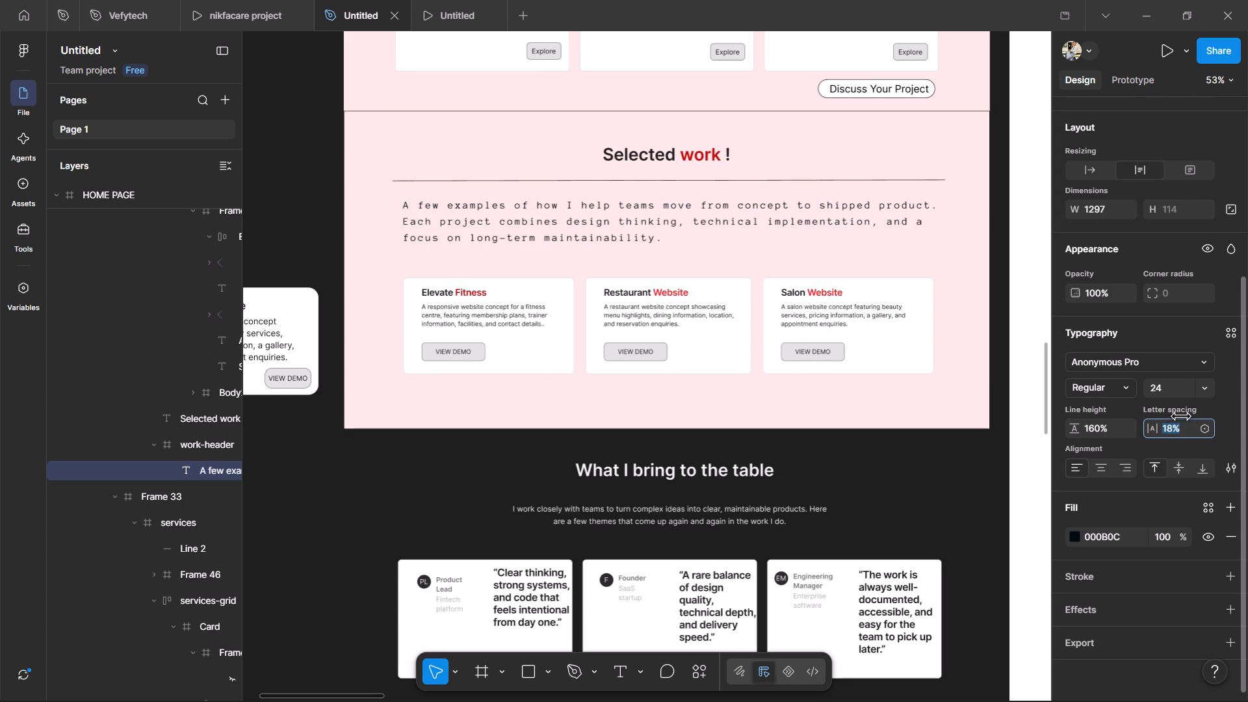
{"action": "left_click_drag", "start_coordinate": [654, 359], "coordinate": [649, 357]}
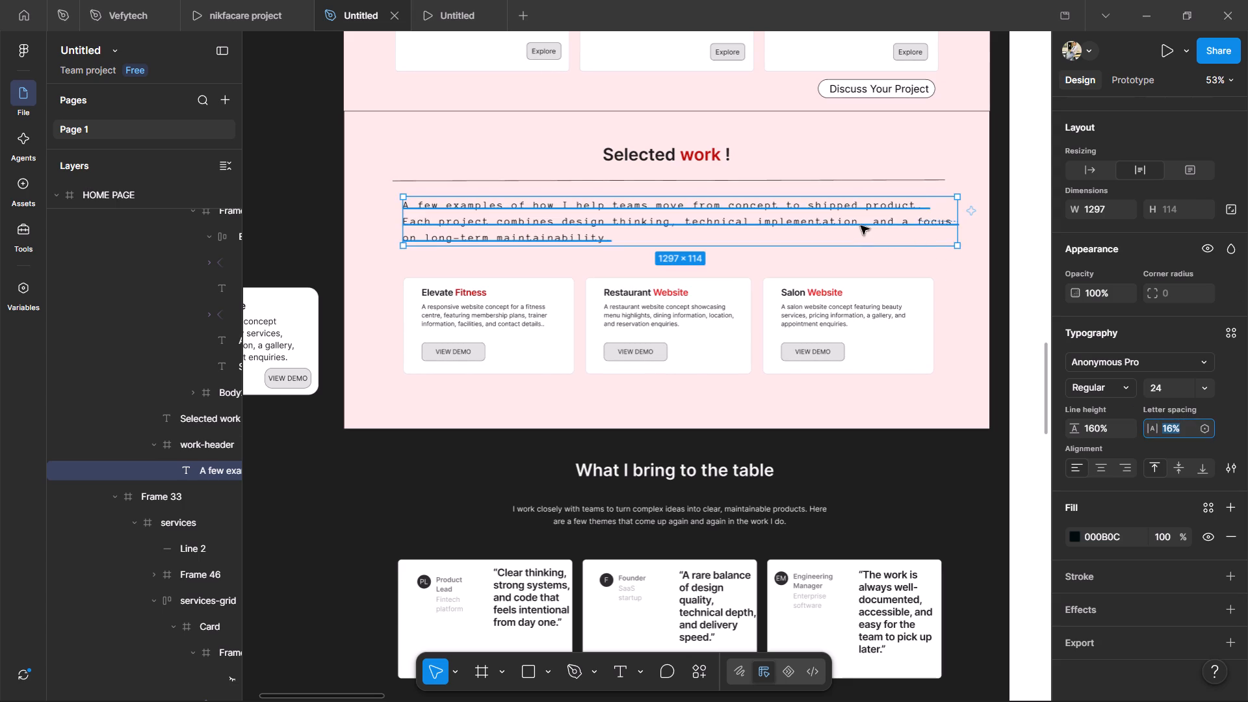
Change the font of the whole "Selected work !" intro paragraph to Roboto.
{"action": "double_click", "coordinate": [861, 226]}
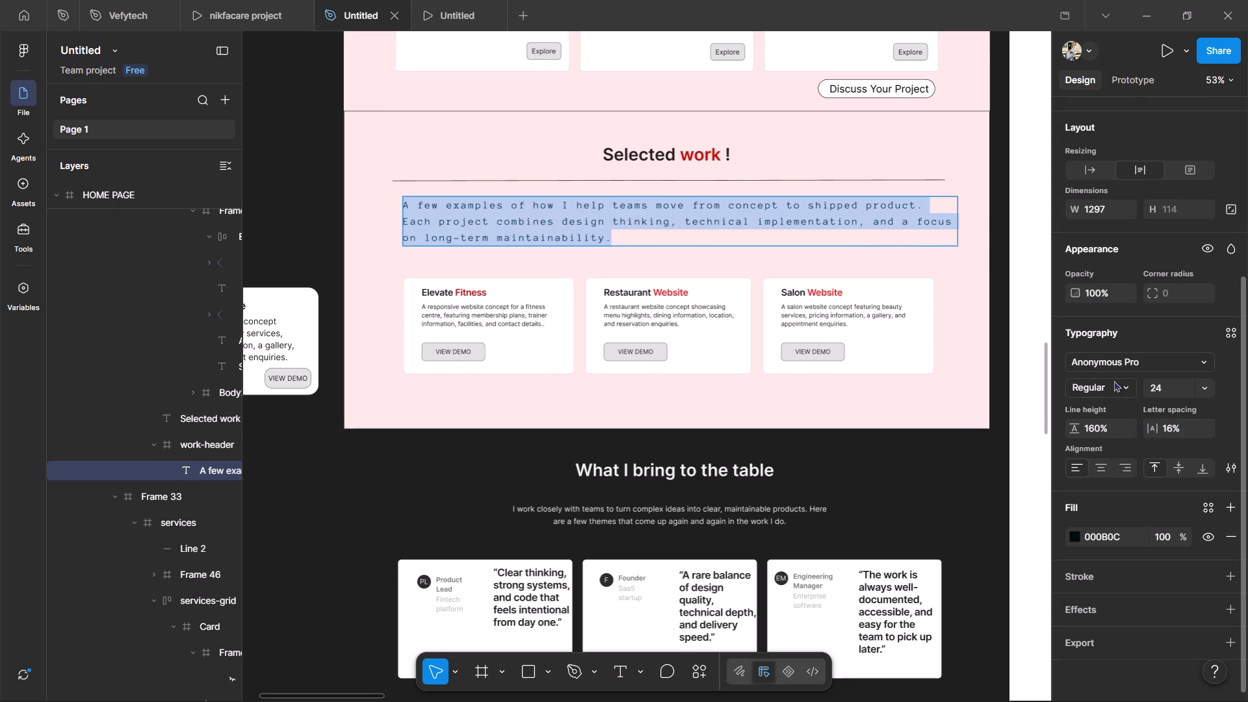
{"action": "left_click", "coordinate": [1126, 364]}
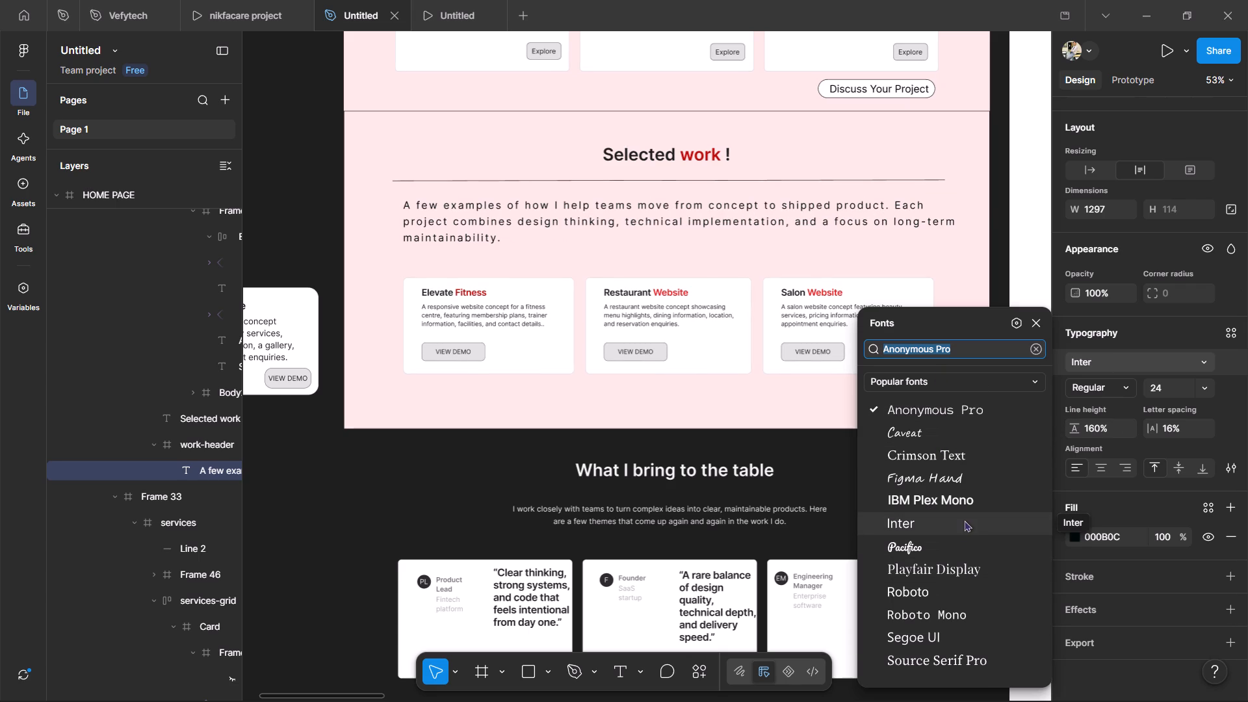
{"action": "left_click", "coordinate": [964, 582]}
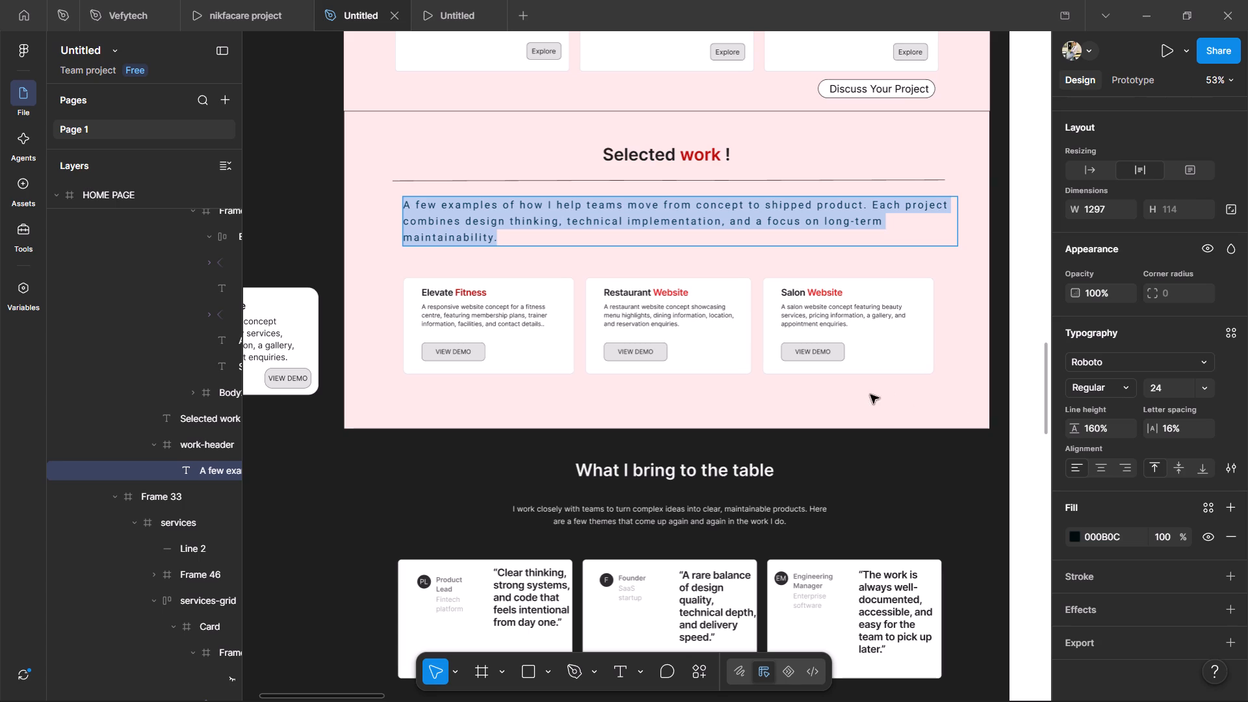
{"action": "left_click", "coordinate": [876, 280]}
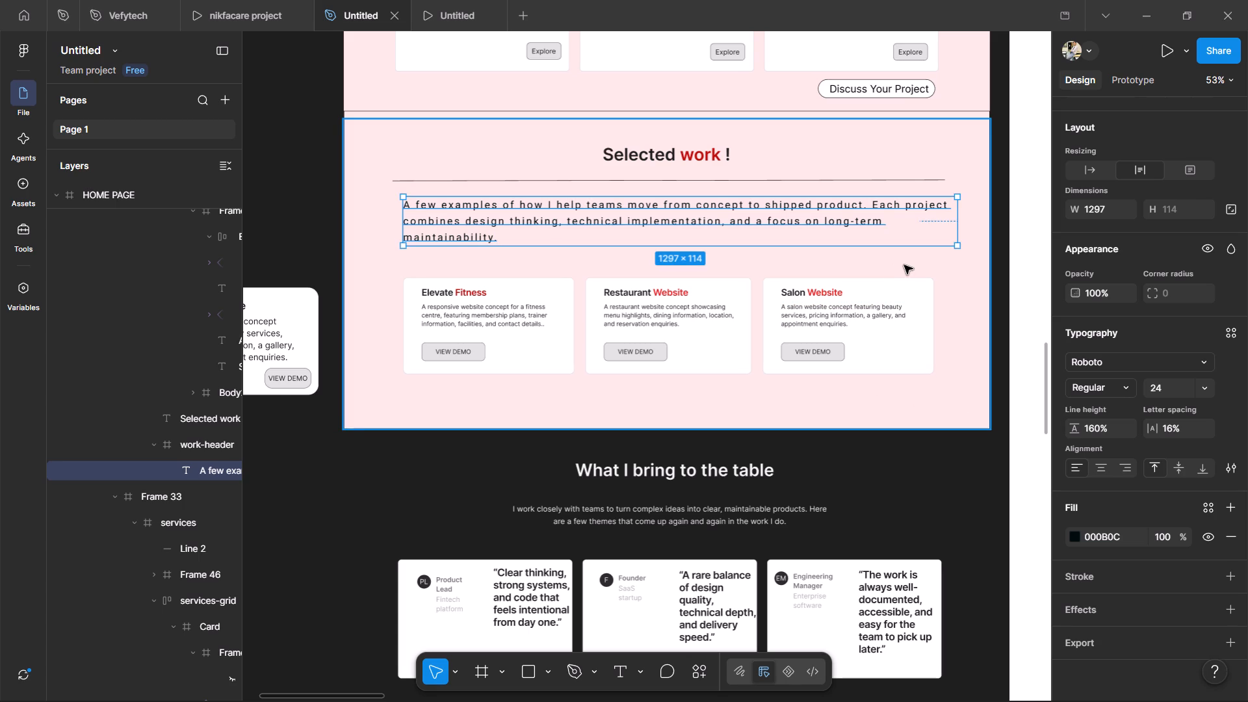
{"action": "left_click", "coordinate": [904, 265]}
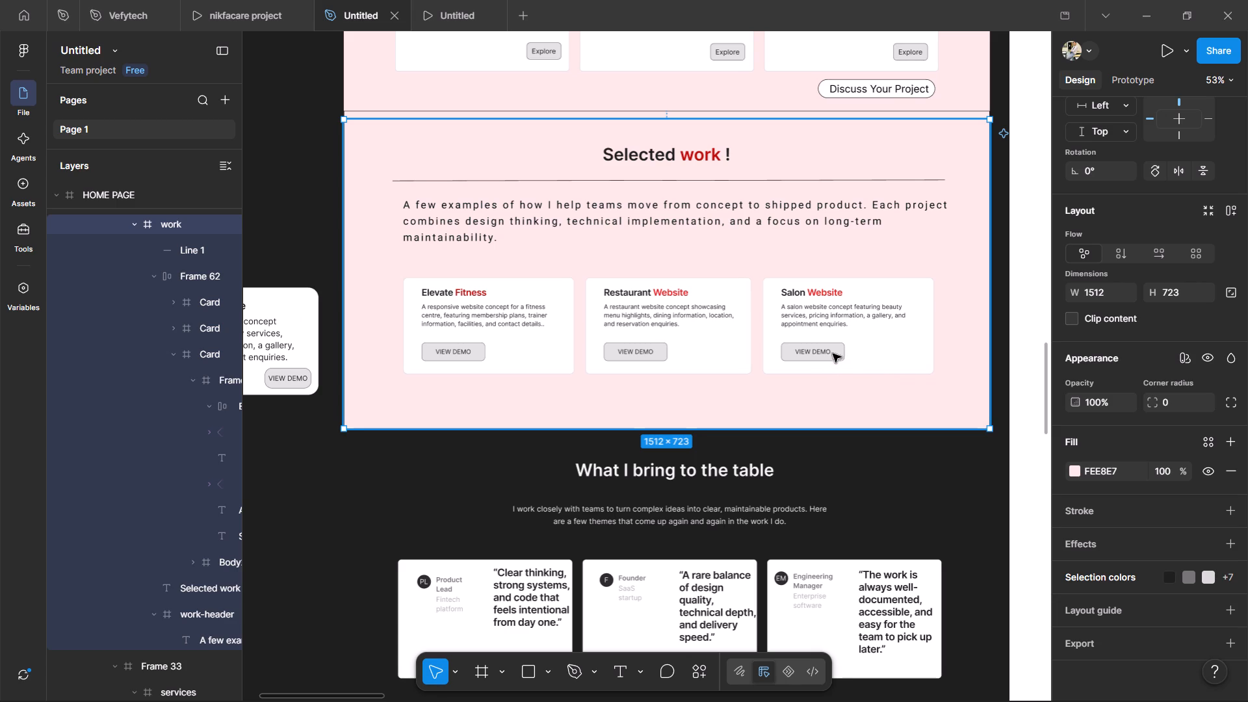
Delete the leftover Salon Website card lying on the canvas outside the home page frame.
{"action": "scroll", "coordinate": [817, 343], "scroll_direction": "up", "scroll_amount": 12}
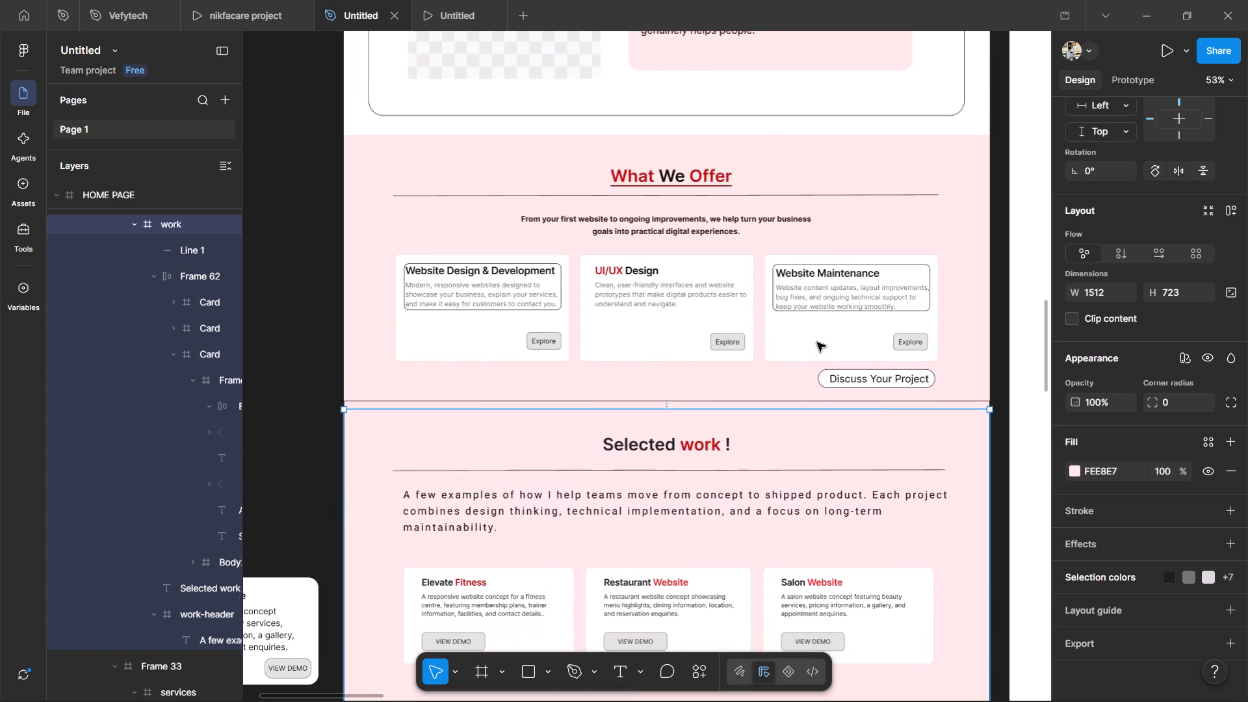
{"action": "scroll", "coordinate": [817, 343], "scroll_direction": "up", "scroll_amount": 9}
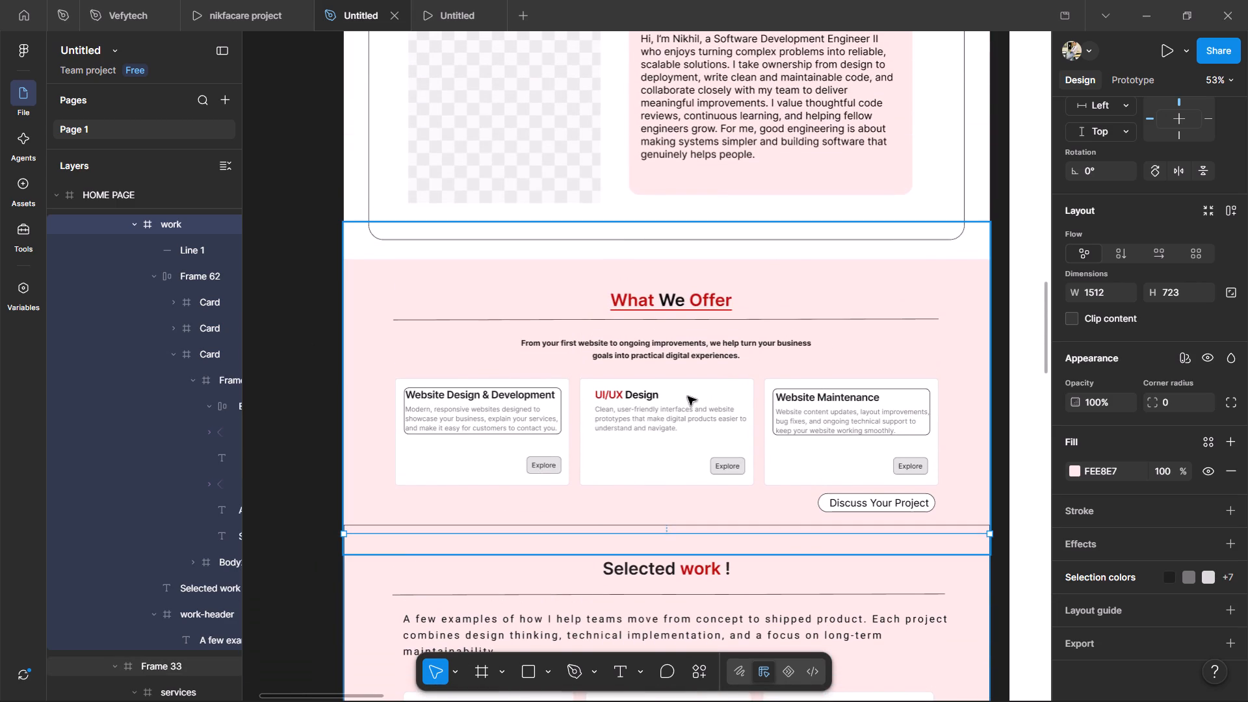
{"action": "scroll", "coordinate": [688, 396], "scroll_direction": "up", "scroll_amount": 1}
{"action": "scroll", "coordinate": [688, 396], "scroll_direction": "down", "scroll_amount": 6}
{"action": "scroll", "coordinate": [690, 399], "scroll_direction": "up", "scroll_amount": 5}
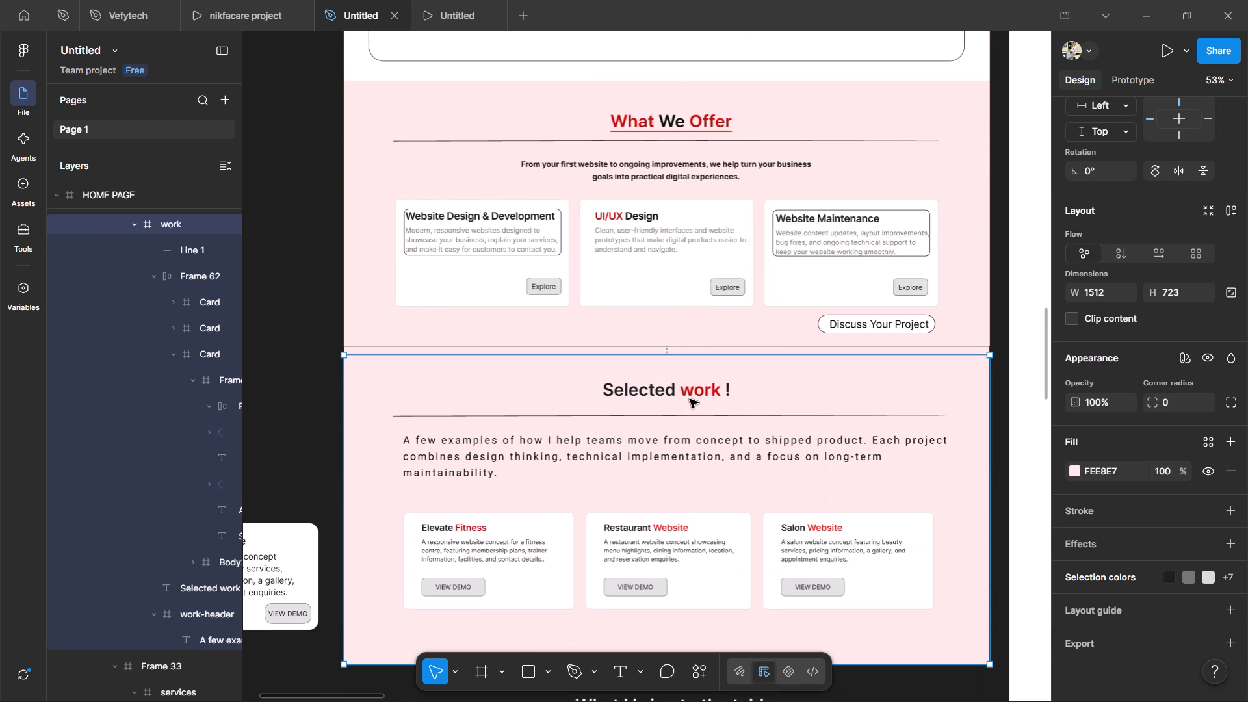
{"action": "scroll", "coordinate": [690, 399], "scroll_direction": "down", "scroll_amount": 2}
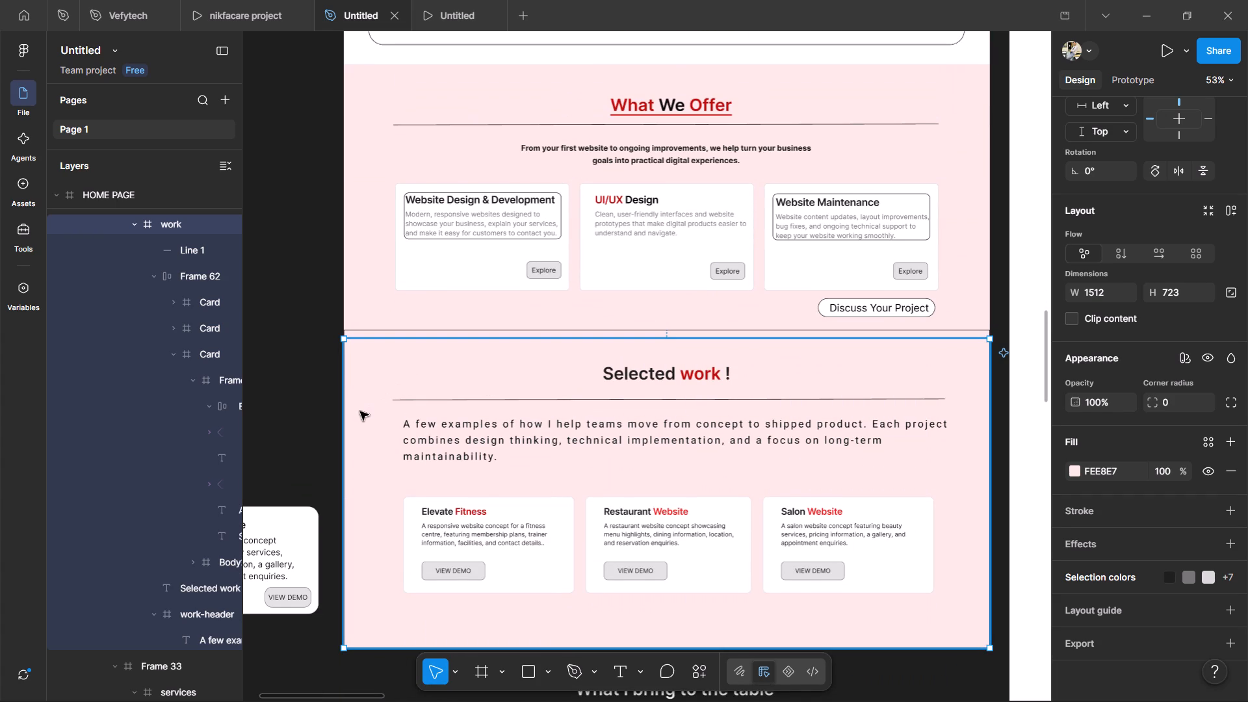
{"action": "scroll", "coordinate": [360, 411], "scroll_direction": "up", "scroll_amount": 8, "text": "shift"}
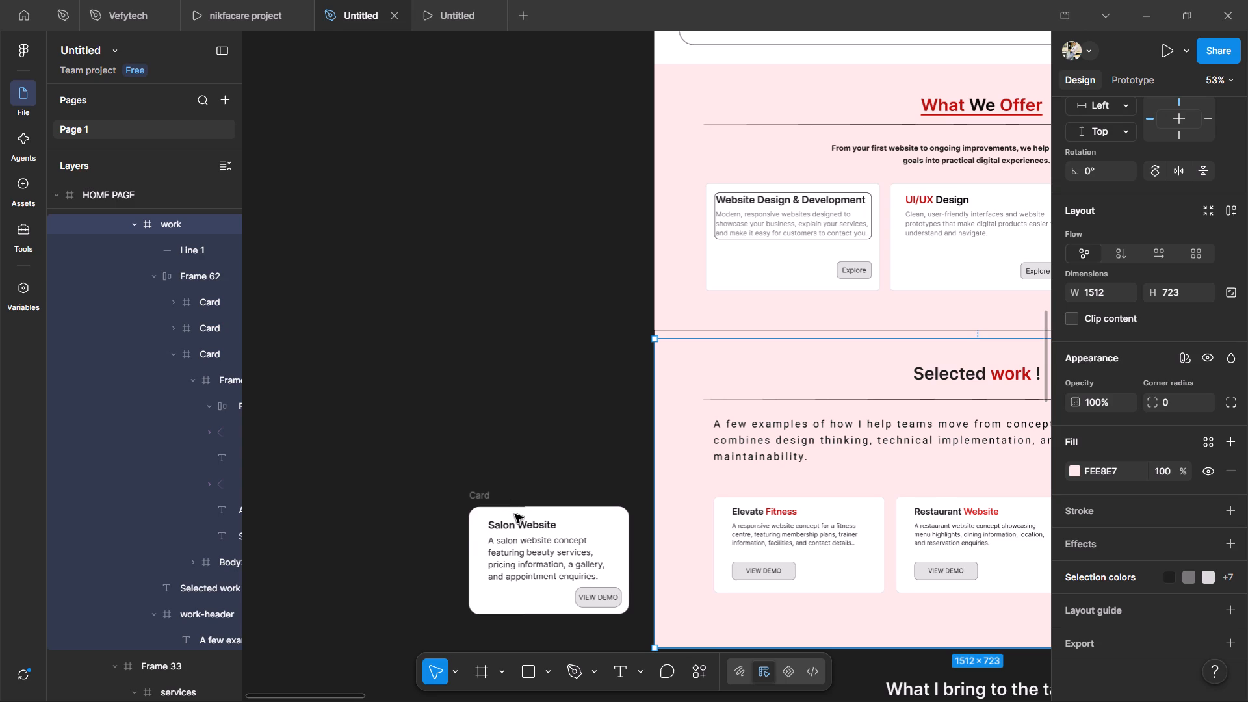
{"action": "left_click", "coordinate": [480, 500]}
{"action": "key", "text": "BackSpace"}
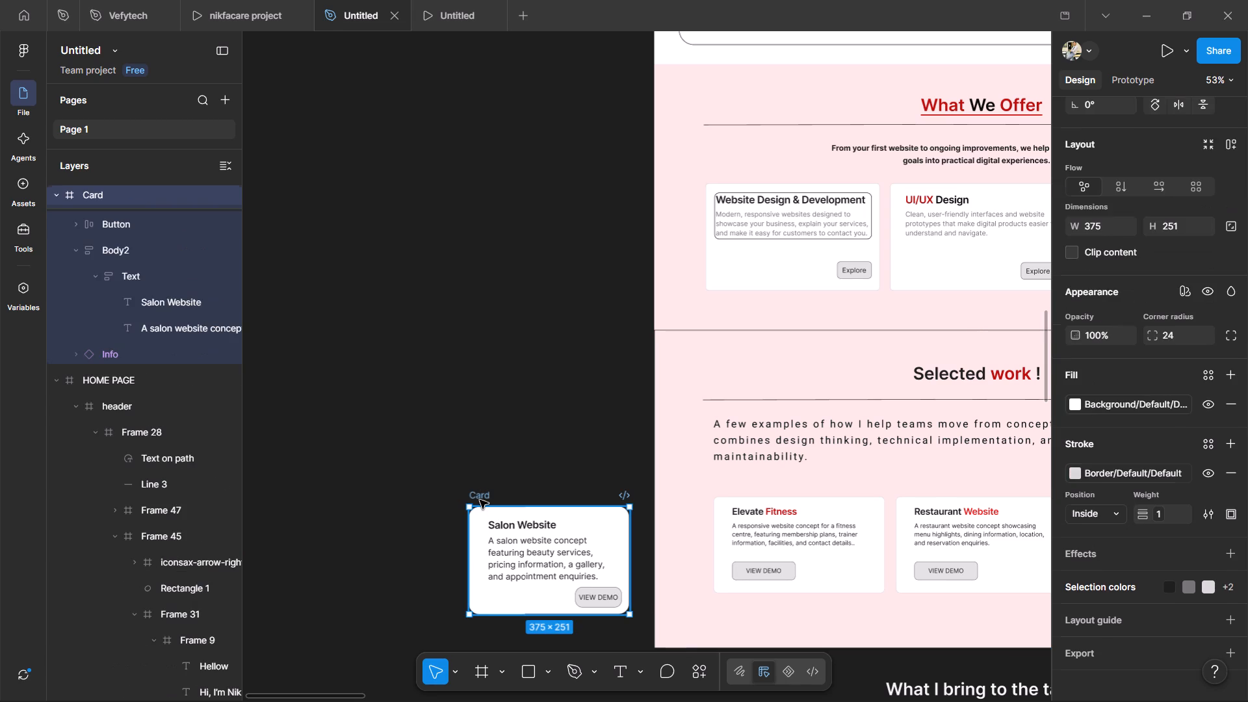
Set the letter spacing of the "Selected work !" intro paragraph to 26% and deselect the text.
{"action": "scroll", "coordinate": [870, 471], "scroll_direction": "down", "scroll_amount": 2}
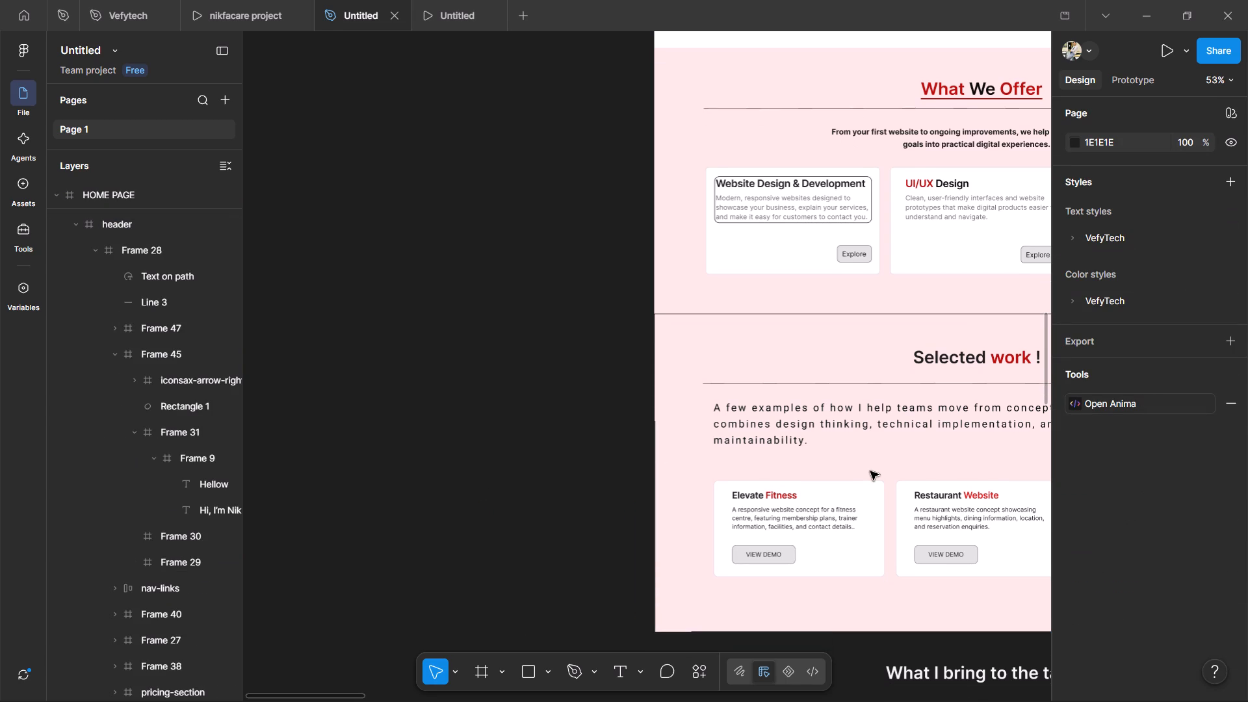
{"action": "scroll", "coordinate": [870, 471], "scroll_direction": "left", "scroll_amount": 4}
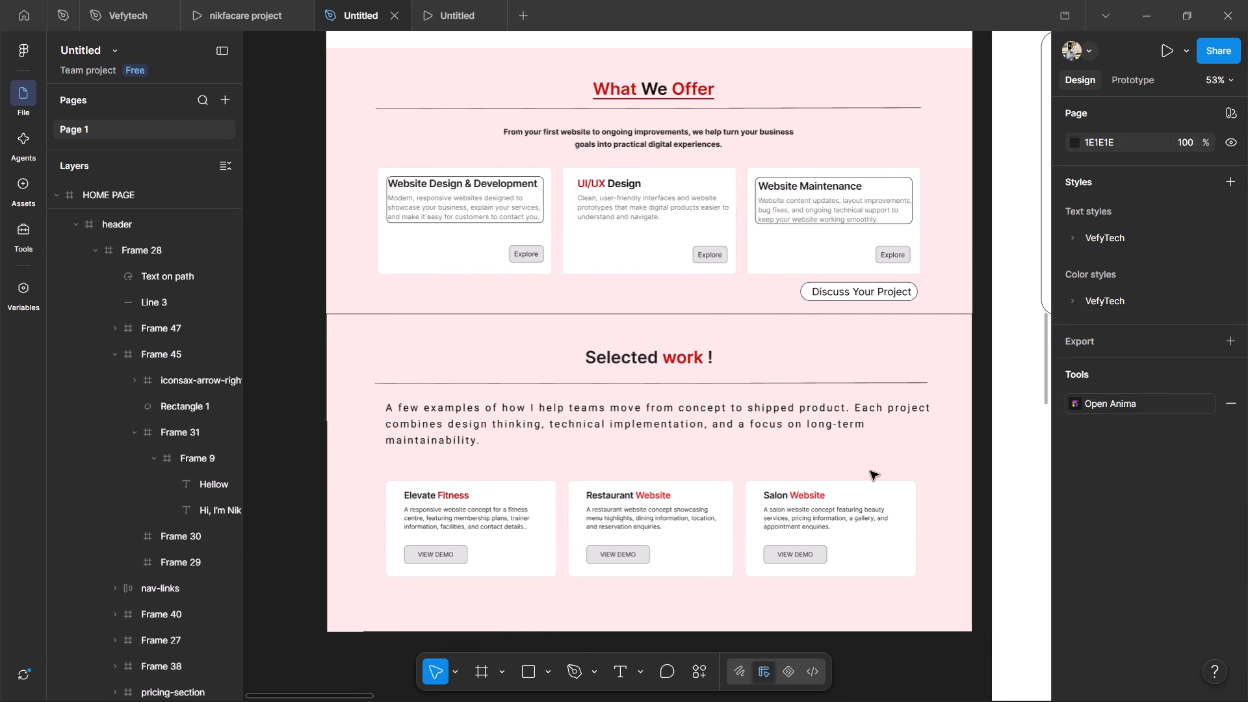
{"action": "scroll", "coordinate": [868, 482], "scroll_direction": "up", "scroll_amount": 1}
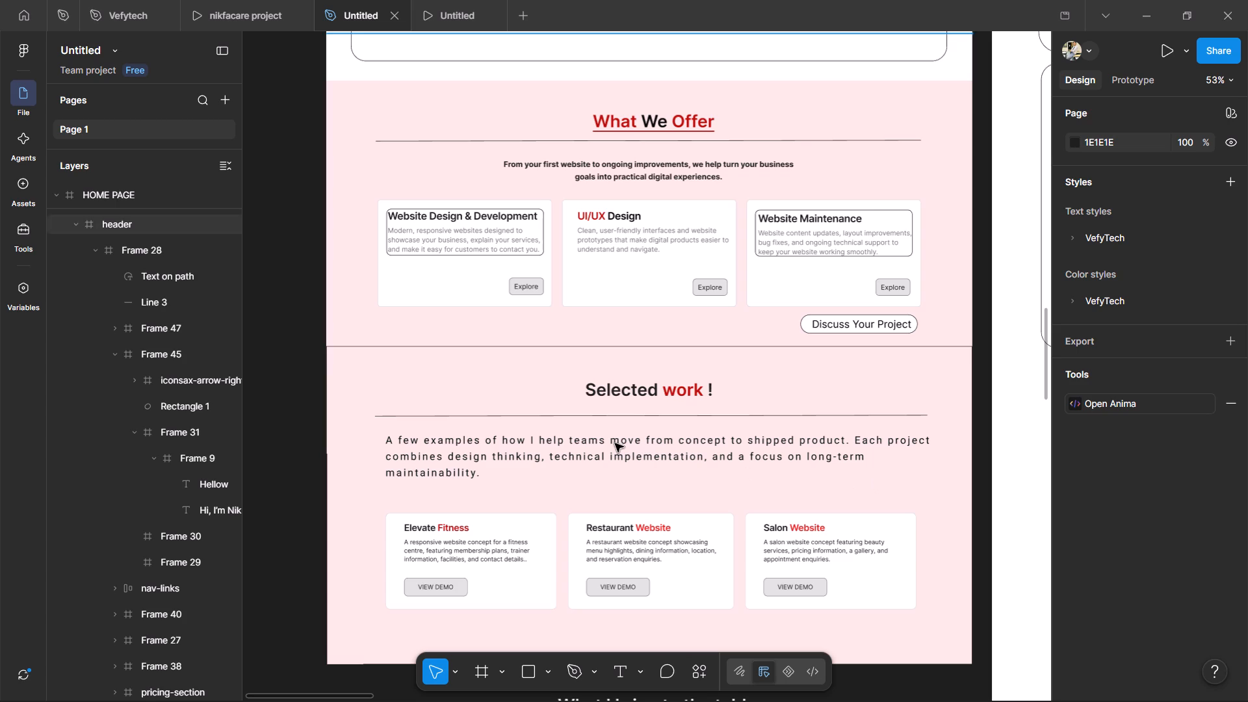
{"action": "triple_click", "coordinate": [615, 443]}
{"action": "double_click", "coordinate": [615, 443]}
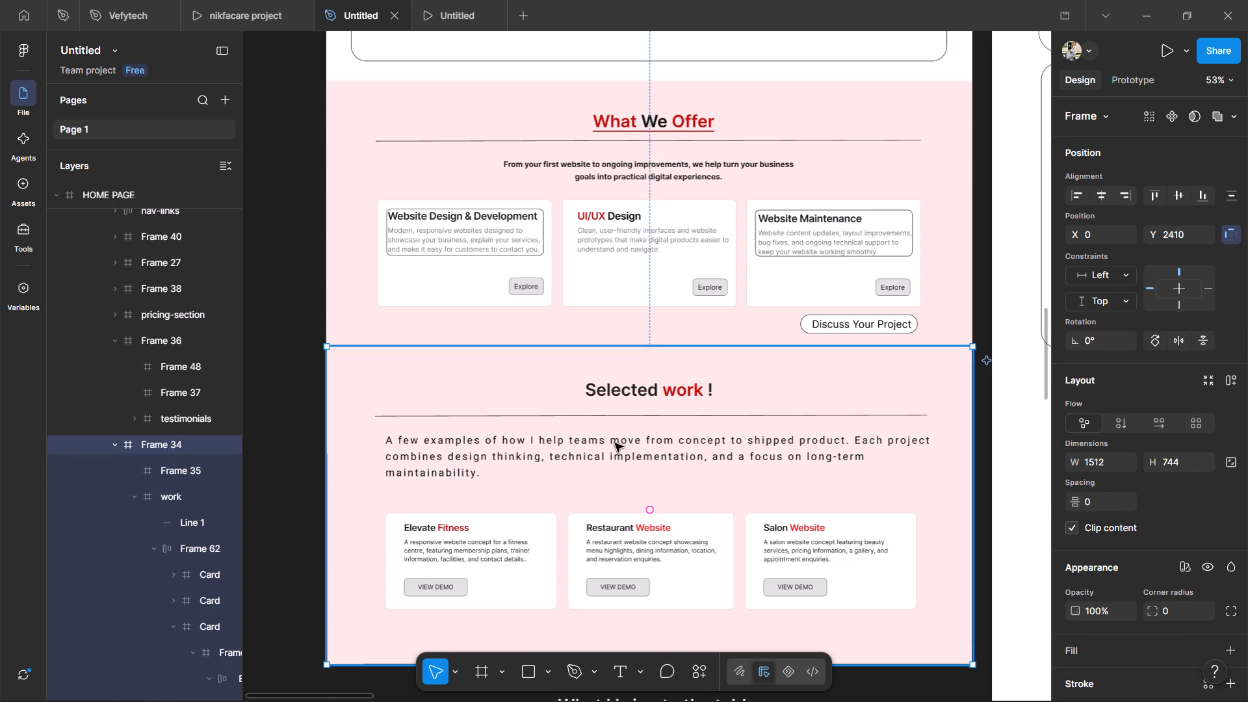
{"action": "triple_click", "coordinate": [615, 443]}
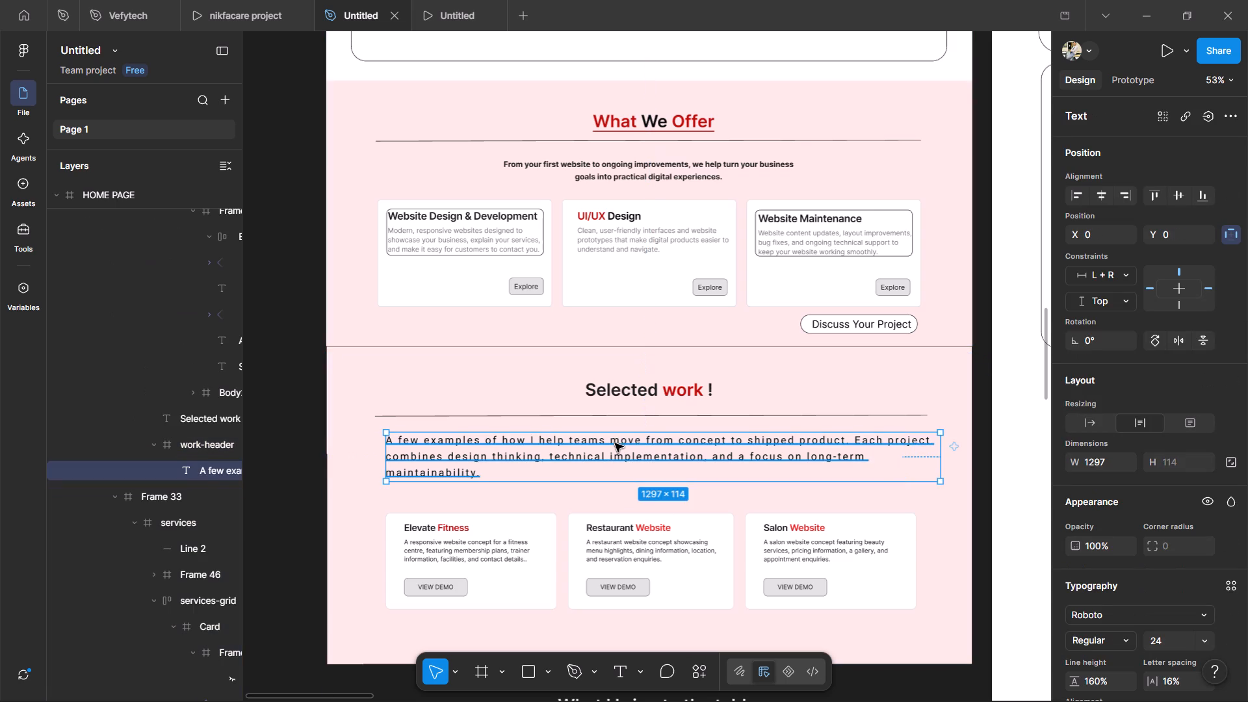
{"action": "double_click", "coordinate": [615, 443]}
{"action": "scroll", "coordinate": [1203, 521], "scroll_direction": "down", "scroll_amount": 2}
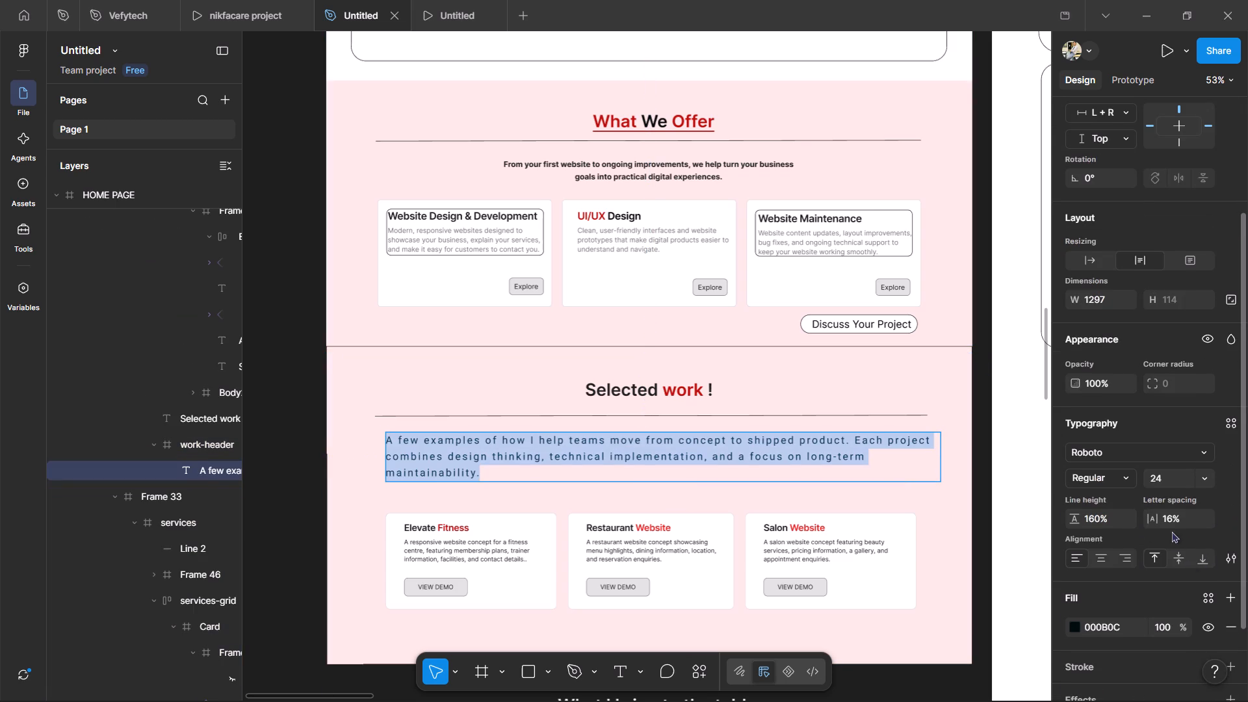
{"action": "left_click_drag", "start_coordinate": [1152, 513], "coordinate": [626, 367]}
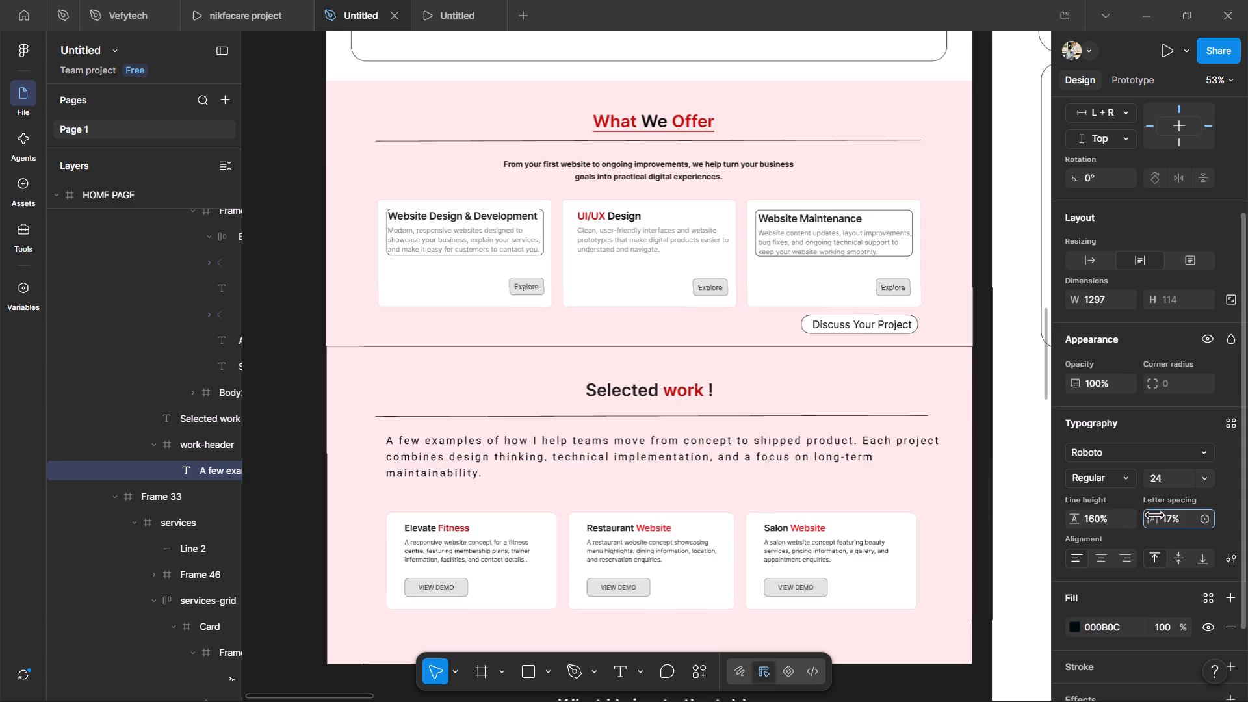
{"action": "left_click_drag", "start_coordinate": [626, 367], "coordinate": [658, 367]}
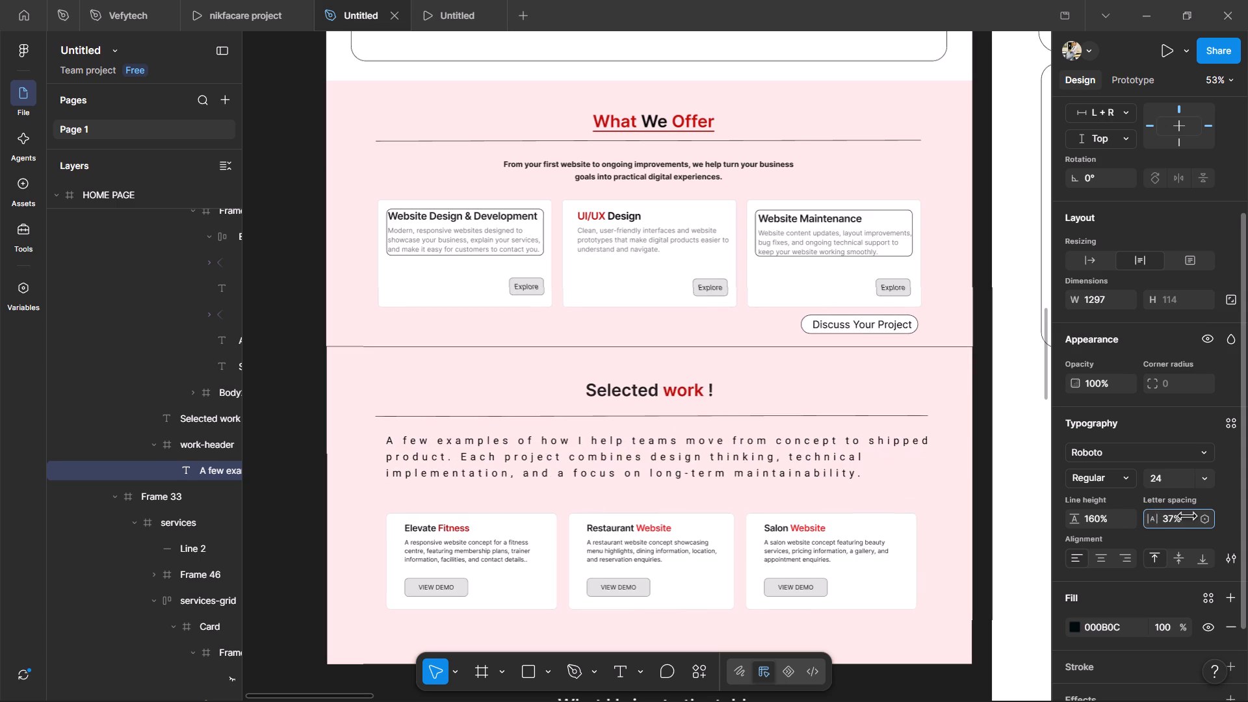
{"action": "left_click_drag", "start_coordinate": [658, 367], "coordinate": [720, 352]}
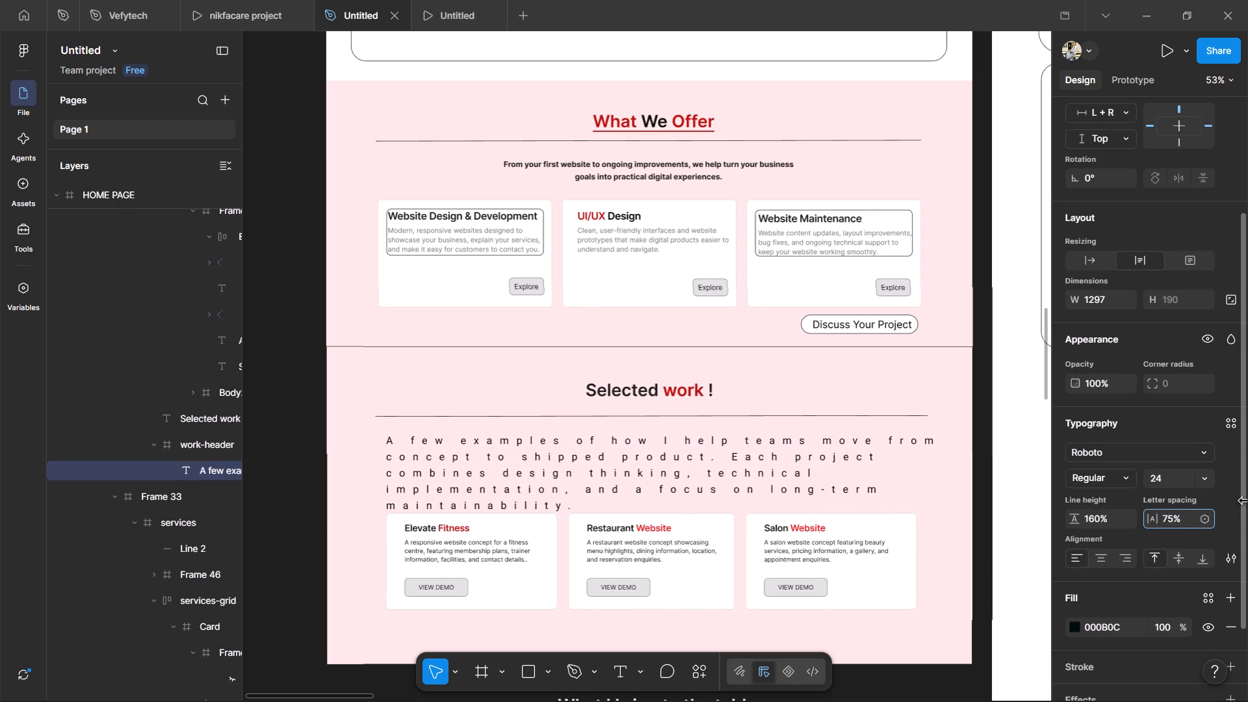
{"action": "left_click_drag", "start_coordinate": [720, 352], "coordinate": [709, 350]}
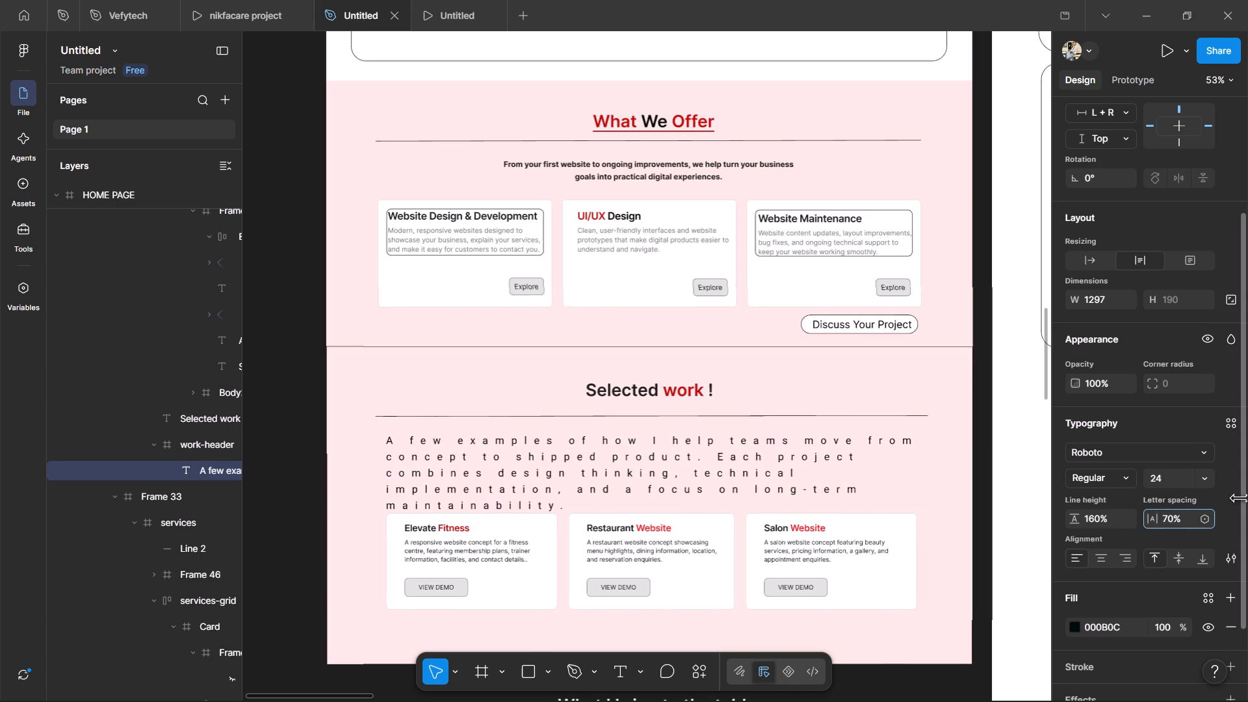
{"action": "left_click_drag", "start_coordinate": [709, 350], "coordinate": [556, 326]}
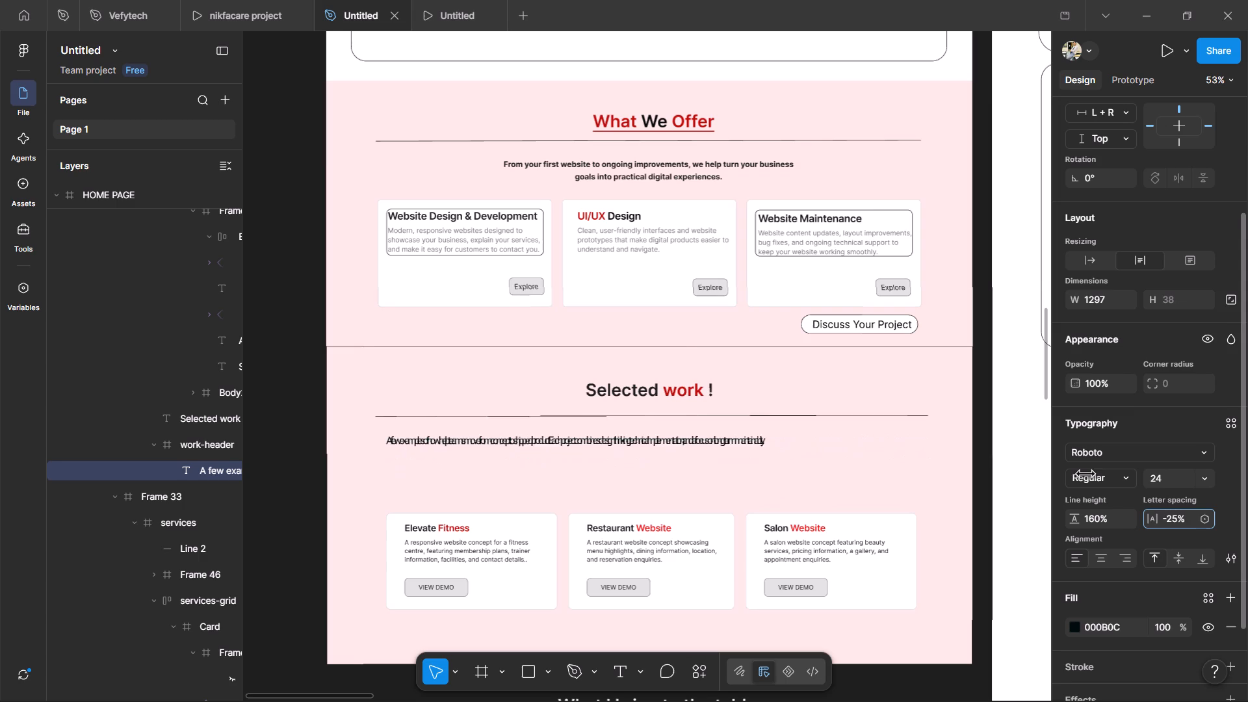
{"action": "left_click_drag", "start_coordinate": [556, 326], "coordinate": [616, 320]}
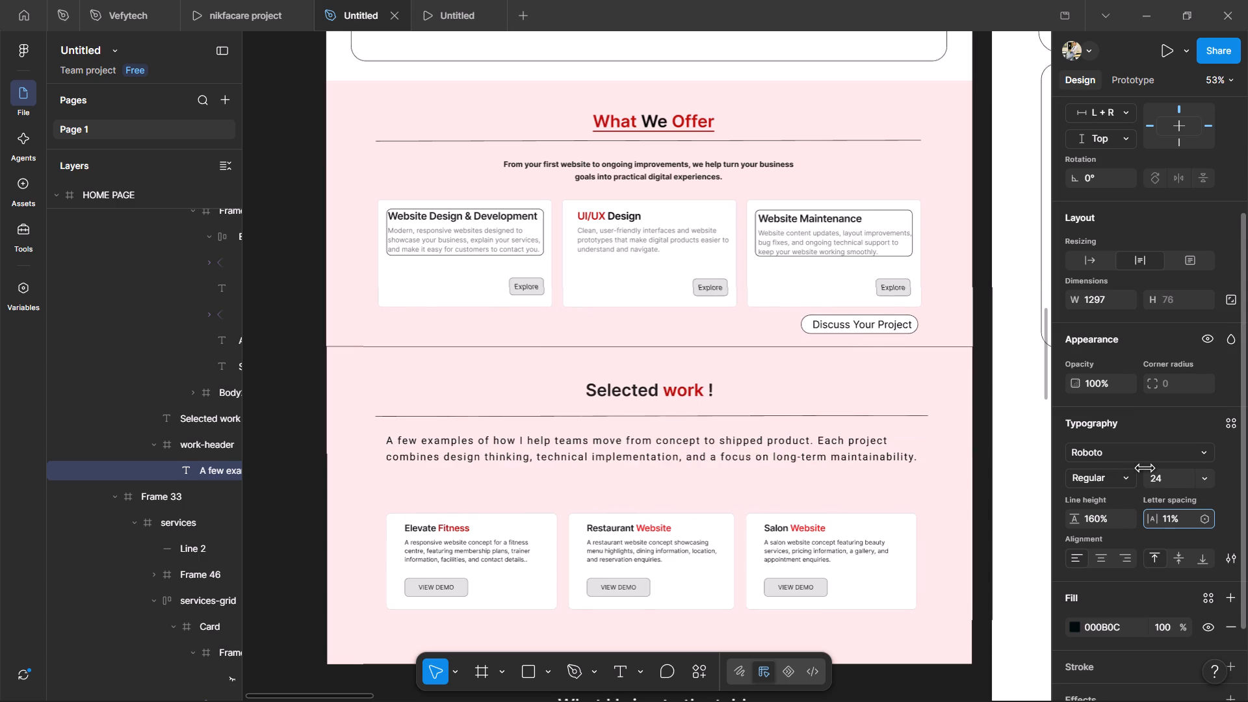
{"action": "left_click_drag", "start_coordinate": [616, 320], "coordinate": [632, 320]}
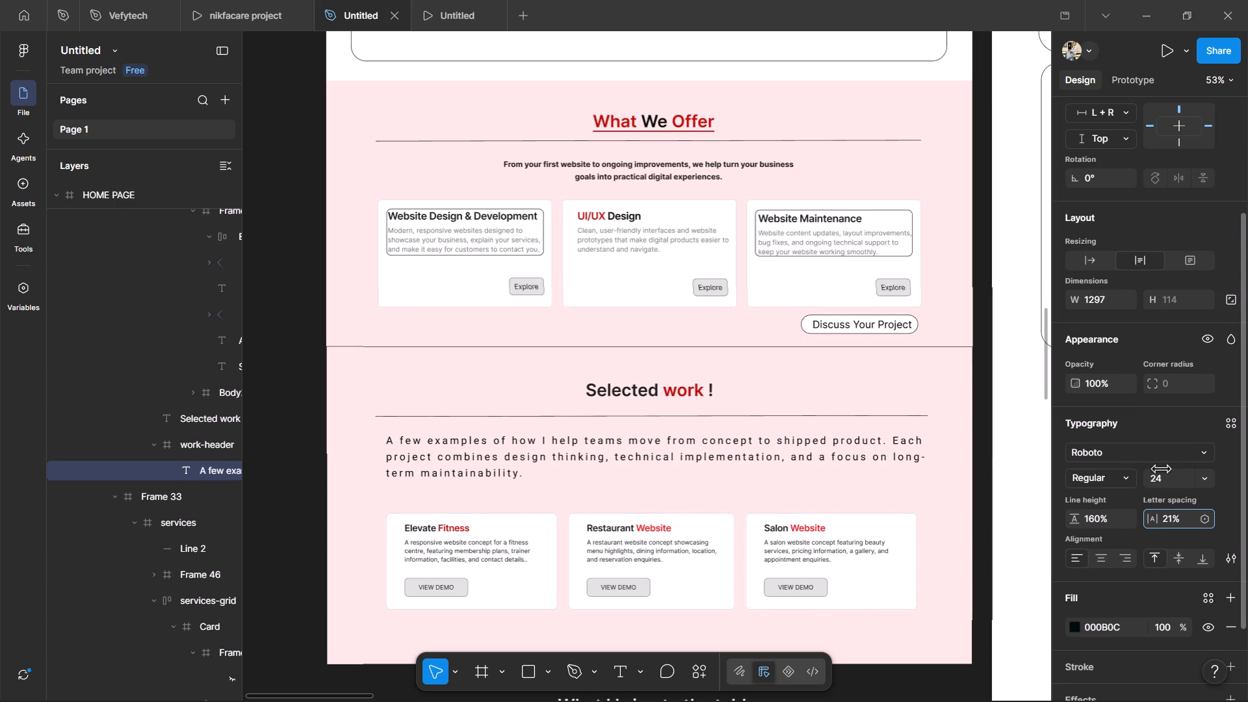
{"action": "left_click_drag", "start_coordinate": [632, 320], "coordinate": [641, 320]}
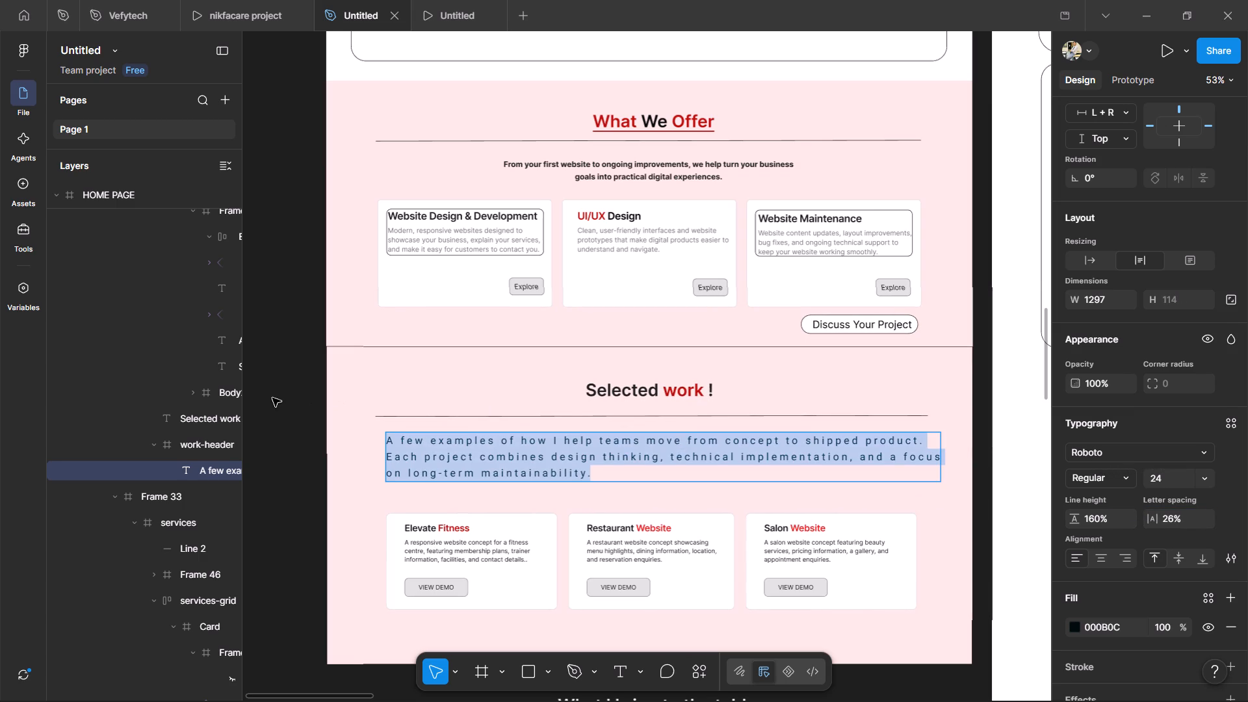
{"action": "left_click", "coordinate": [288, 390]}
{"action": "left_click", "coordinate": [298, 409]}
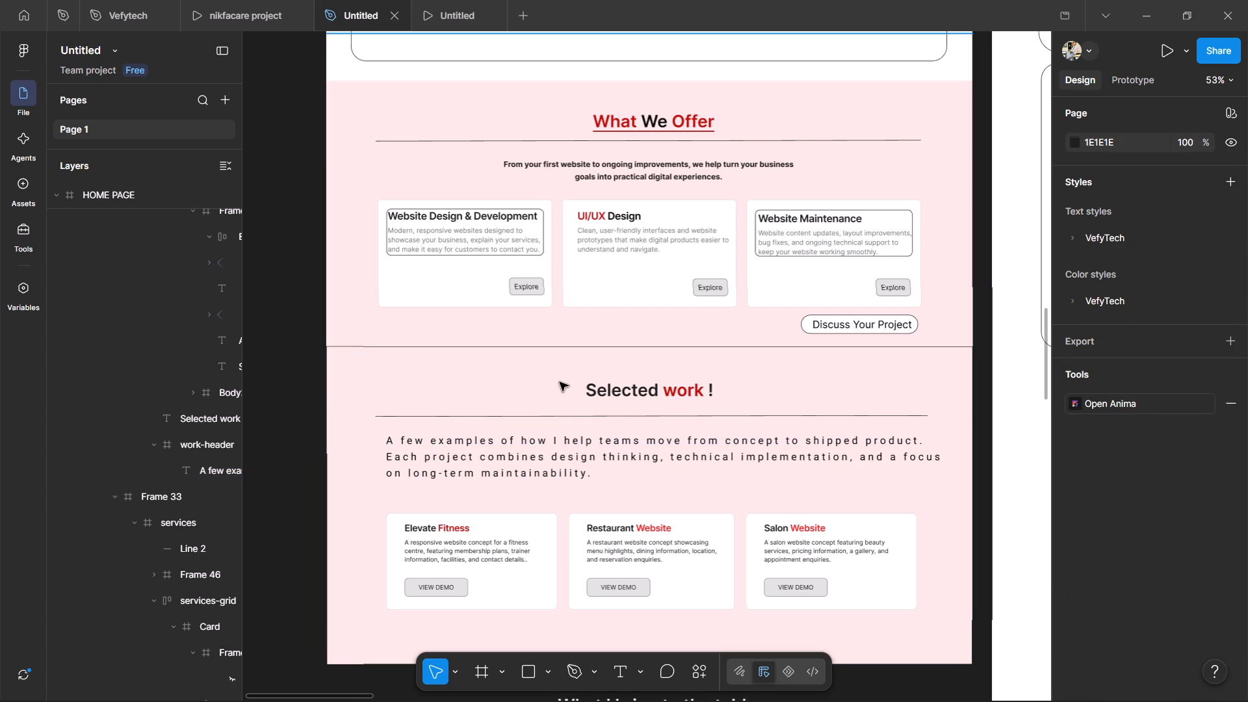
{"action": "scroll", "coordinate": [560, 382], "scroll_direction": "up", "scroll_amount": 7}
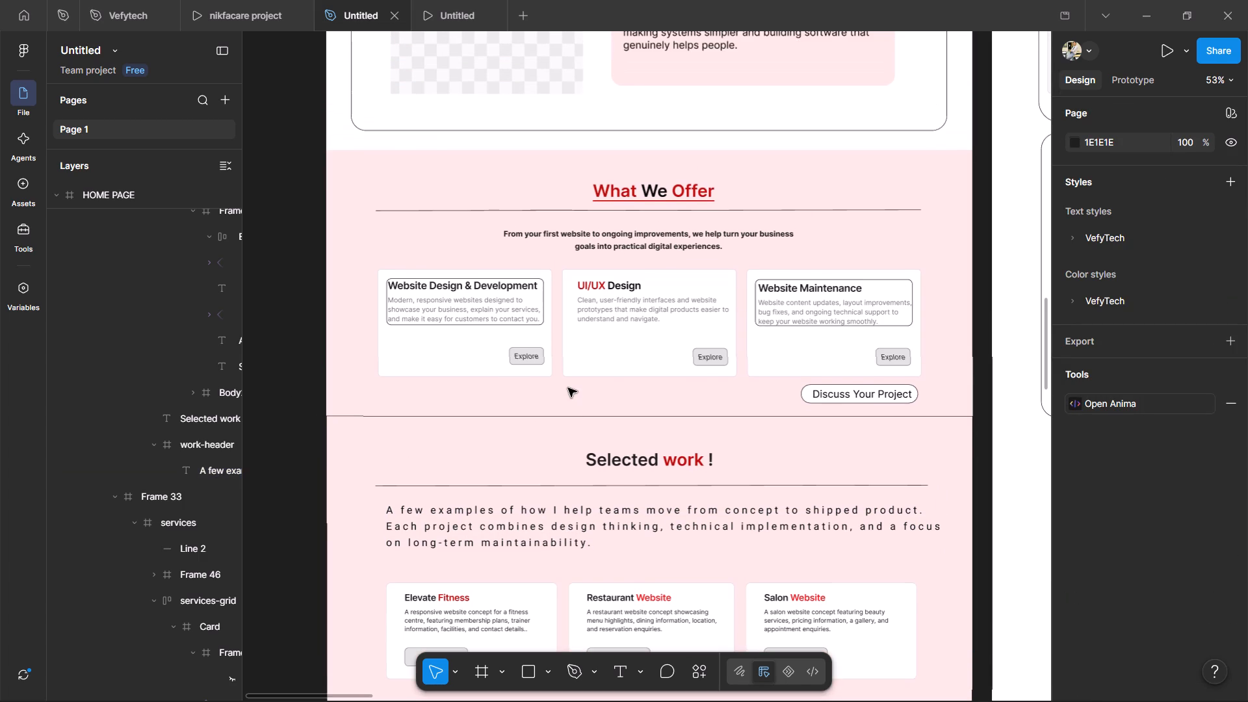